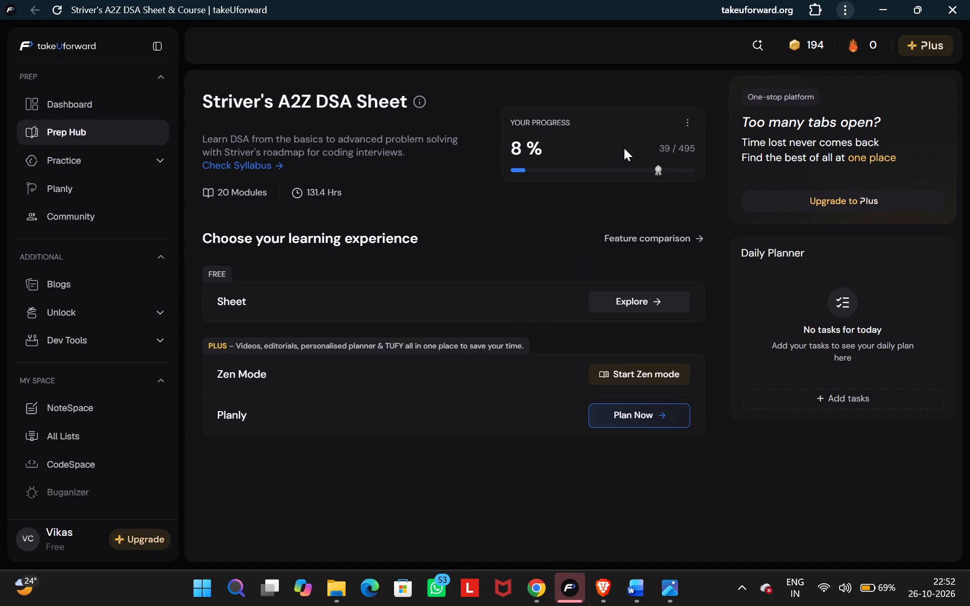
click(624, 148)
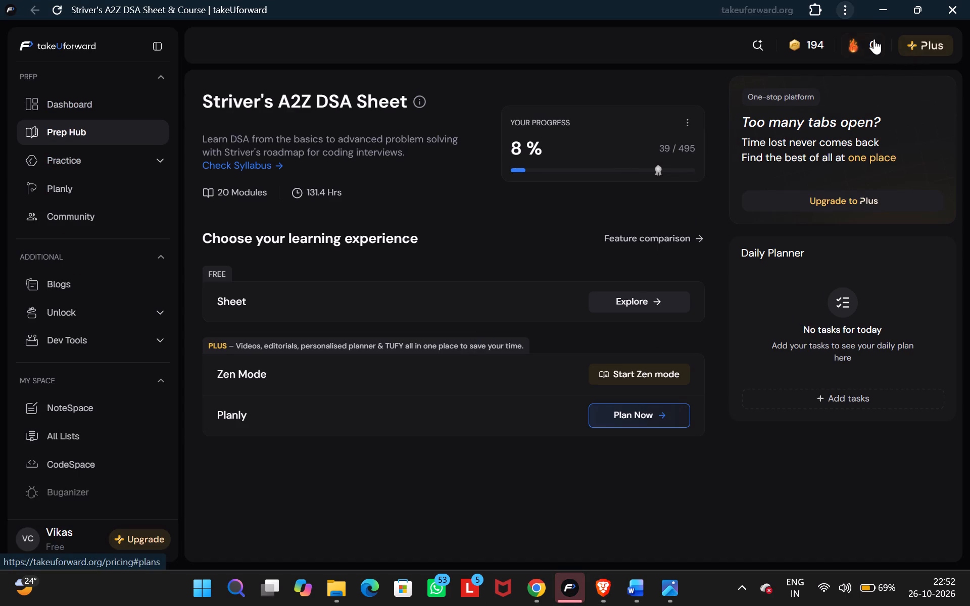
Check the streak details, go to the Problem of the Day page and browse the POTD Archive.
click(873, 43)
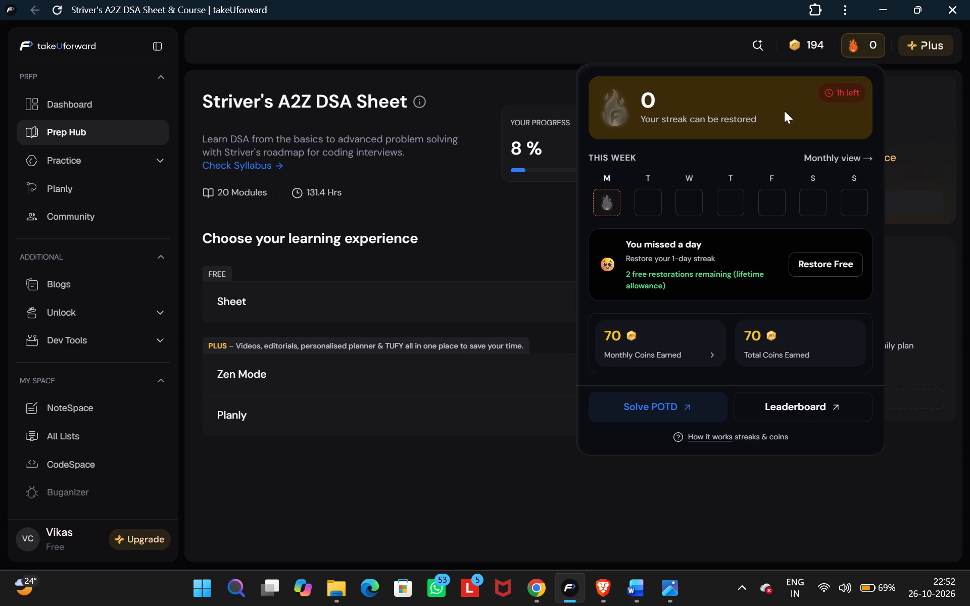
click(664, 397)
click(373, 311)
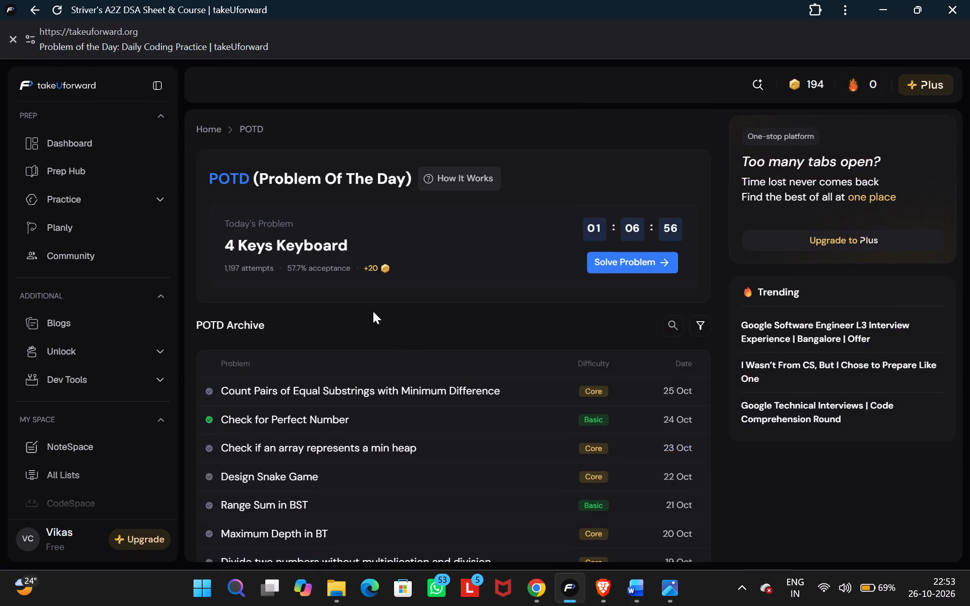
scroll(373, 311, down, 4)
scroll(373, 311, up, 5)
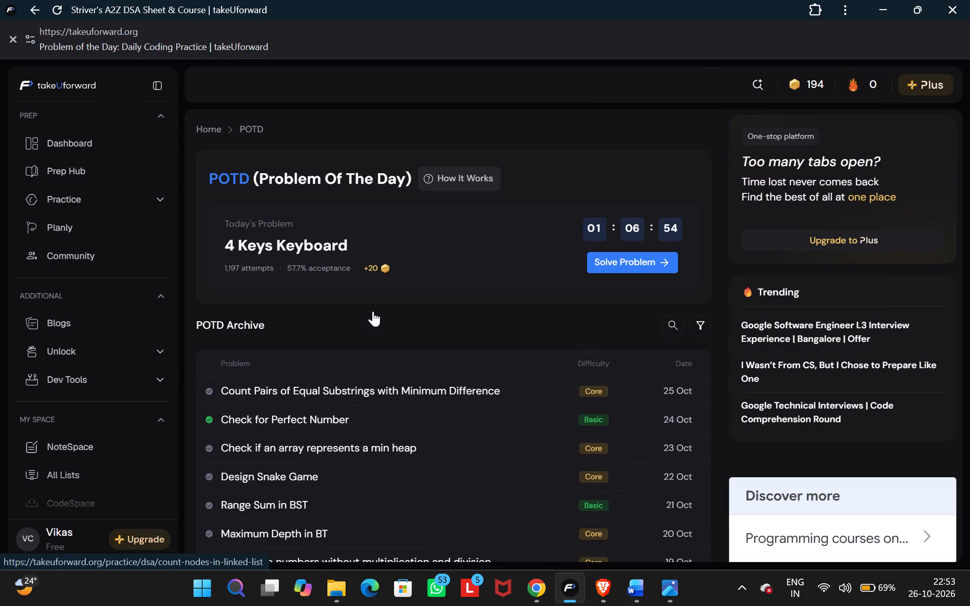
scroll(373, 311, down, 5)
scroll(373, 311, up, 4)
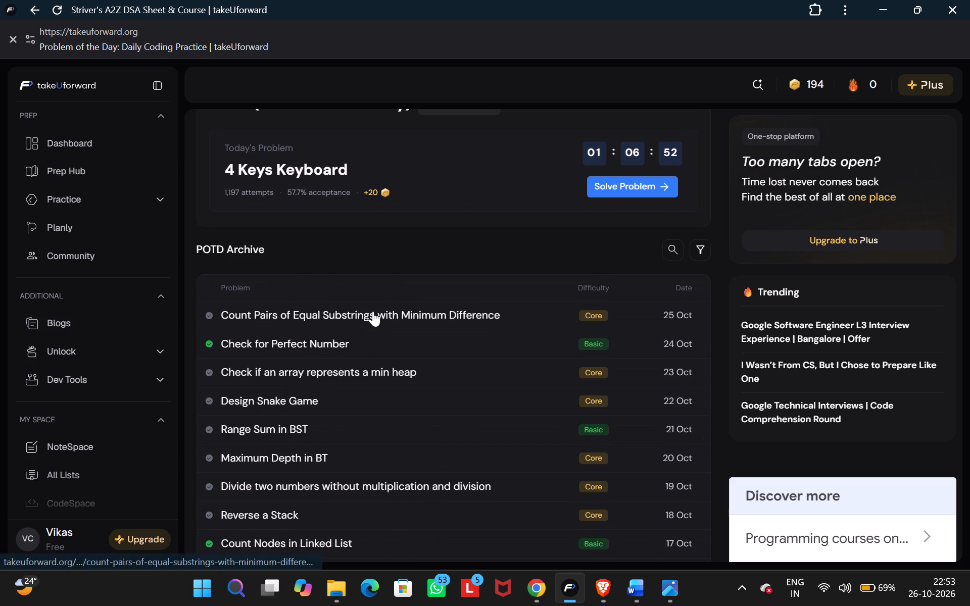
scroll(330, 338, down, 1)
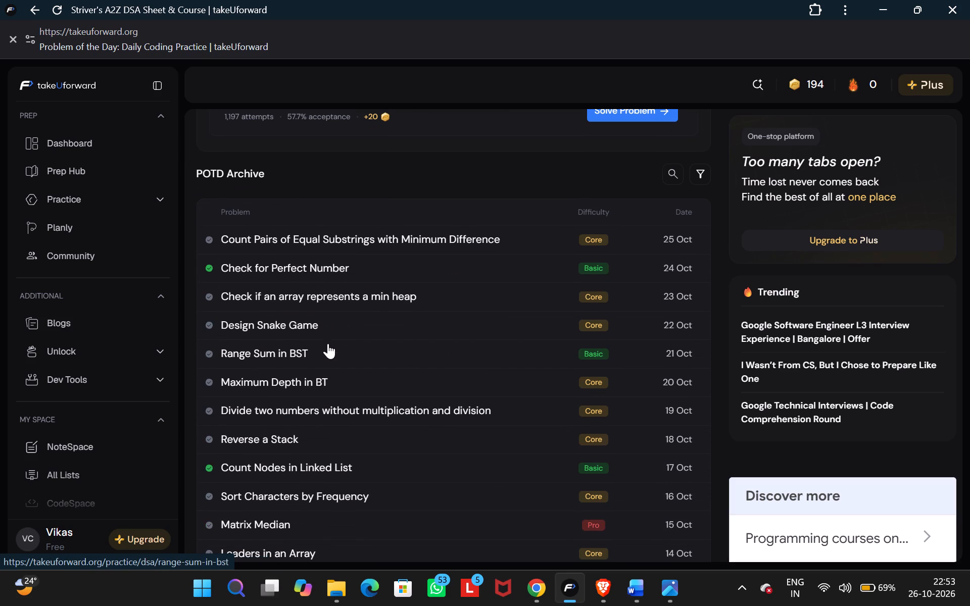
Look over the Range Sum in BST problem from the archive, and return to the A2Z DSA Sheet page.
click(290, 348)
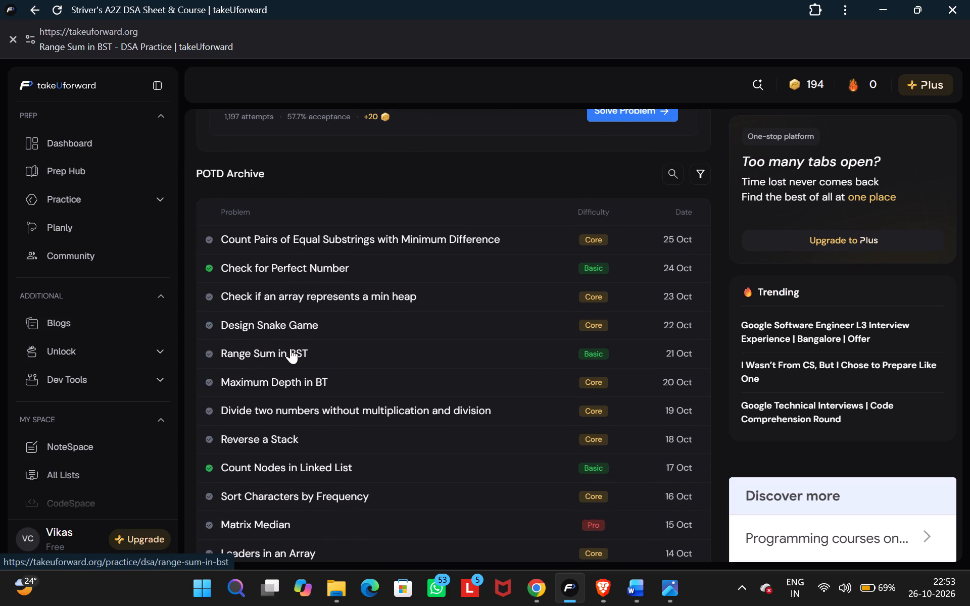
scroll(290, 348, down, 1)
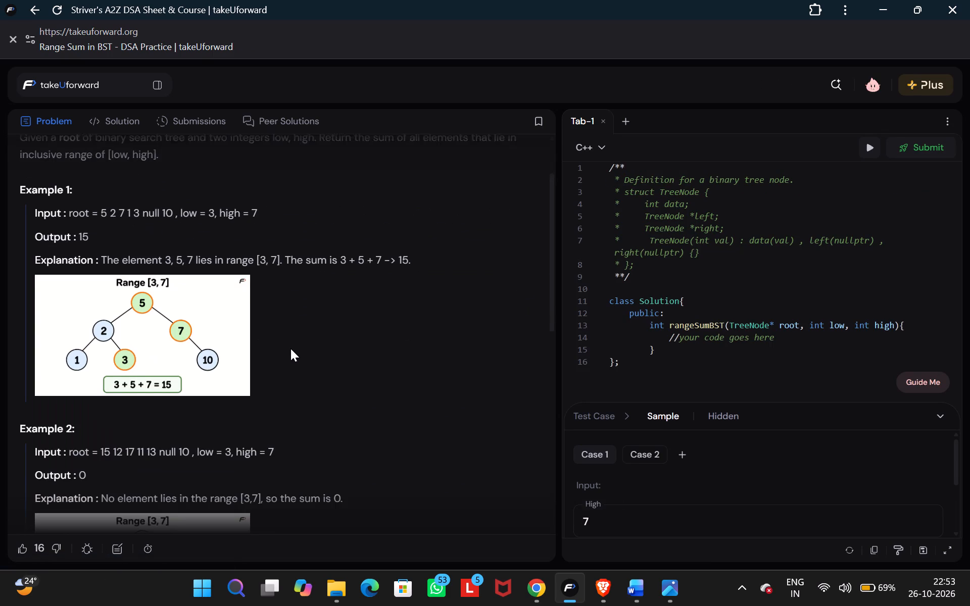
scroll(290, 348, up, 3)
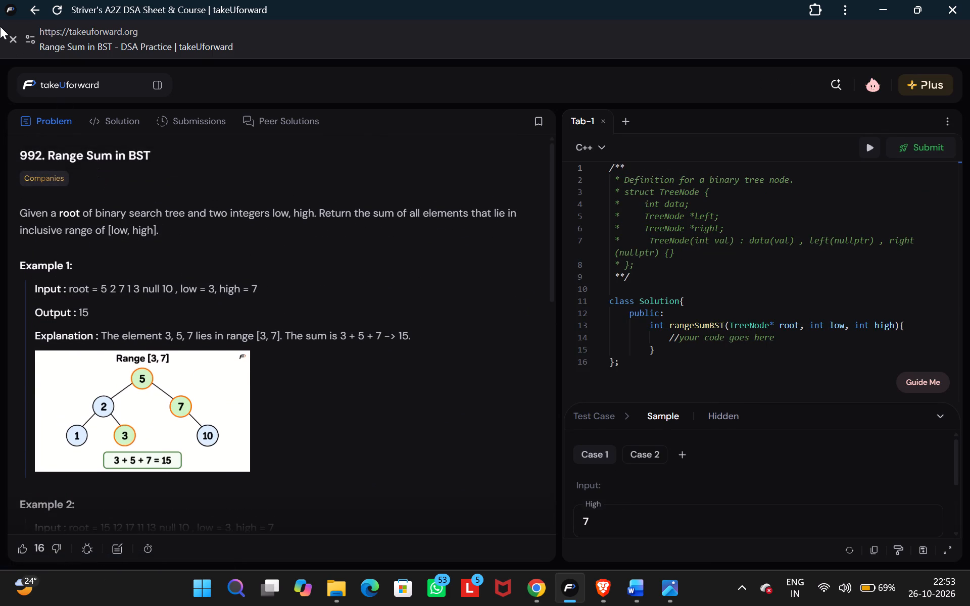
click(11, 42)
scroll(244, 262, down, 1)
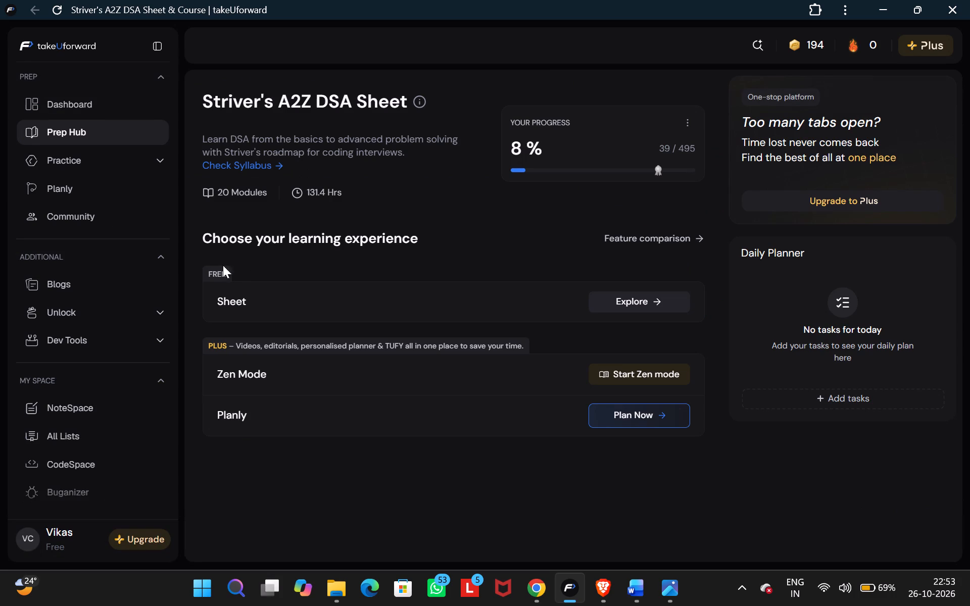
Resume the Planly study plan and complete About you with SDE Intern, interviews Open to all, and region India.
click(55, 191)
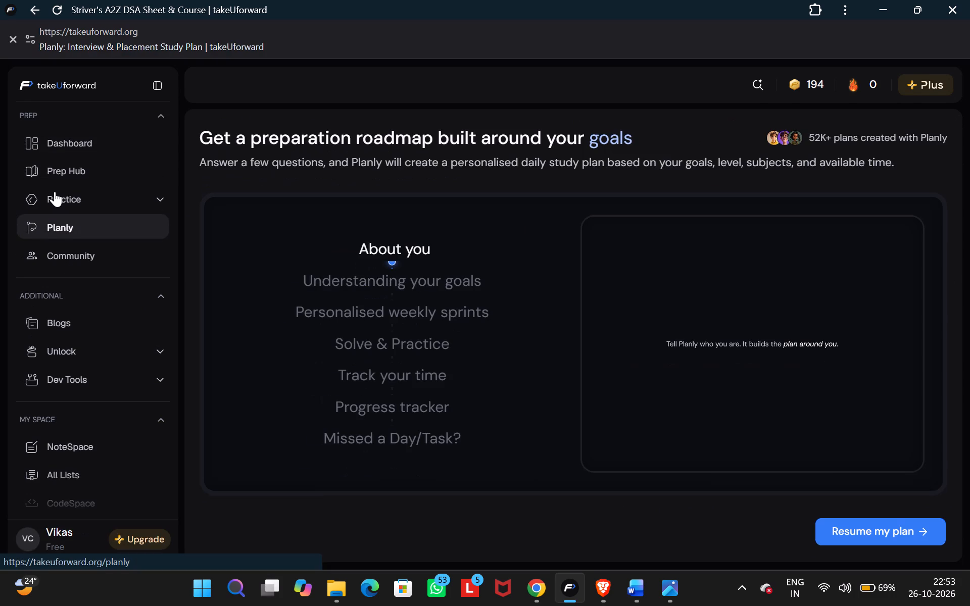
scroll(445, 335, down, 2)
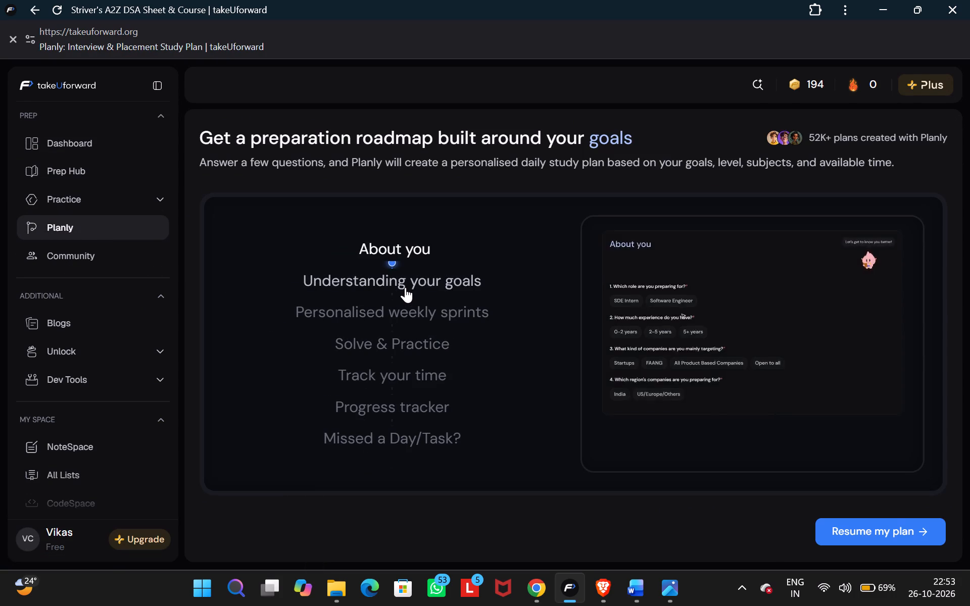
click(886, 528)
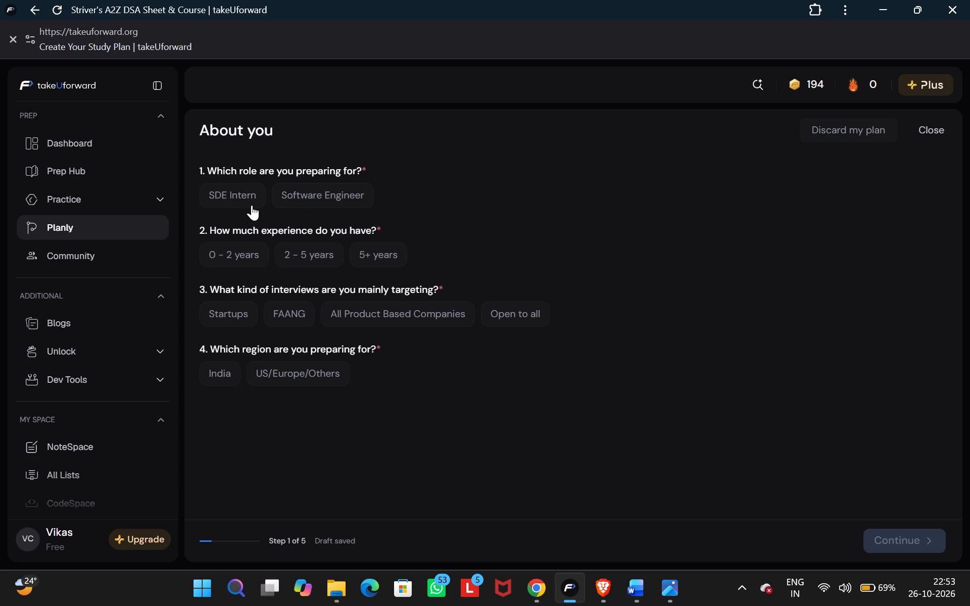
click(236, 201)
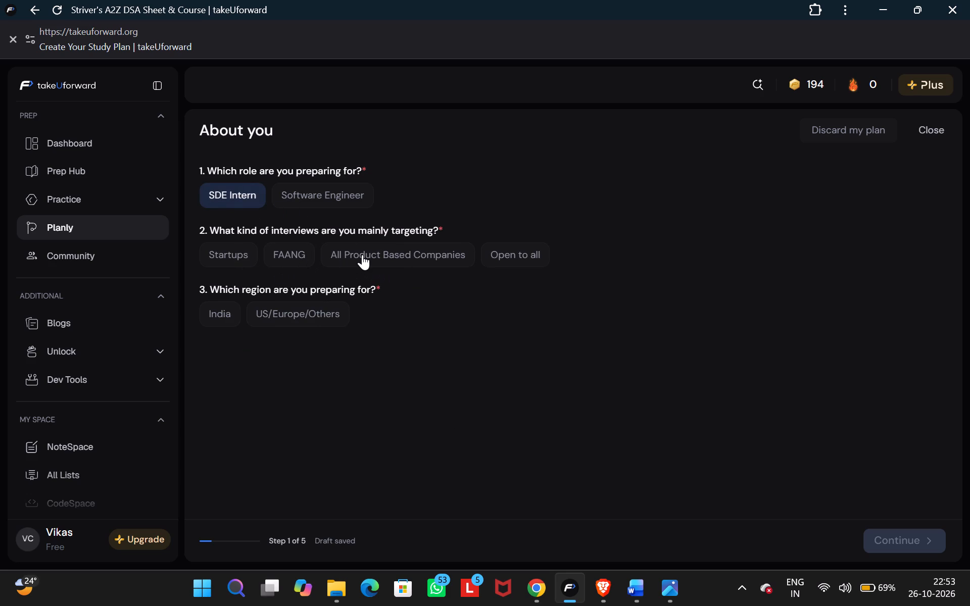
click(500, 261)
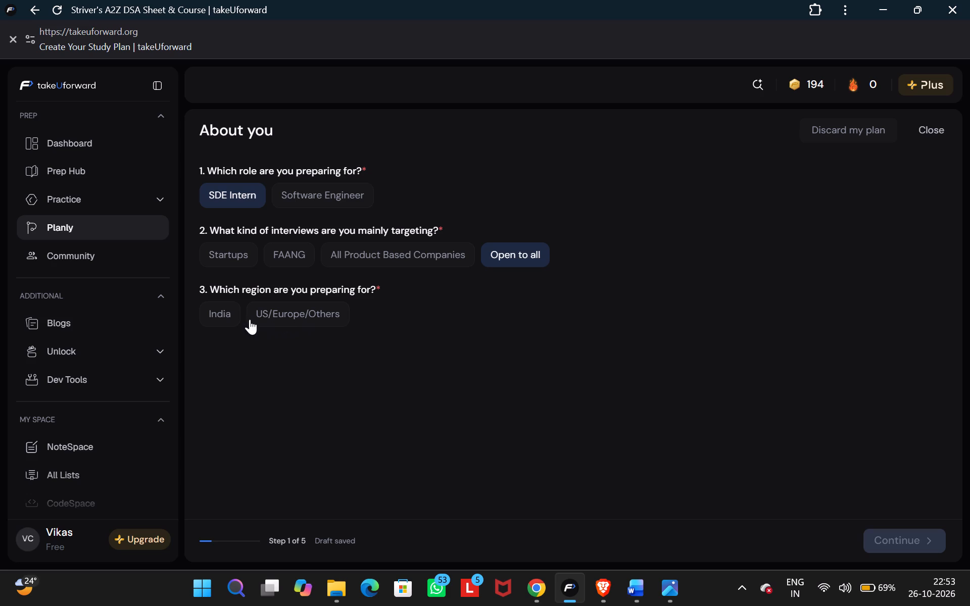
click(220, 306)
click(895, 537)
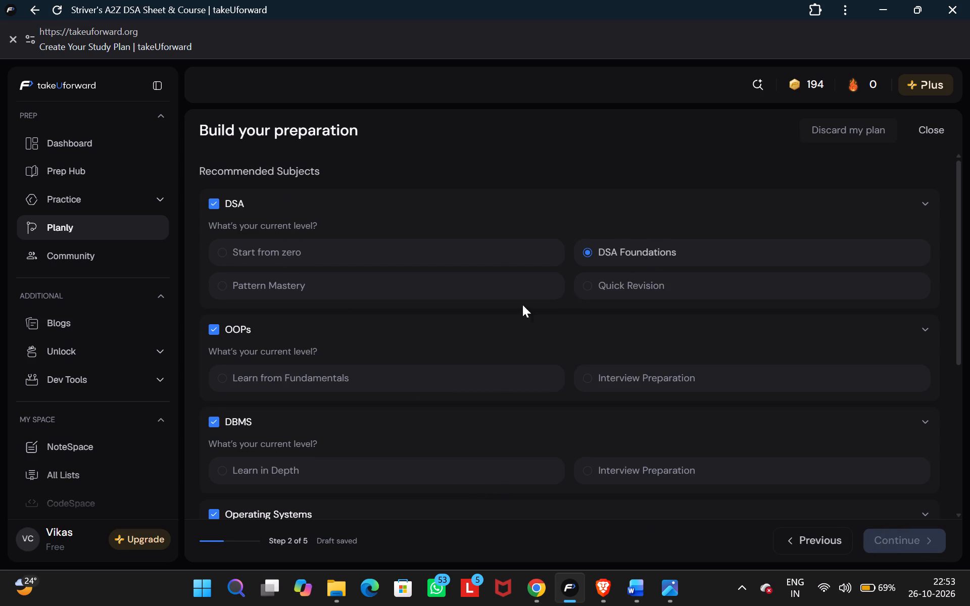
Choose Learn from Fundamentals for OOPs and Learn in Depth for DBMS, Operating Systems and Computer Networks, and continue to the roadmap.
scroll(403, 336, down, 1)
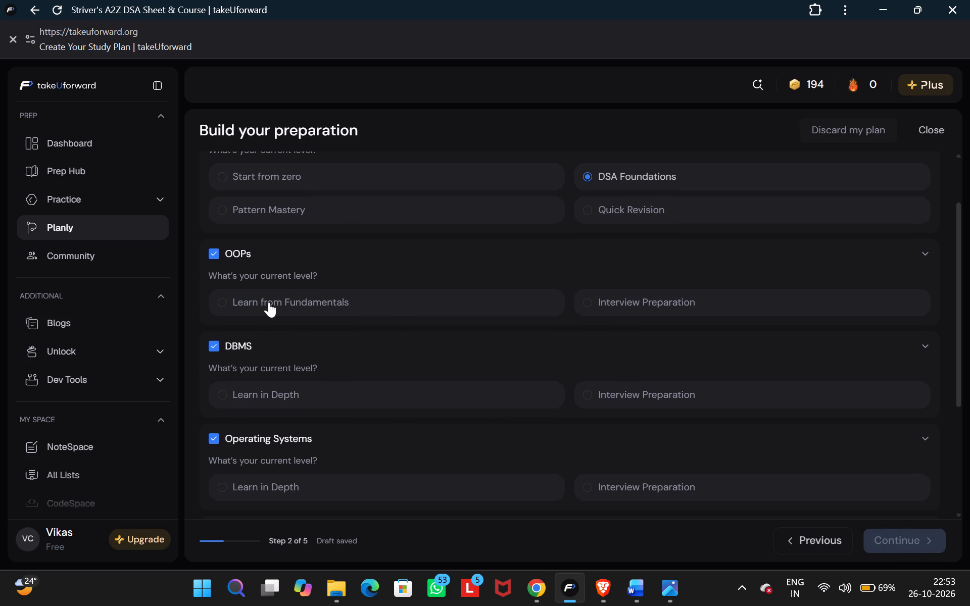
click(270, 308)
scroll(270, 308, down, 2)
click(299, 240)
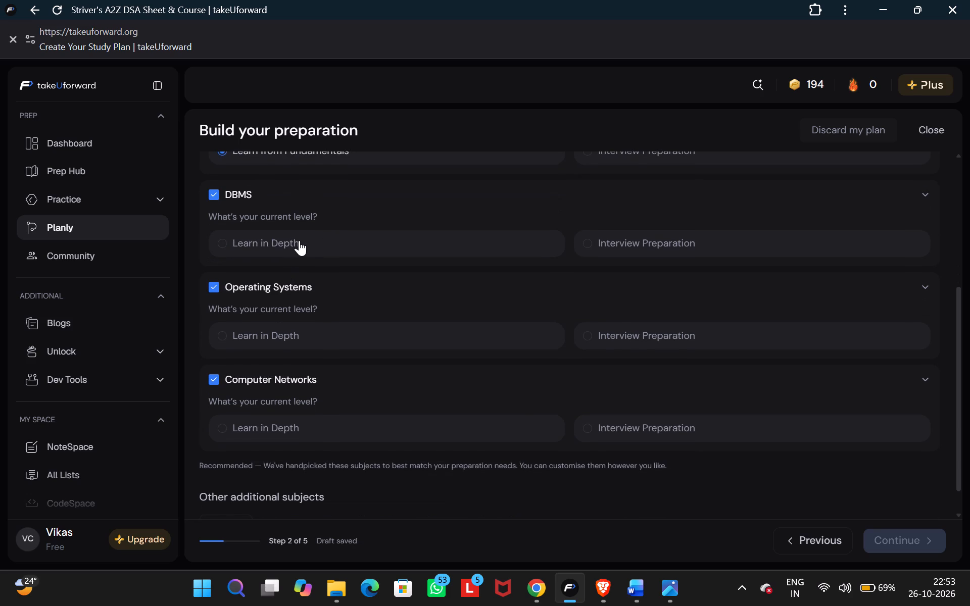
scroll(299, 257, down, 1)
click(266, 304)
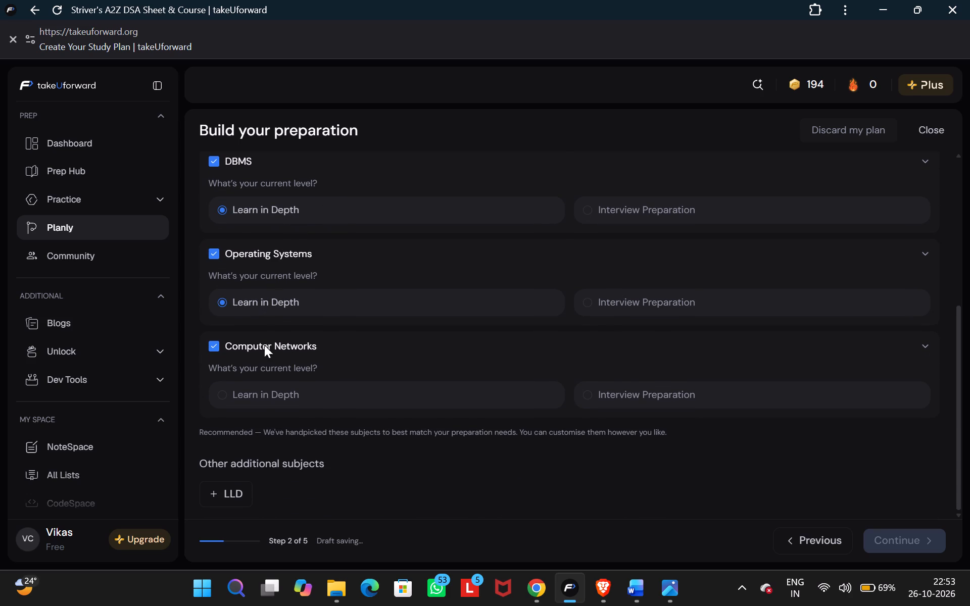
scroll(261, 387, down, 1)
click(261, 398)
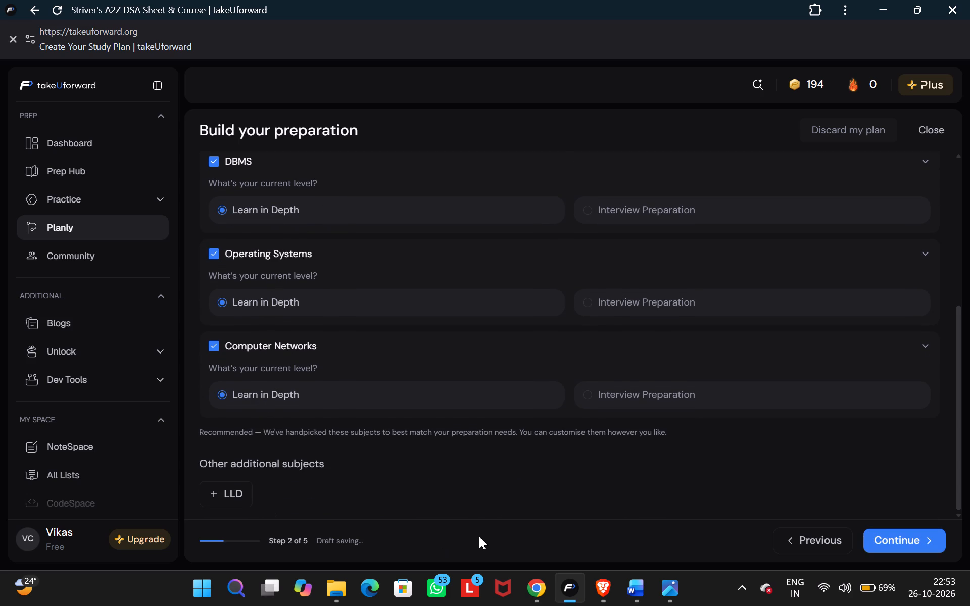
scroll(454, 541, down, 1)
click(904, 543)
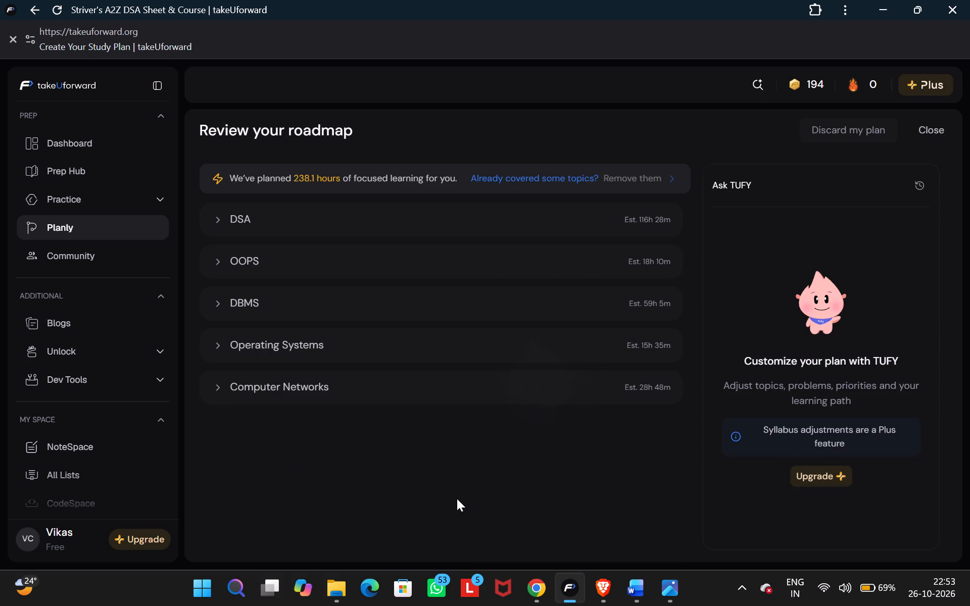
Review the planned roadmap, including the DSA topics, and accept it to continue to the weekly availability.
scroll(458, 390, down, 1)
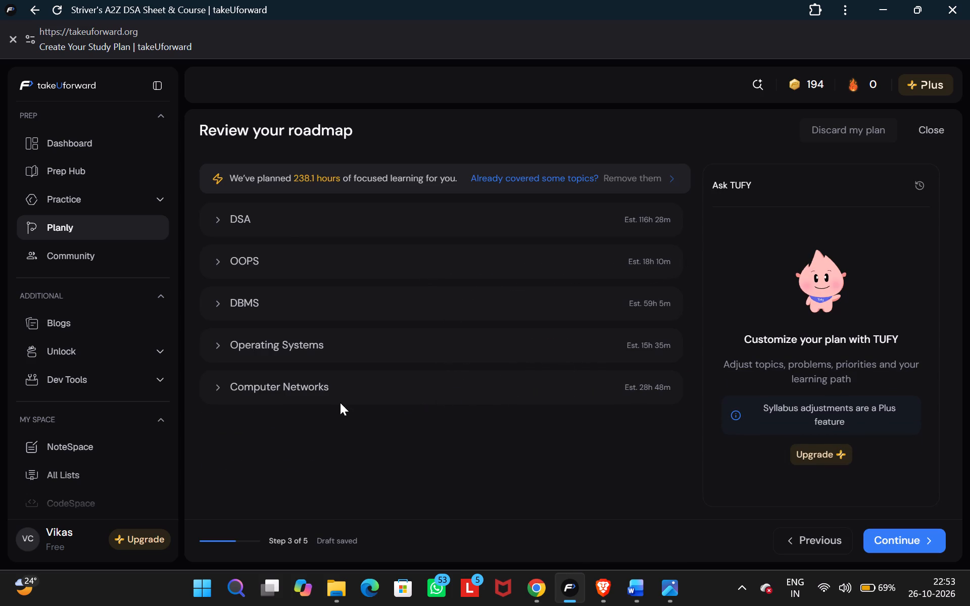
click(276, 221)
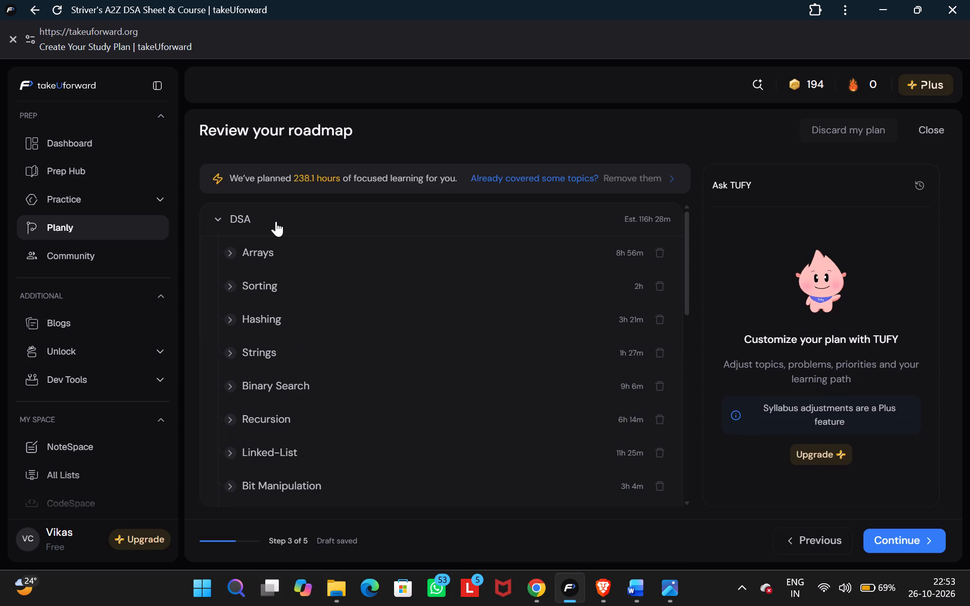
click(276, 221)
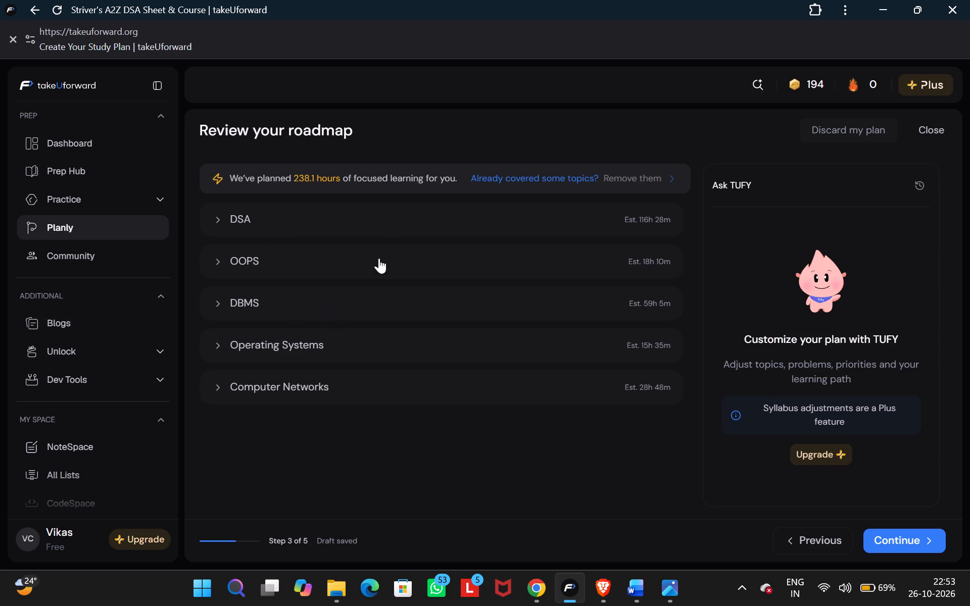
drag(414, 176, 555, 184)
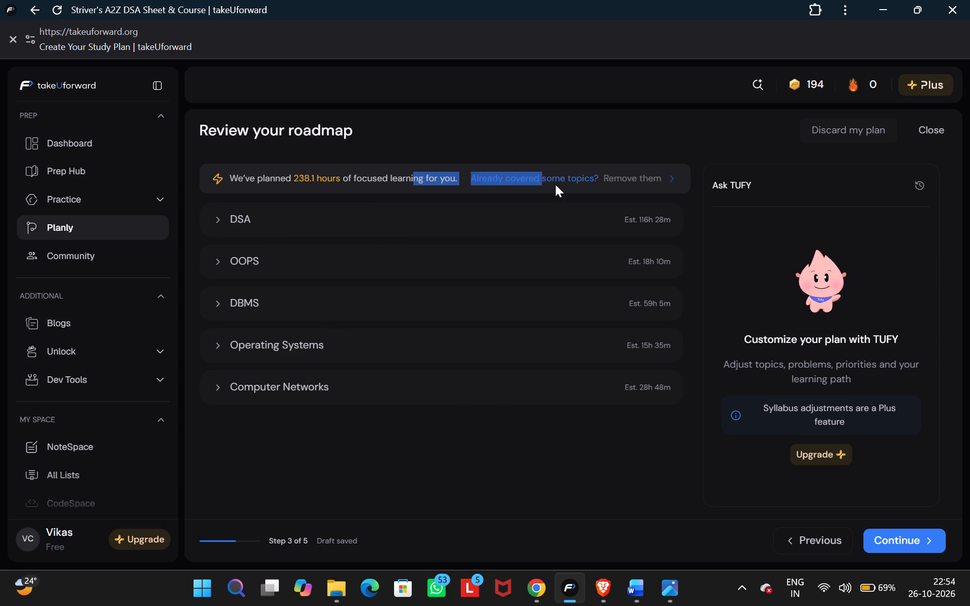
drag(555, 184, 622, 194)
click(931, 532)
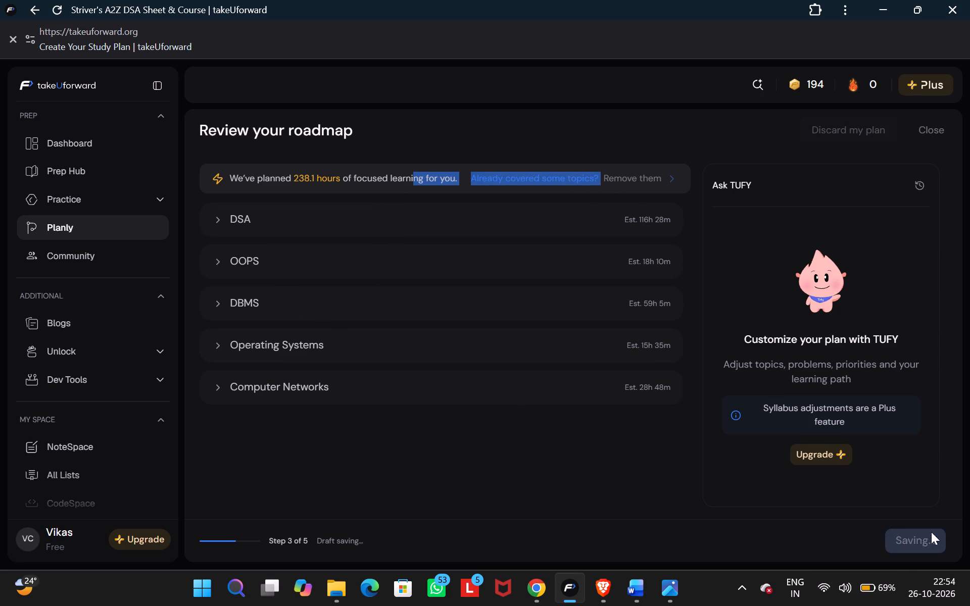
Set the weekly availability to 3 hours for each day from Monday to Friday.
scroll(494, 355, down, 1)
scroll(494, 355, up, 2)
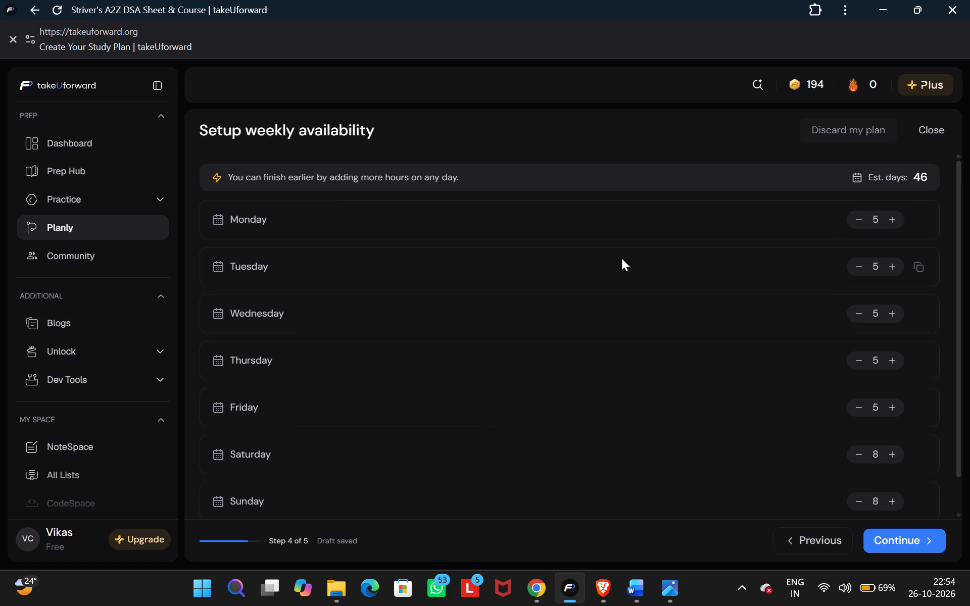
click(851, 221)
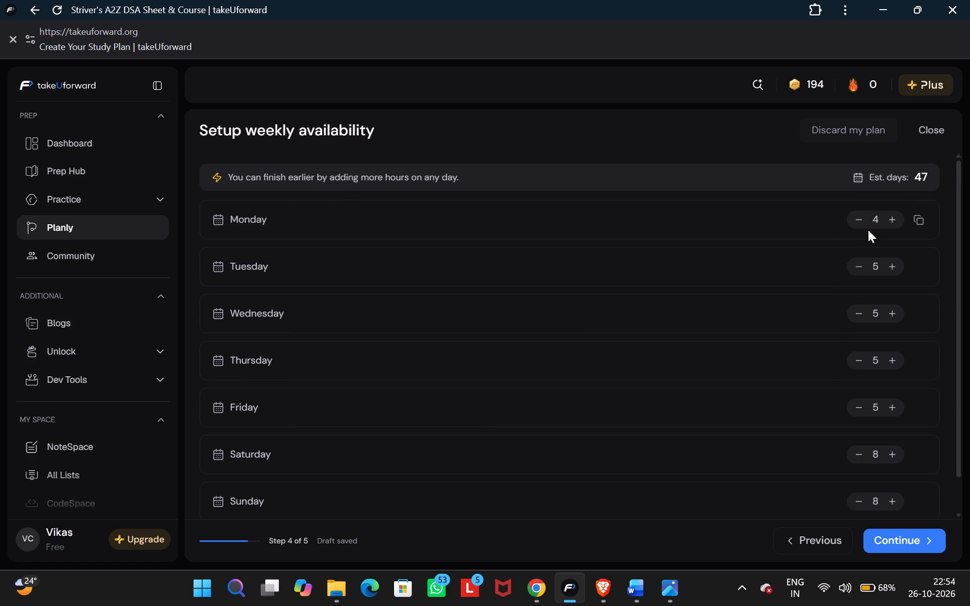
click(862, 223)
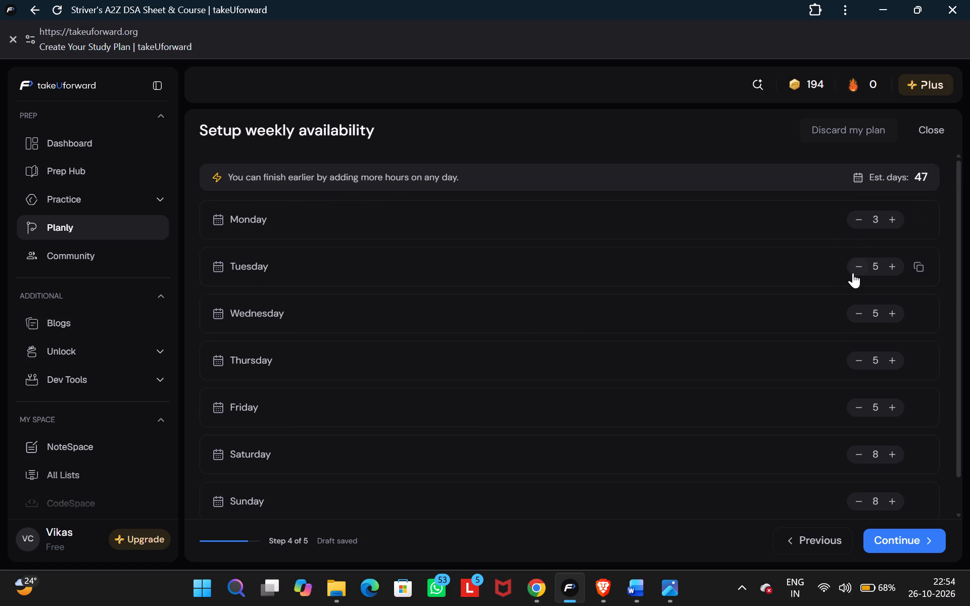
double_click(853, 273)
double_click(853, 314)
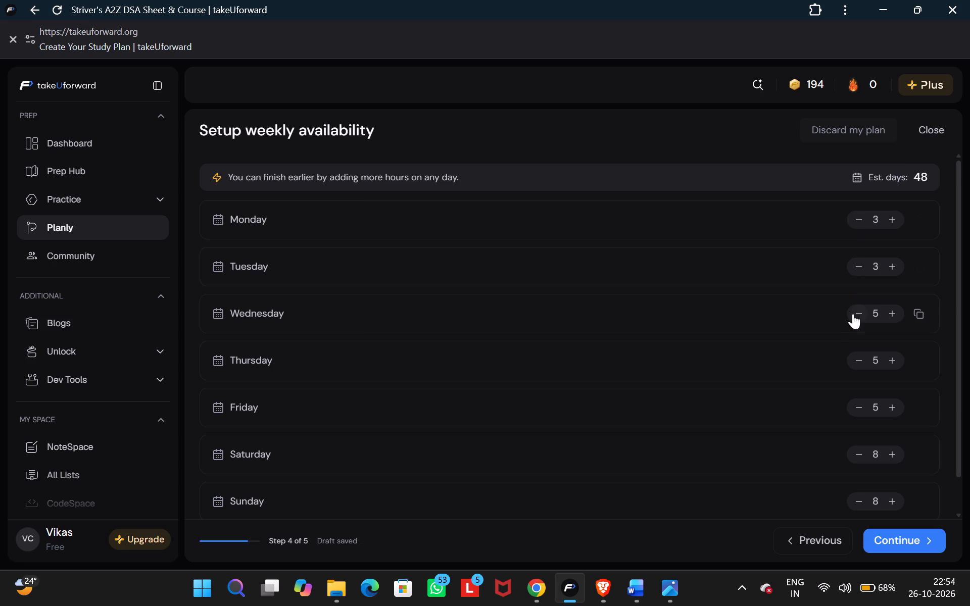
double_click(855, 361)
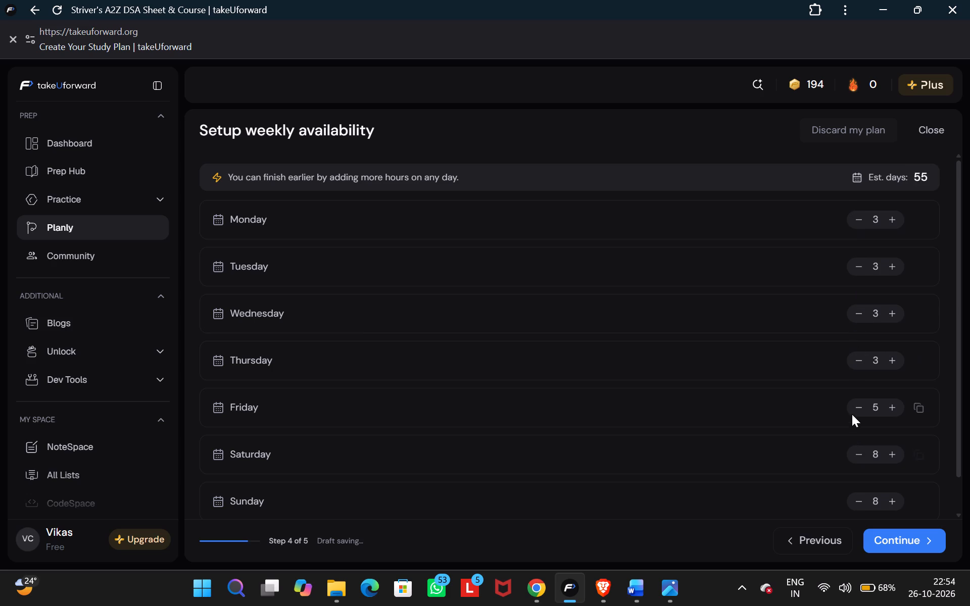
double_click(853, 411)
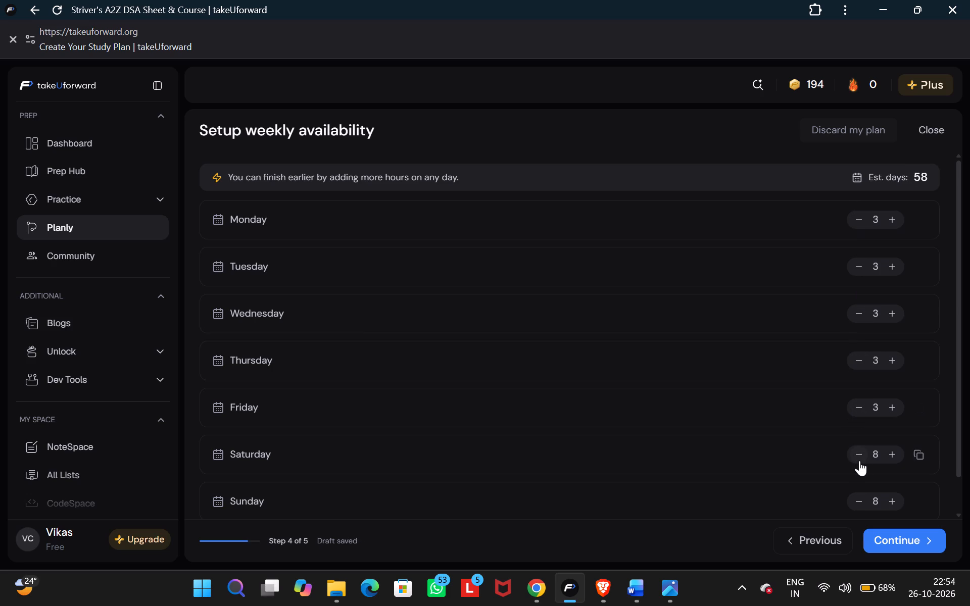
Set the availability to 3 hours on Saturday and 6 hours on Sunday, and continue to finalising the plan.
click(855, 461)
click(855, 461)
click(855, 461)
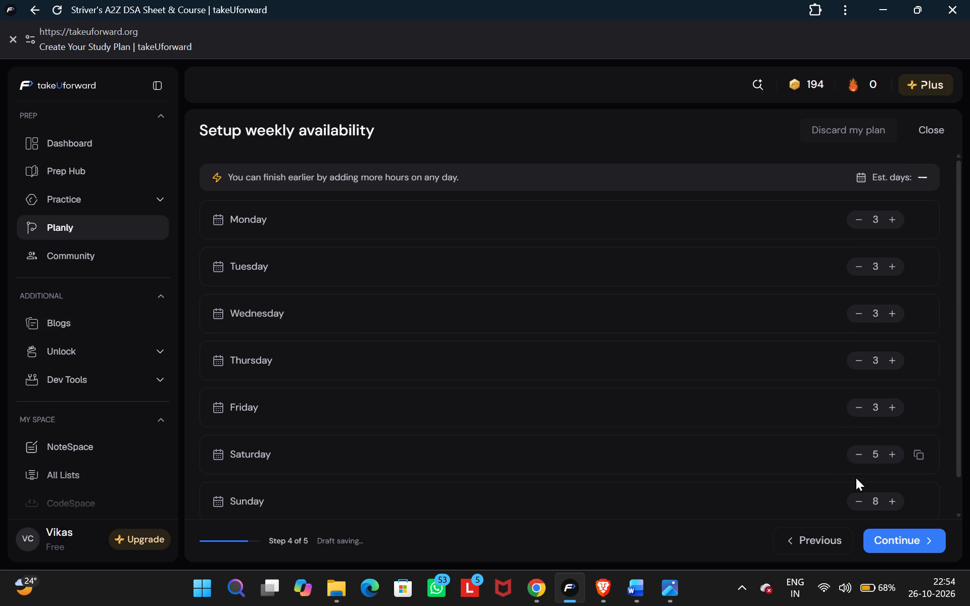
click(859, 500)
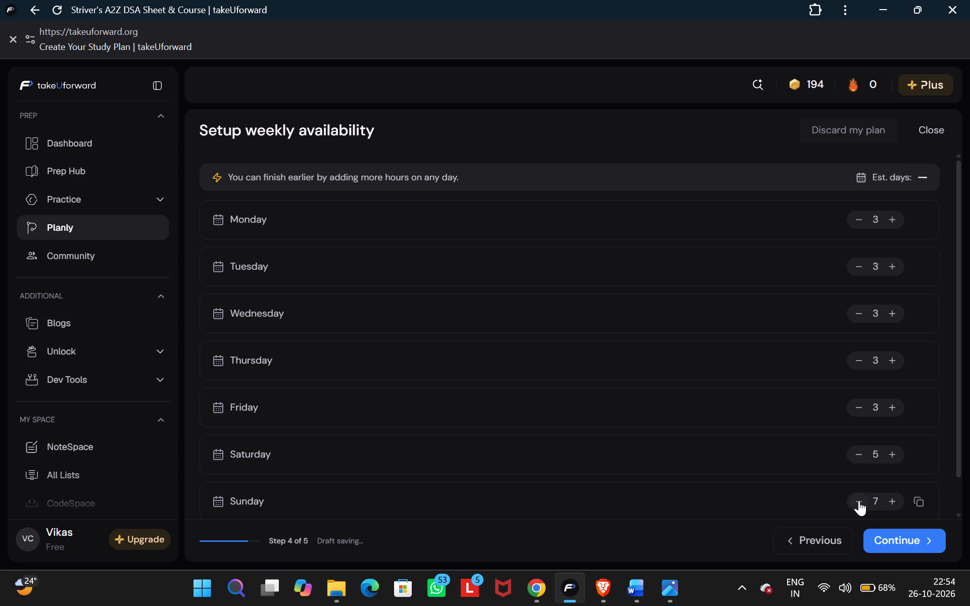
click(859, 500)
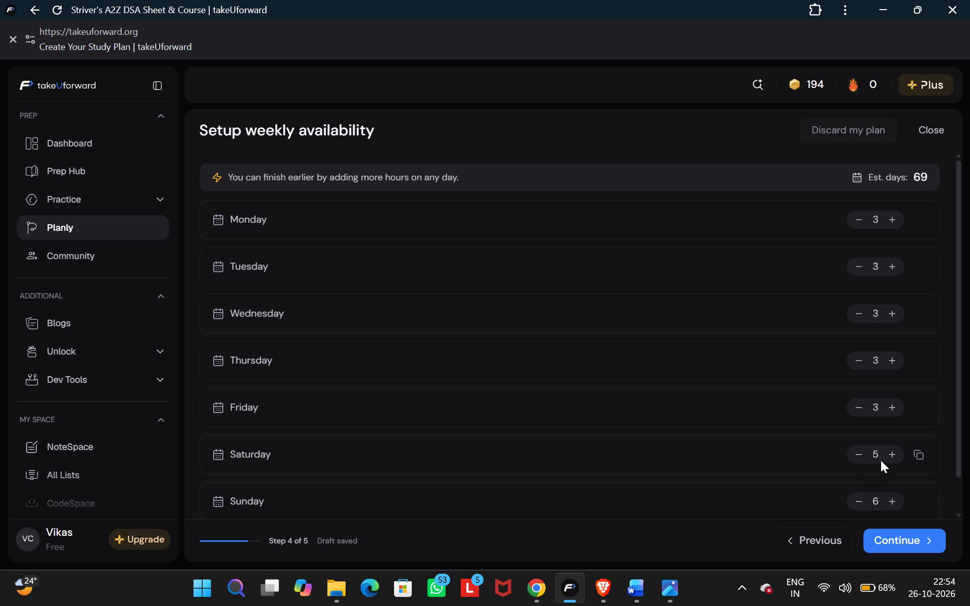
click(857, 450)
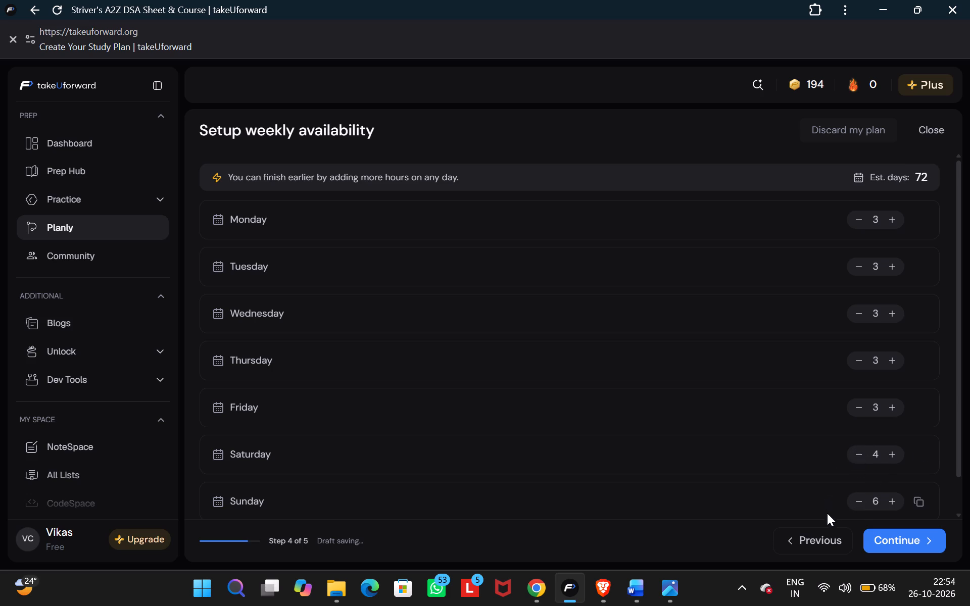
click(856, 458)
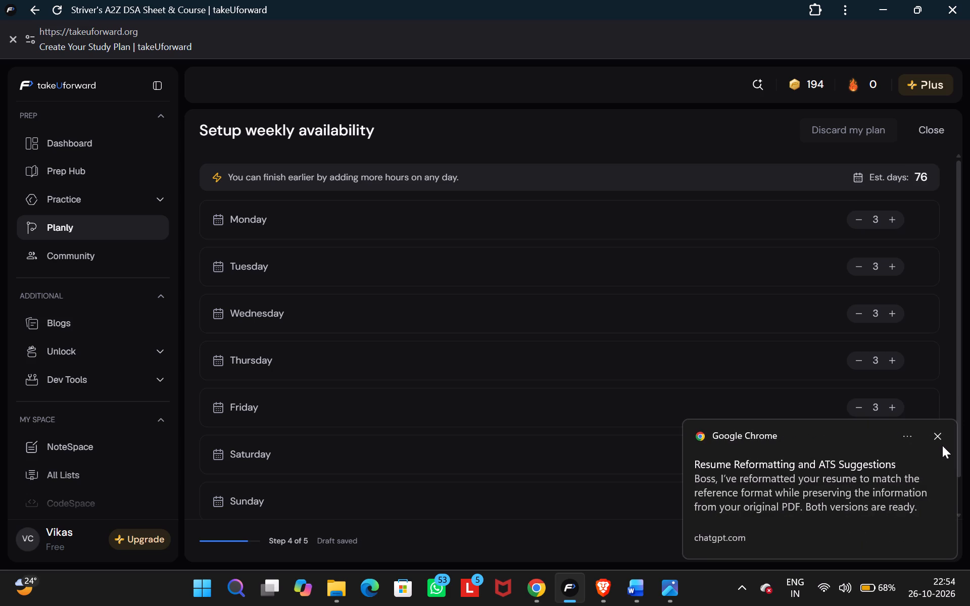
click(939, 433)
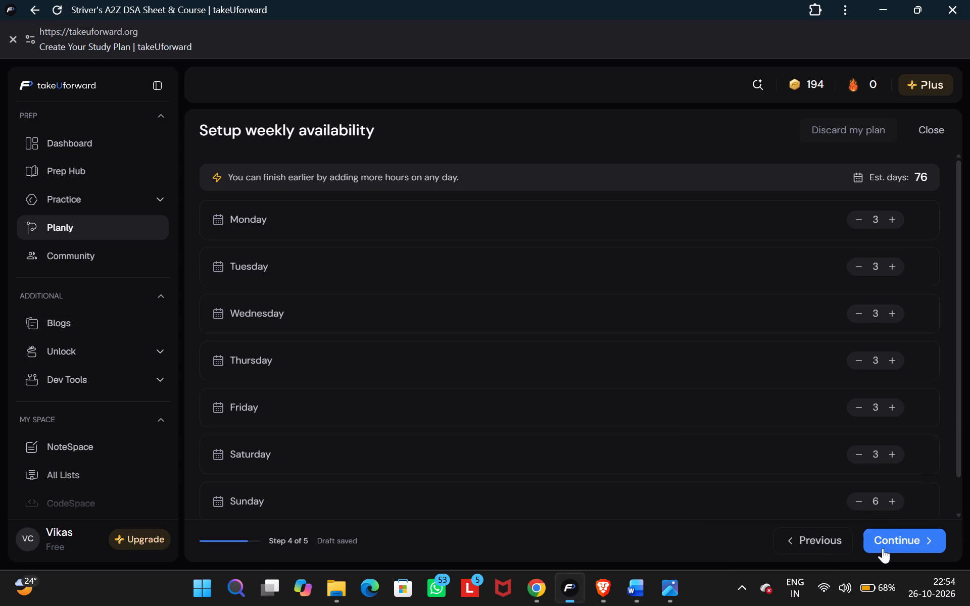
click(888, 541)
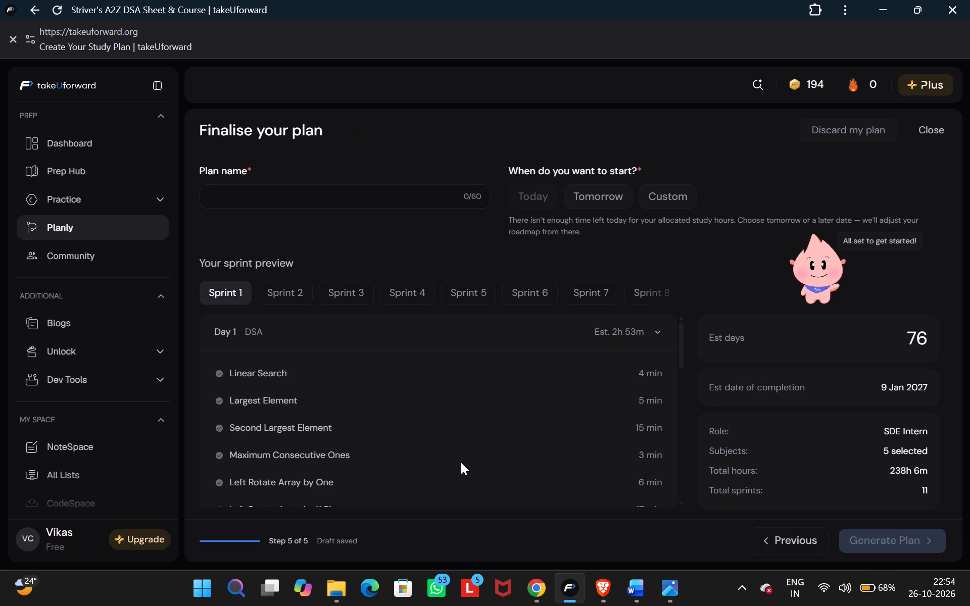
Look through the DSA topics planned for Day 1 and Day 2 in the Sprint 1 preview.
scroll(305, 399, down, 2)
scroll(305, 399, up, 2)
scroll(347, 169, down, 4)
scroll(331, 247, down, 2)
scroll(329, 331, down, 8)
scroll(336, 356, up, 2)
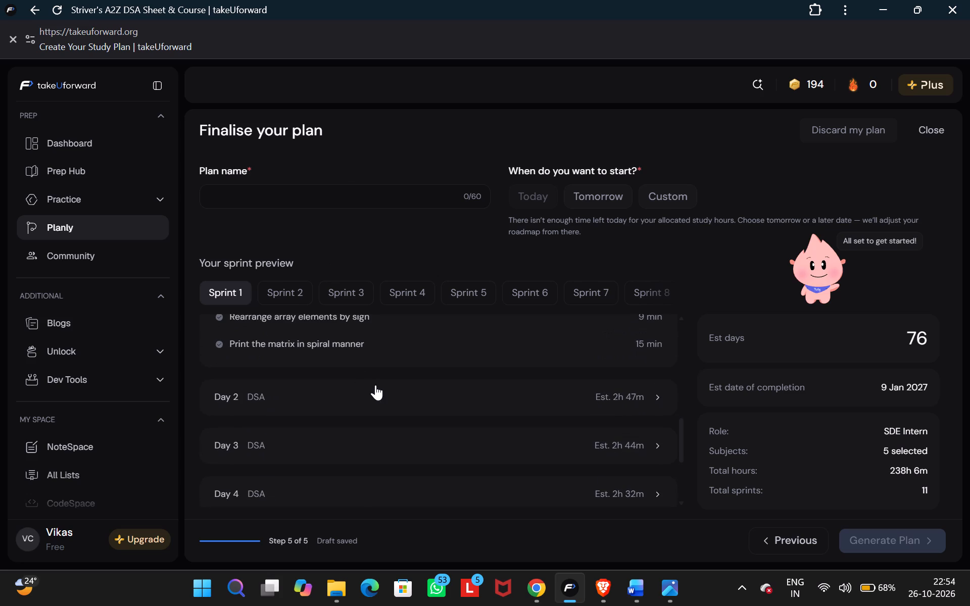
click(382, 402)
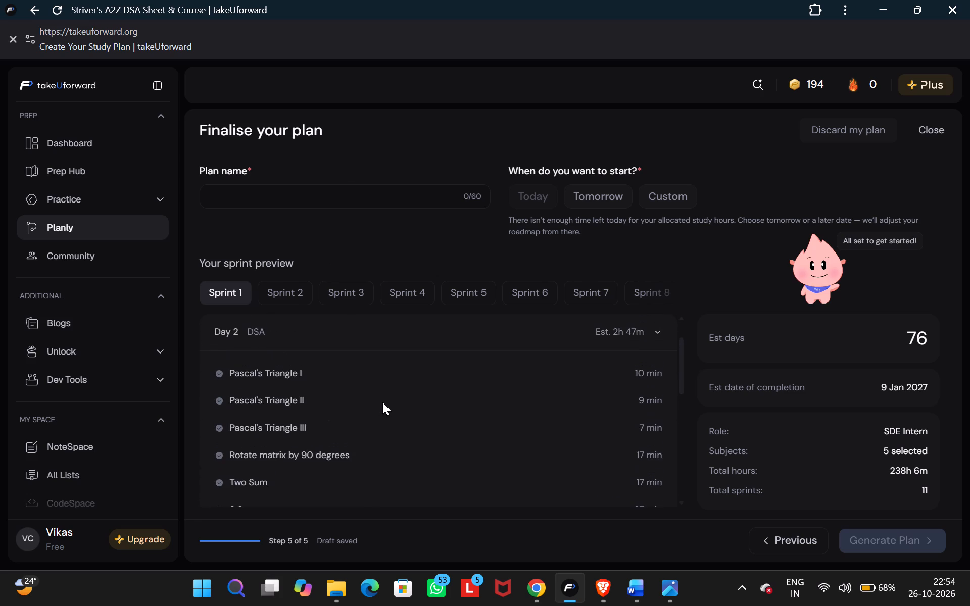
scroll(382, 402, down, 6)
scroll(382, 402, up, 5)
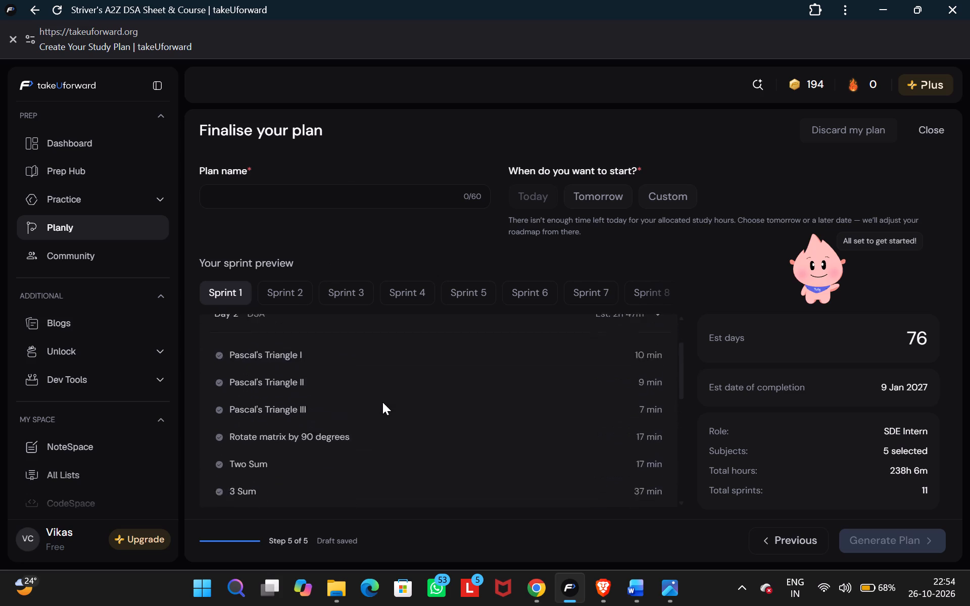
scroll(382, 402, up, 5)
click(383, 394)
Examine the OOPS topics planned for Day 6 and Day 7 in the Sprint 1 preview.
scroll(383, 394, down, 1)
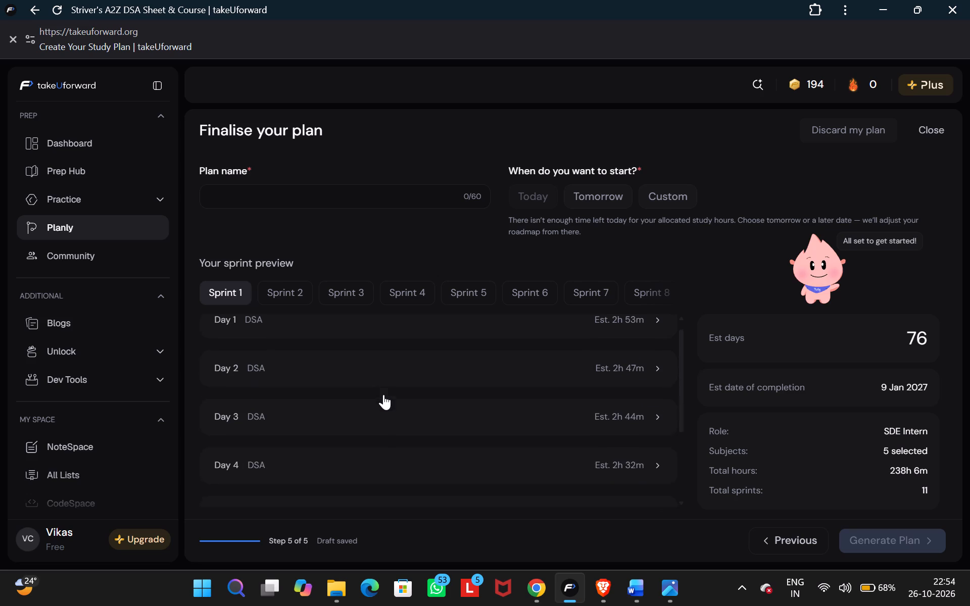
scroll(383, 394, down, 8)
click(392, 436)
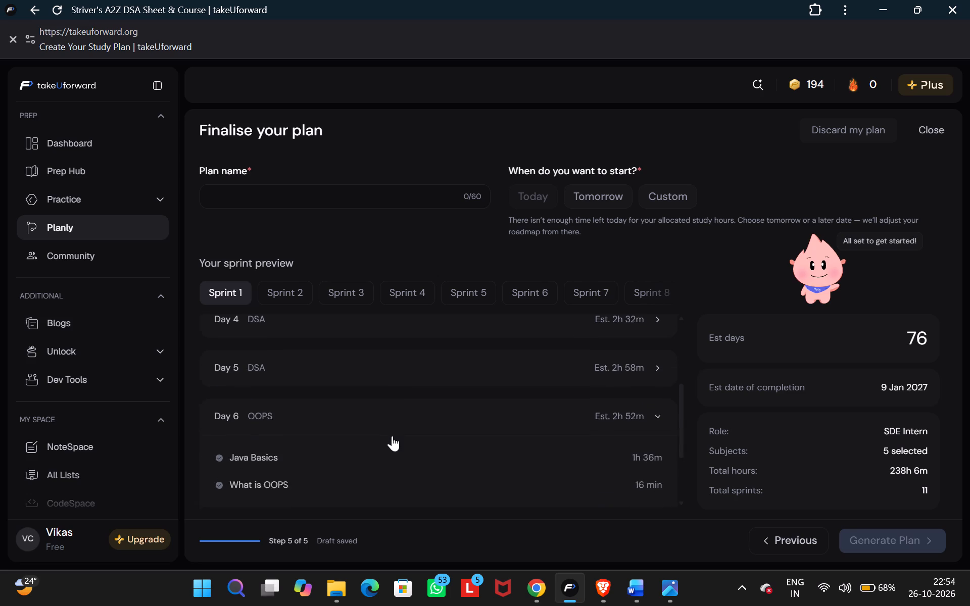
scroll(392, 436, down, 1)
scroll(265, 386, up, 1)
scroll(278, 418, down, 1)
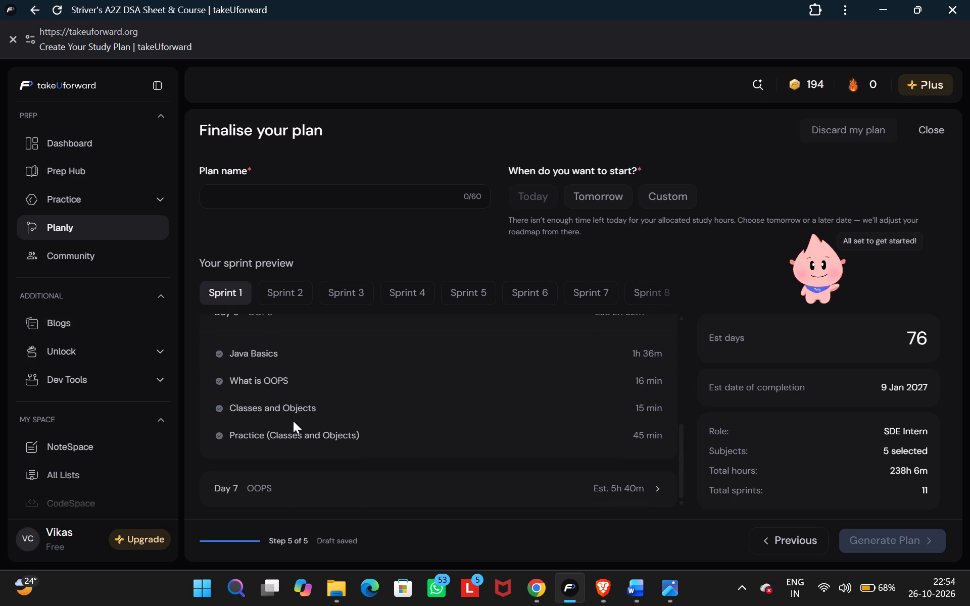
click(318, 431)
scroll(495, 438, up, 1)
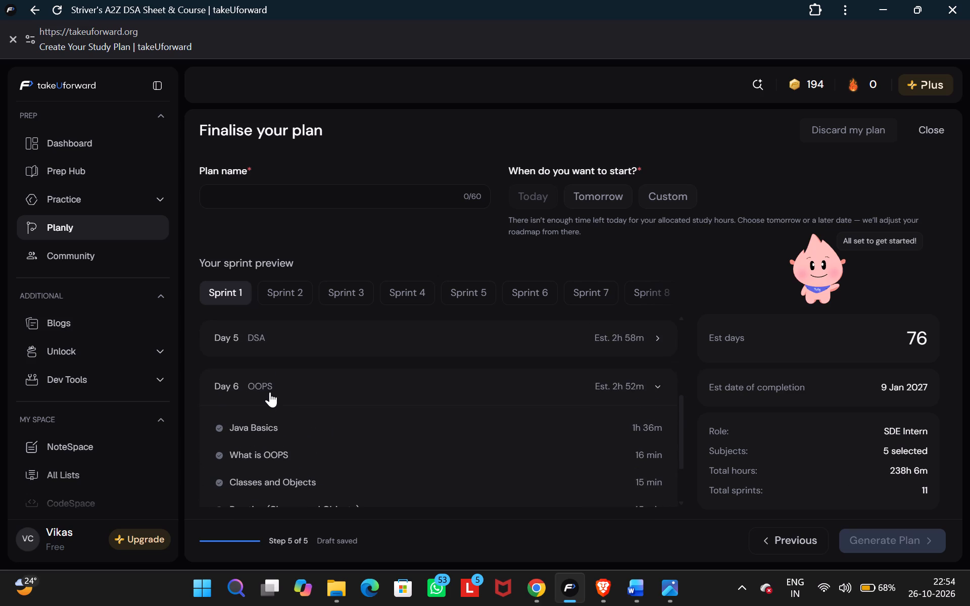
click(262, 390)
click(254, 445)
scroll(254, 445, down, 1)
click(253, 367)
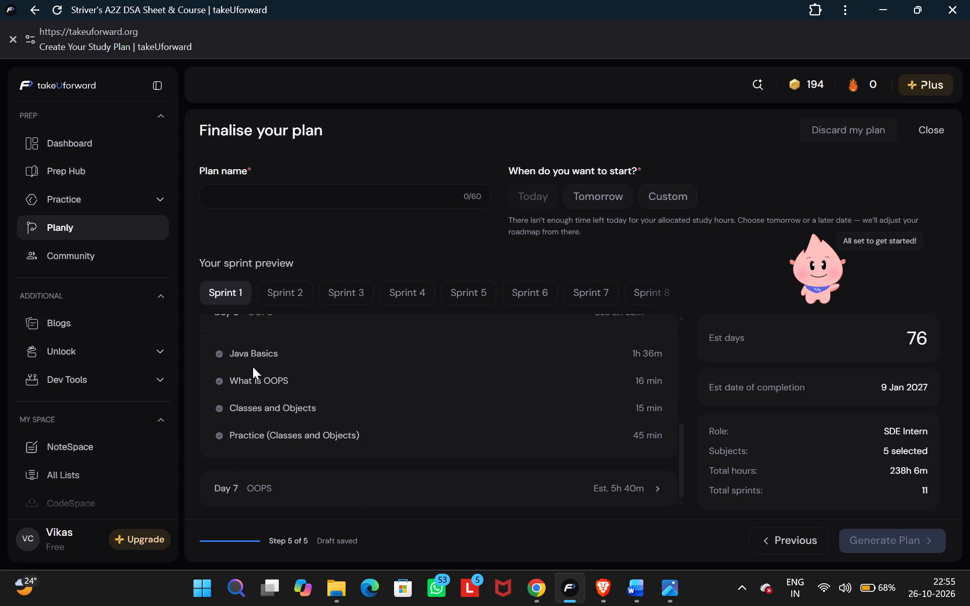
click(253, 388)
click(262, 418)
scroll(267, 423, down, 5)
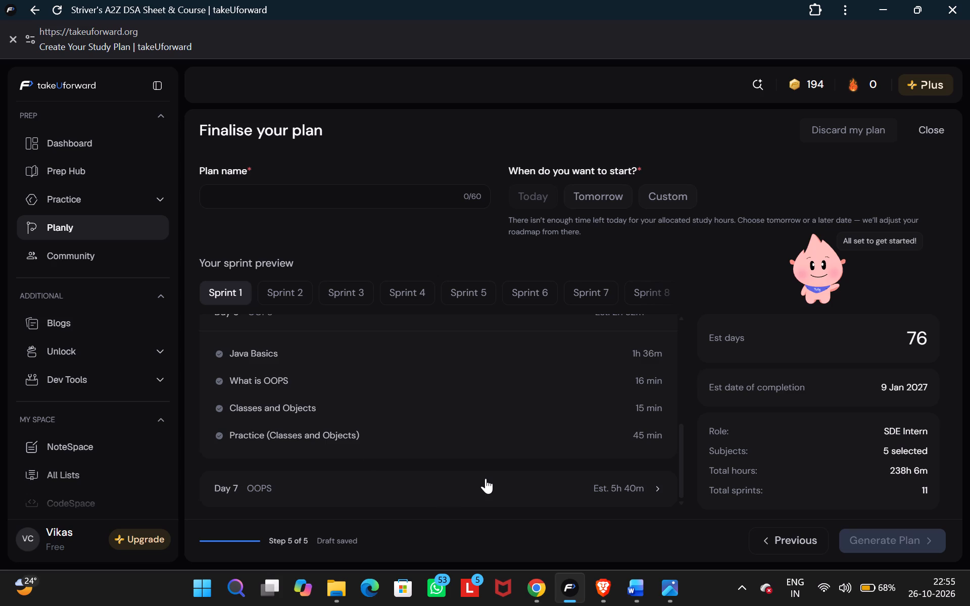
click(486, 478)
scroll(486, 478, down, 2)
scroll(477, 468, up, 2)
scroll(344, 444, down, 5)
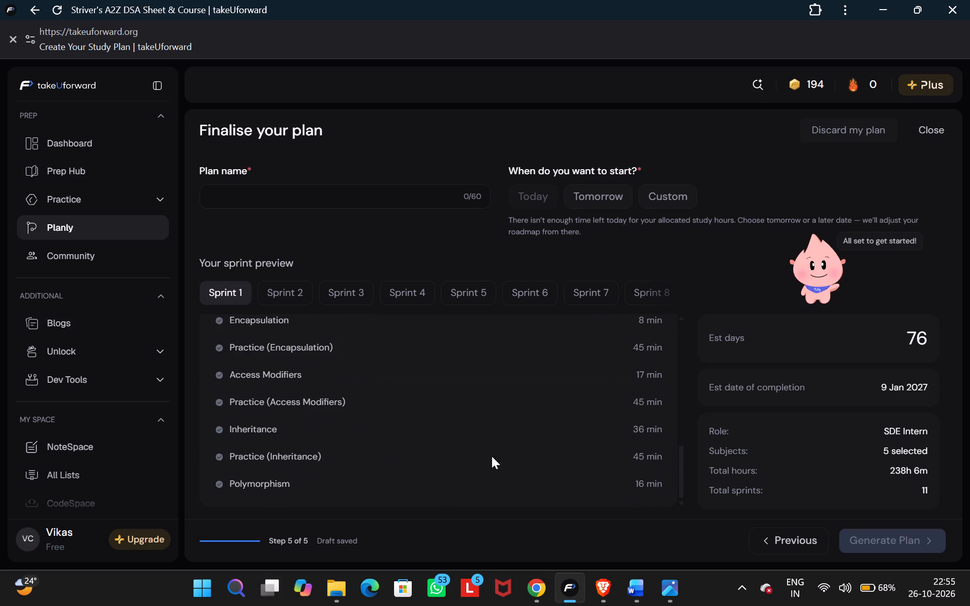
scroll(492, 456, down, 3)
scroll(926, 538, down, 2)
scroll(872, 478, down, 3)
scroll(459, 408, up, 8)
Name the plan "Master plan", set it to start tomorrow, and generate it.
click(402, 200)
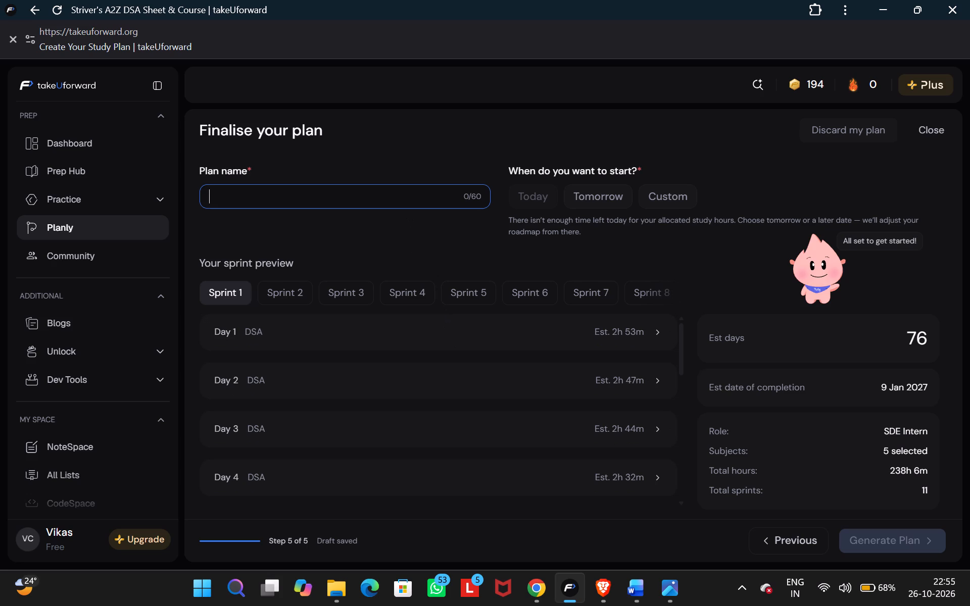
text(Master plan)
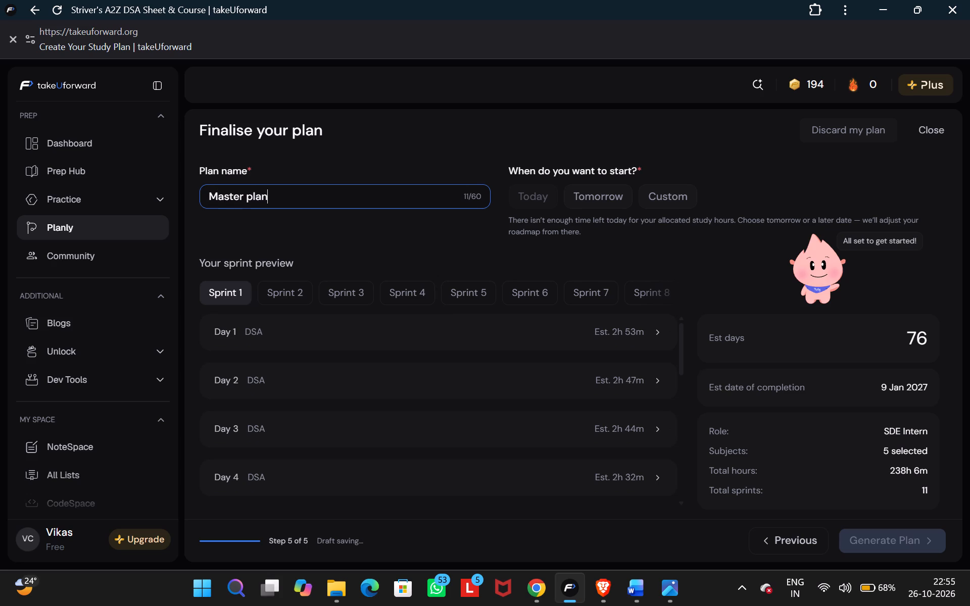
click(591, 203)
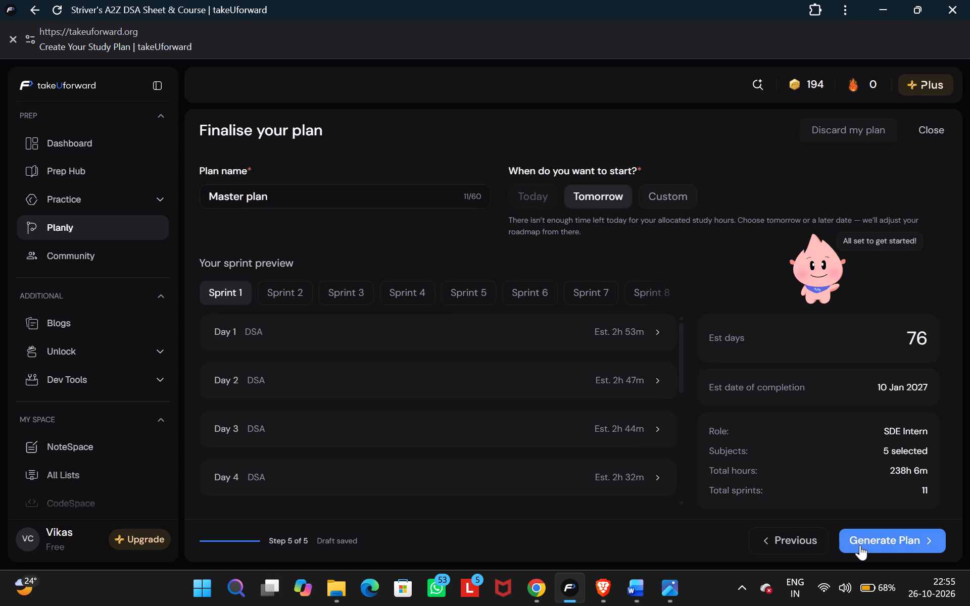
click(860, 545)
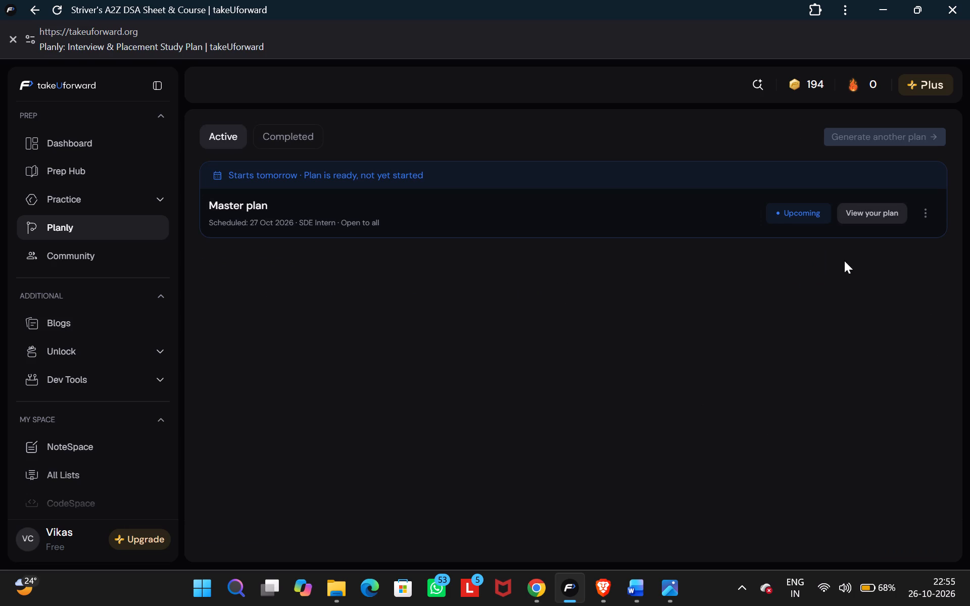
Open the Master plan and look over its upcoming sprints and the Day 1 task list of the current sprint.
click(851, 214)
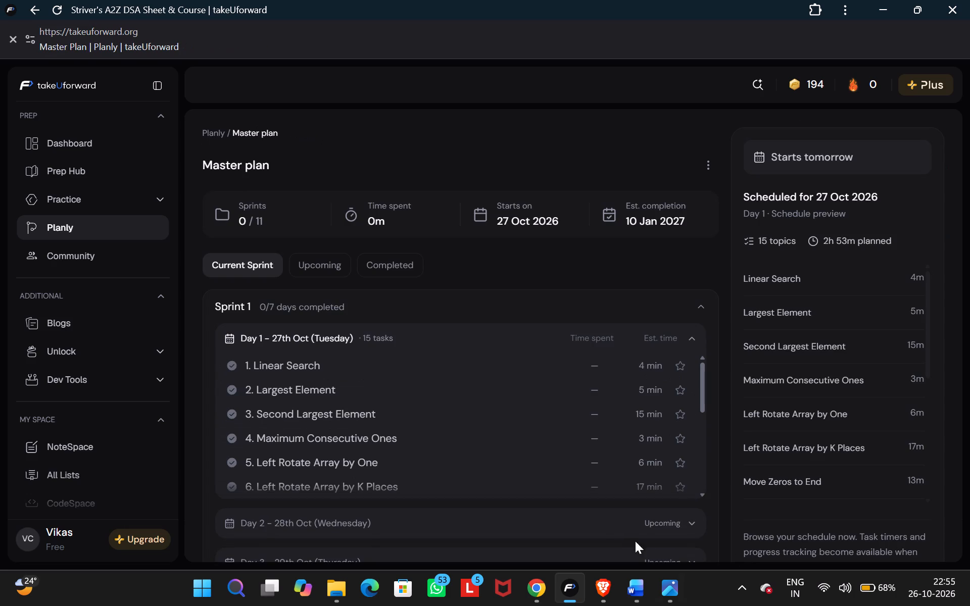
click(331, 267)
click(248, 266)
scroll(343, 359, down, 2)
scroll(344, 359, up, 7)
scroll(472, 306, down, 8)
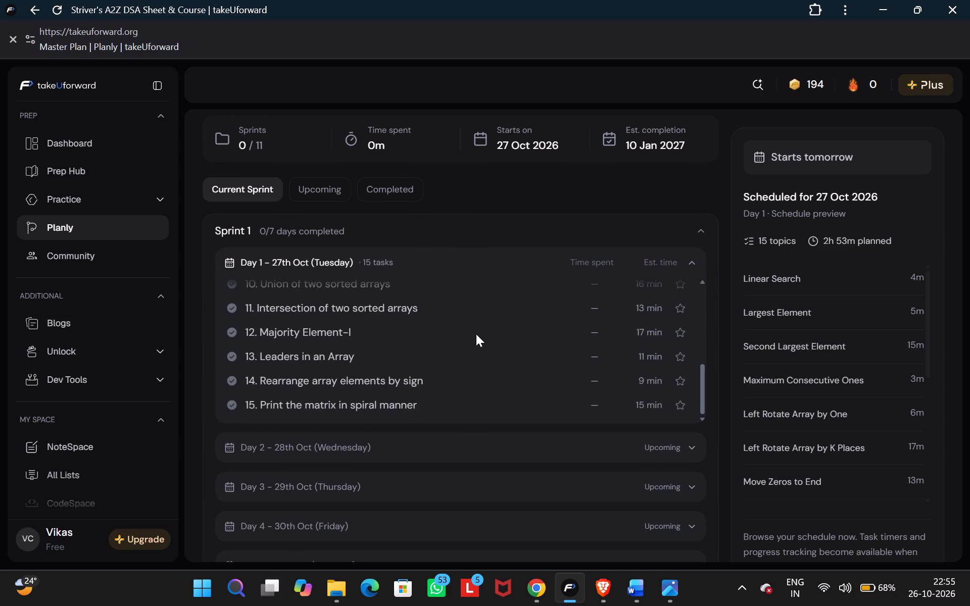
Read through the Day 1 task list of Sprint 1 in the Master plan.
scroll(476, 334, up, 6)
scroll(476, 334, down, 8)
scroll(476, 334, up, 5)
scroll(476, 334, down, 1)
scroll(476, 334, up, 1)
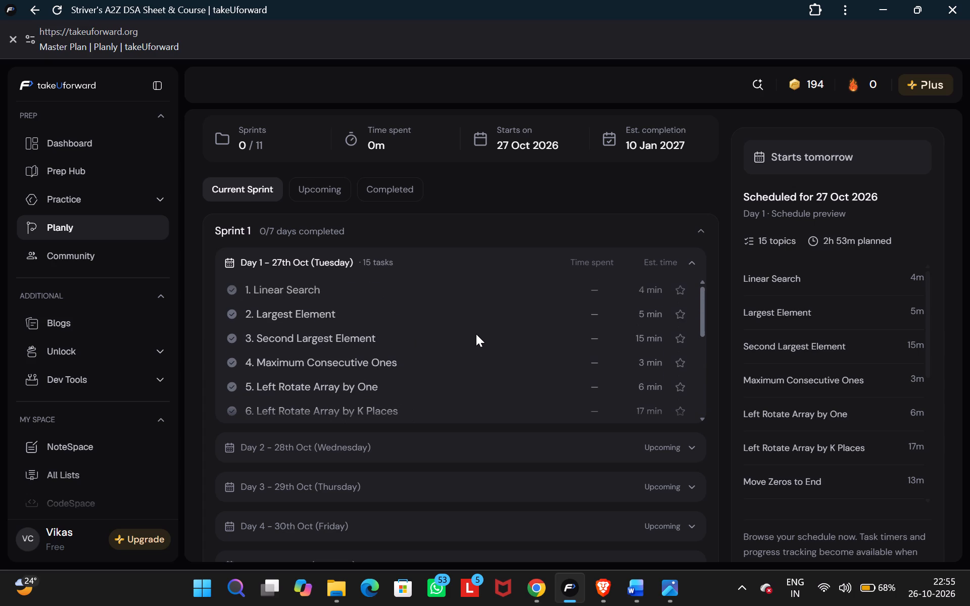
scroll(454, 332, up, 1)
click(554, 290)
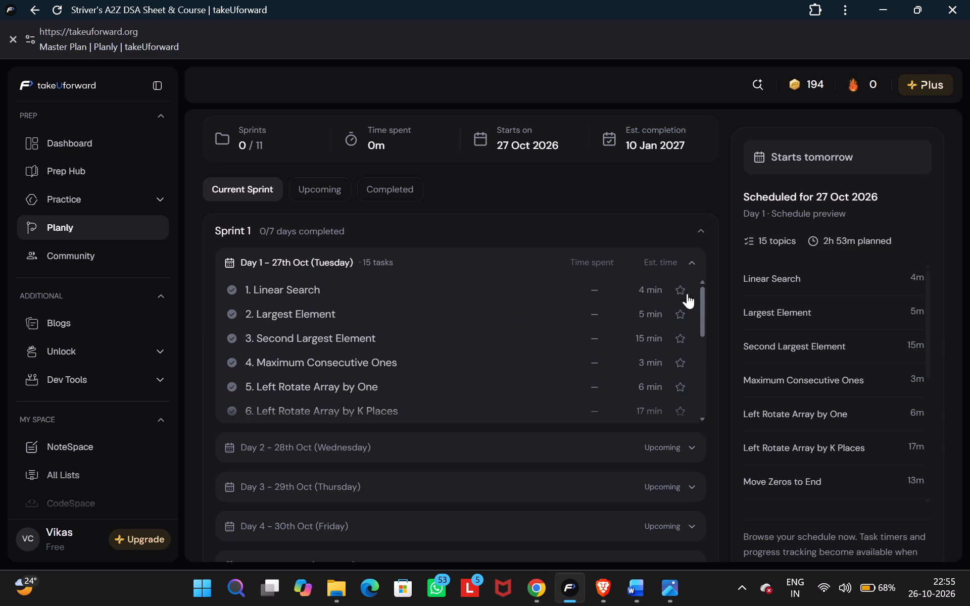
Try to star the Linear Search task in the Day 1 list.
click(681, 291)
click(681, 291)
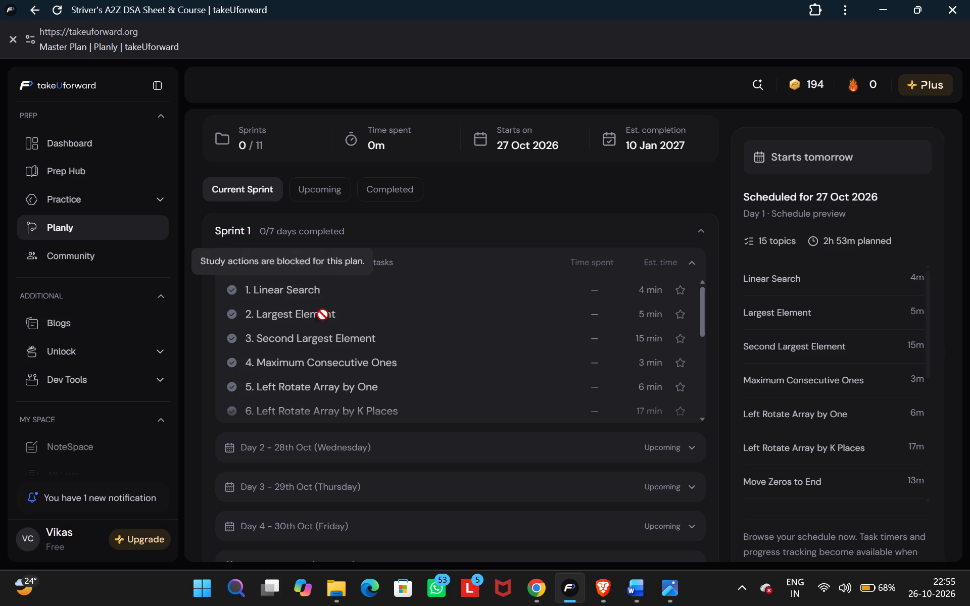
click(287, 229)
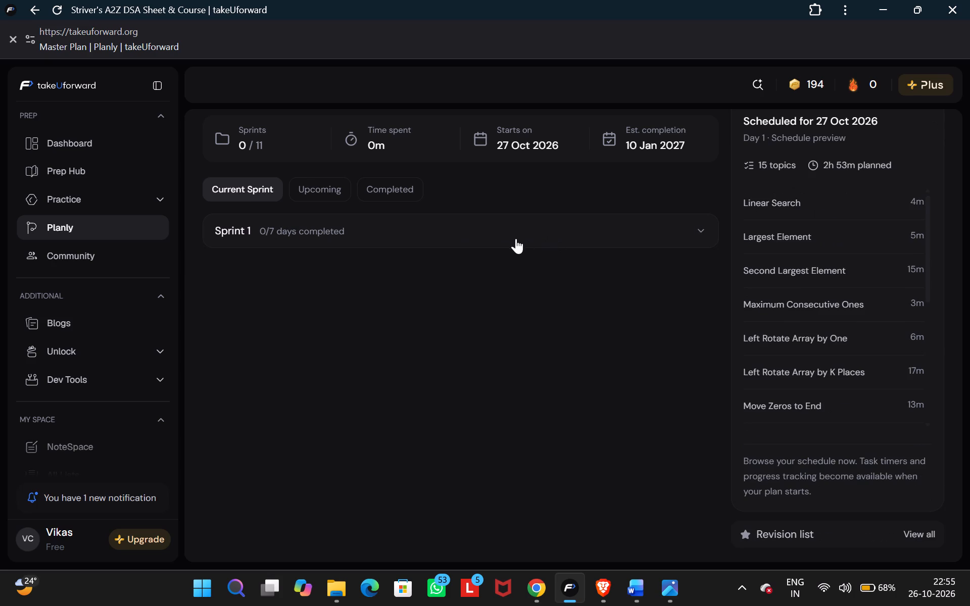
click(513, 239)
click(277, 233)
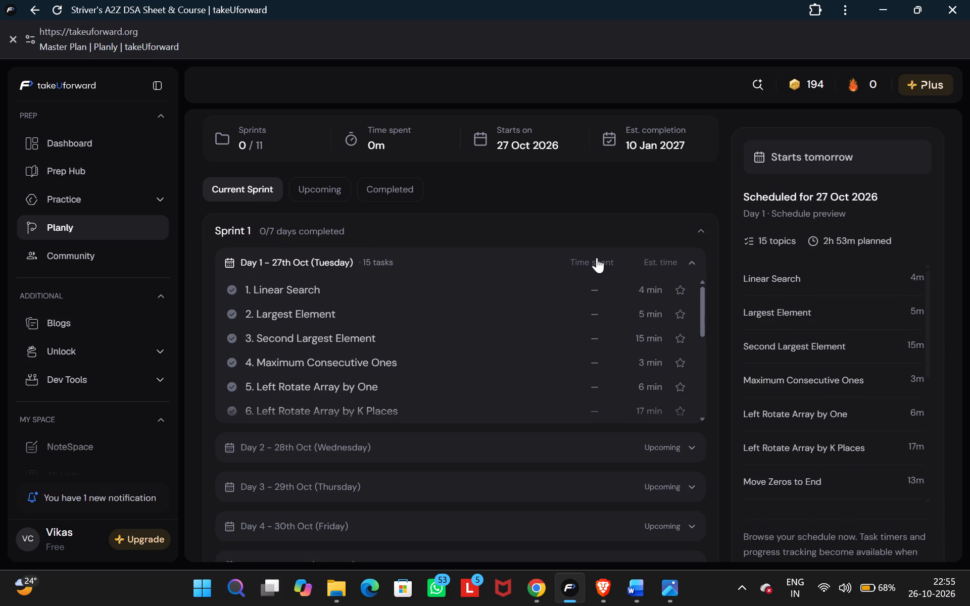
Examine the tasks scheduled for Day 5 and Day 7 of Sprint 1.
click(825, 288)
scroll(681, 295, down, 4)
scroll(614, 467, down, 4)
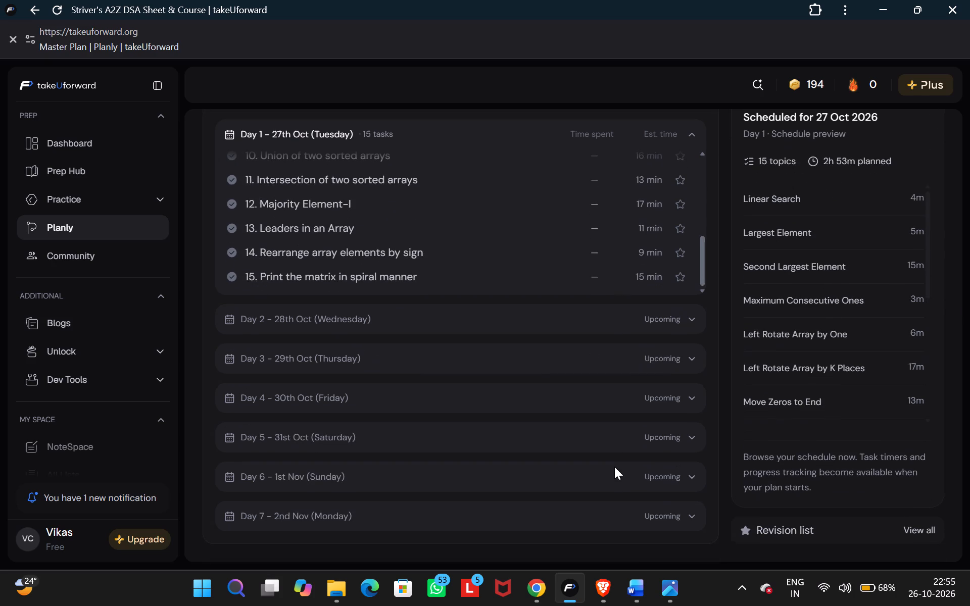
click(620, 429)
scroll(620, 429, down, 2)
click(588, 505)
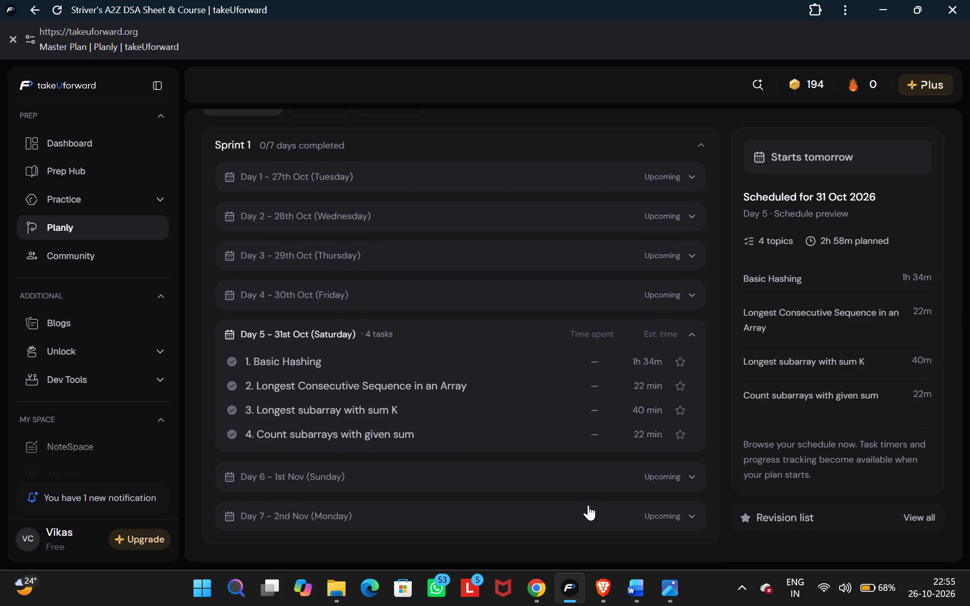
scroll(588, 505, down, 2)
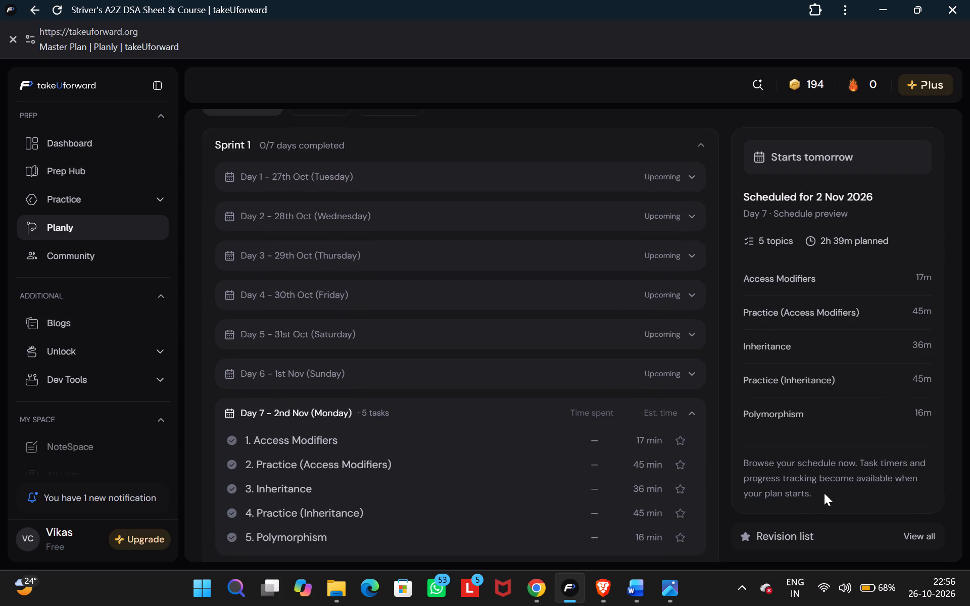
Return to the Master plan overview and check which management options the plan offers.
scroll(824, 493, up, 3)
scroll(820, 450, up, 4)
click(286, 219)
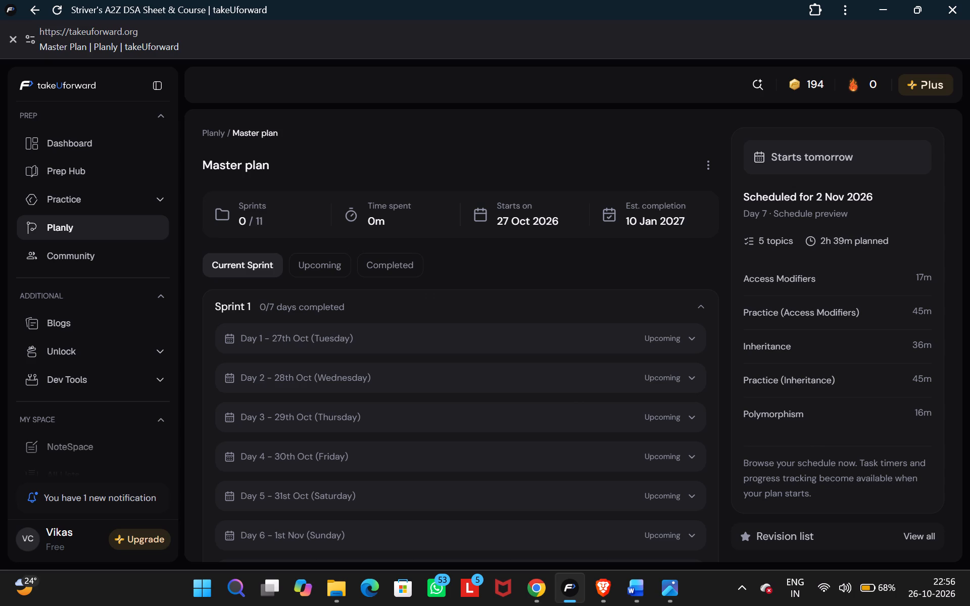
click(649, 198)
click(714, 166)
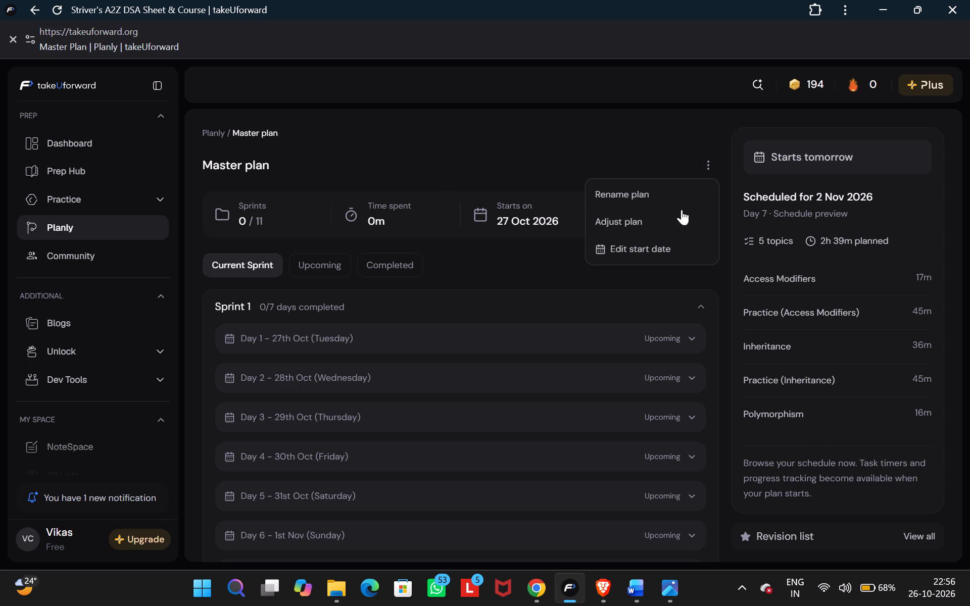
click(420, 126)
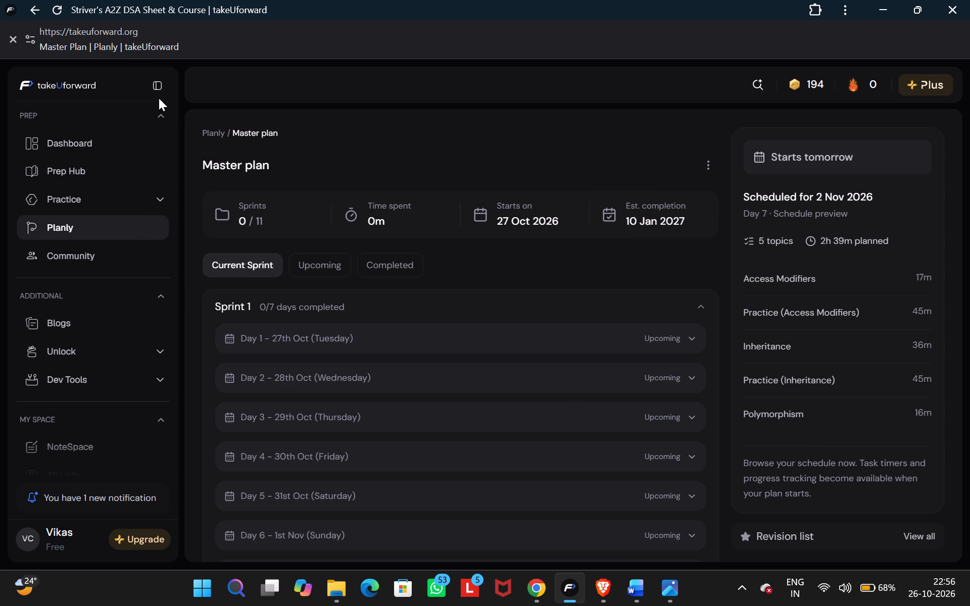
Open the Dashboard and look over its popular topics and interview resources.
click(125, 144)
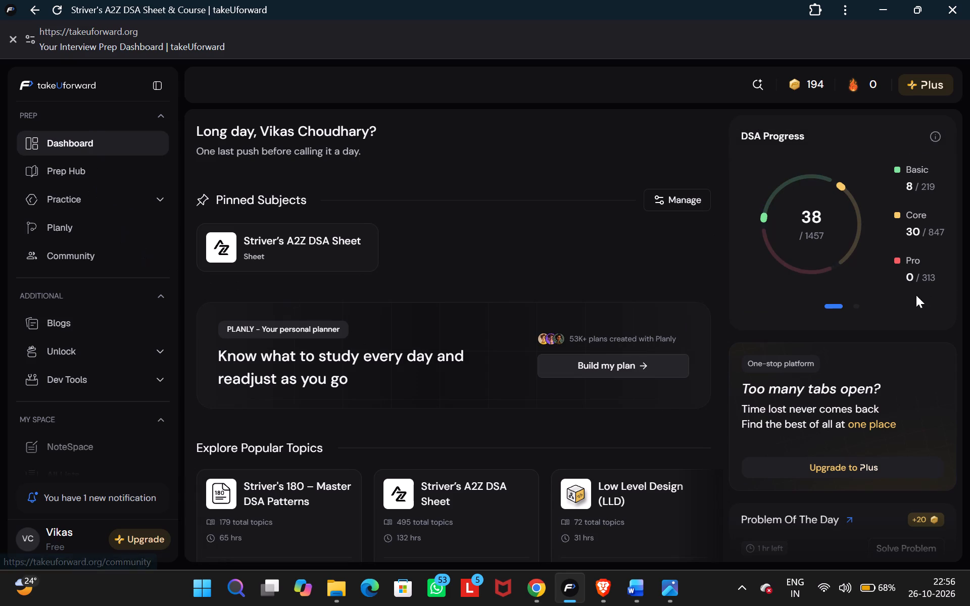
scroll(517, 329, down, 3)
scroll(327, 383, down, 1)
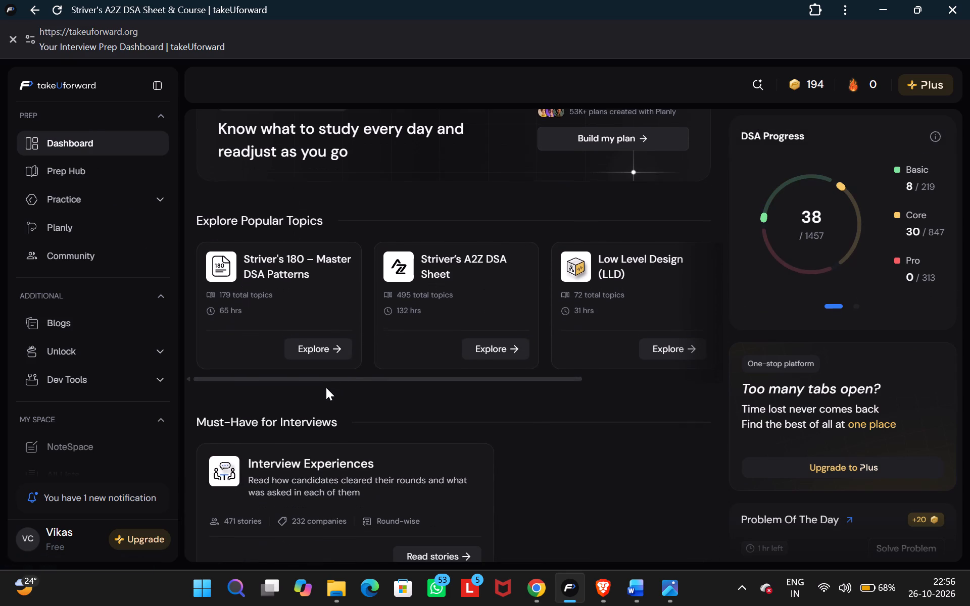
scroll(326, 388, down, 4)
Open the notifications and read the new one.
click(69, 490)
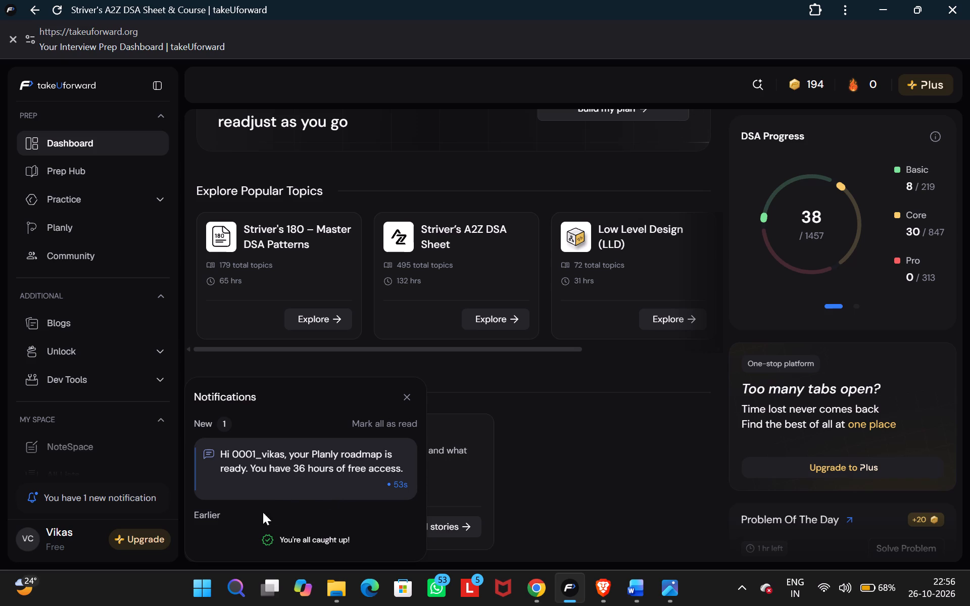
Open the Refer & Earn page and read the rewards for friends' signups and plan purchases.
click(29, 540)
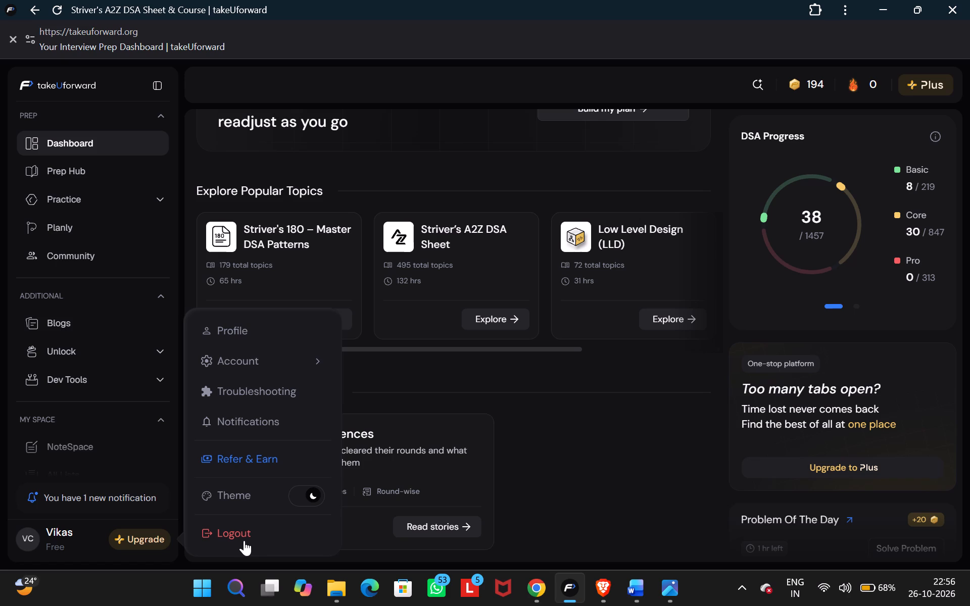
click(268, 464)
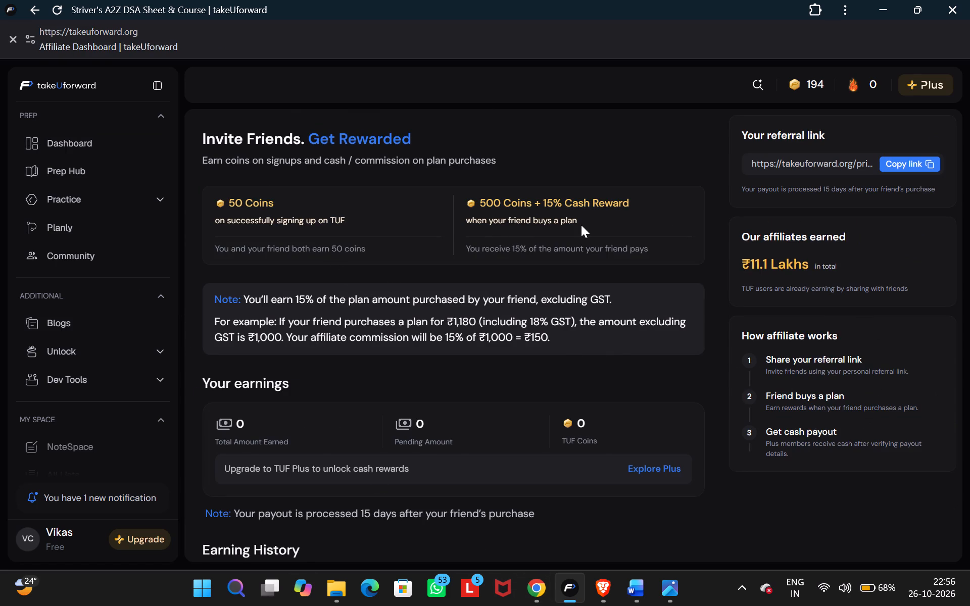
drag(574, 223, 415, 236)
click(486, 243)
drag(465, 245, 659, 268)
click(659, 268)
drag(650, 240, 371, 239)
click(371, 239)
Read the note on the affiliate commission and its worked example excluding GST.
drag(266, 289, 642, 305)
click(639, 305)
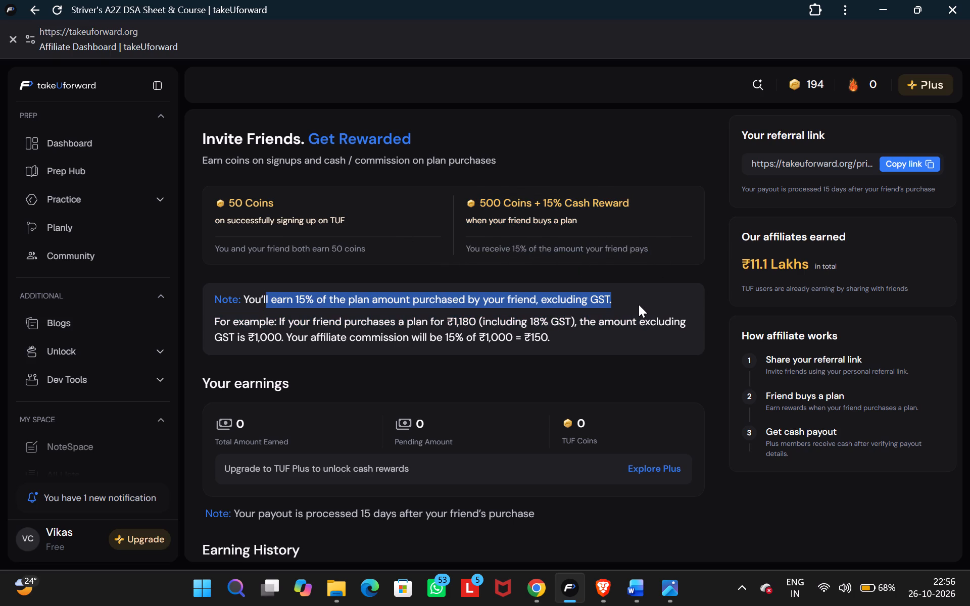
drag(290, 324, 486, 327)
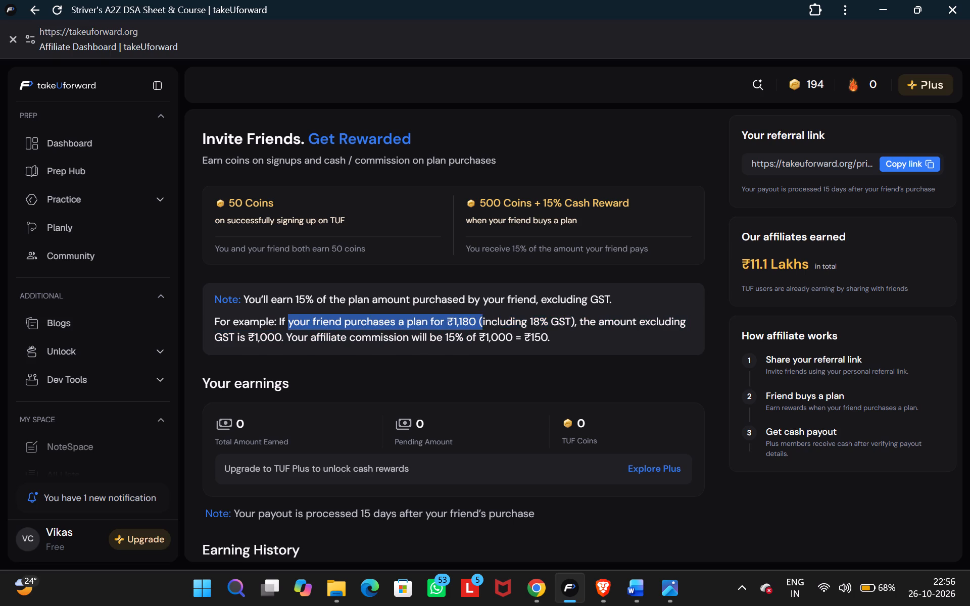
drag(486, 327, 623, 352)
click(623, 352)
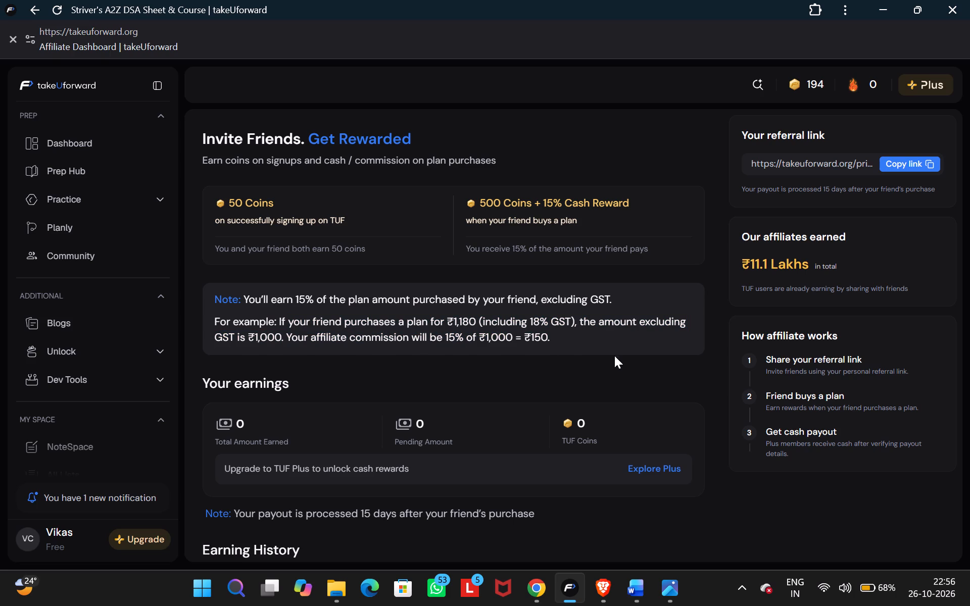
drag(567, 337, 450, 337)
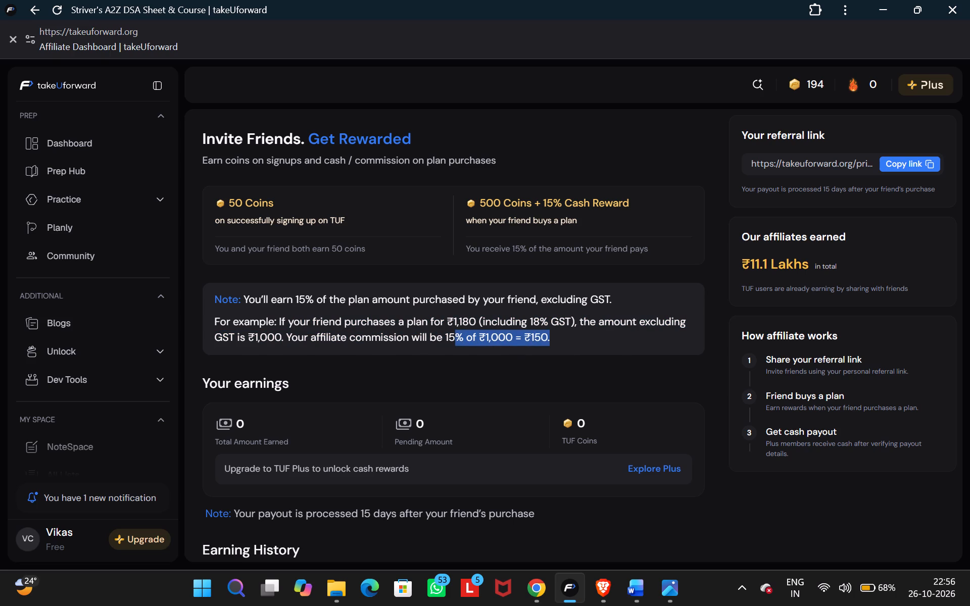
drag(450, 337, 210, 321)
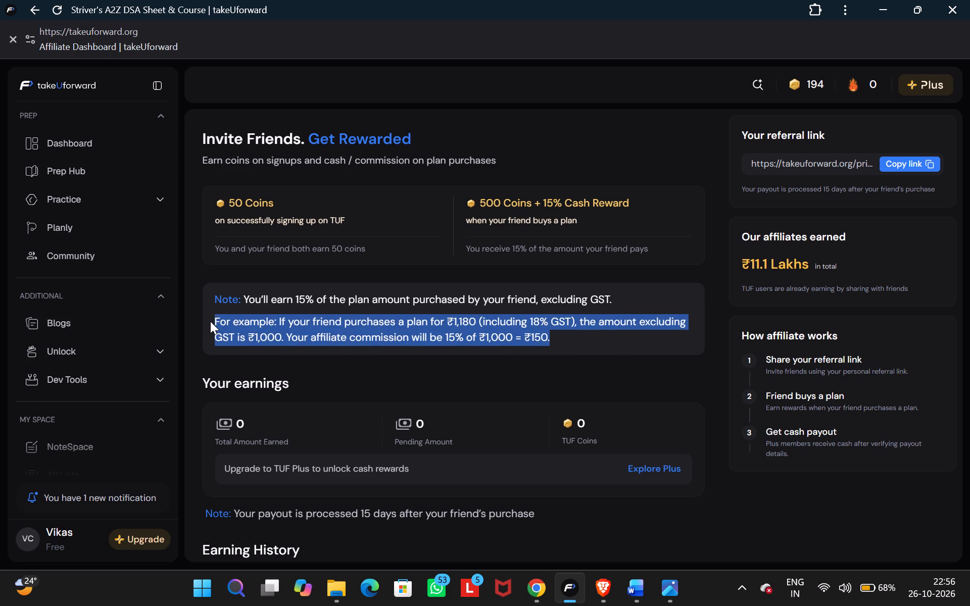
drag(210, 321, 208, 306)
click(540, 348)
Check the earned amount, pending amount and TUF coins in the Your earnings section.
scroll(535, 357, down, 1)
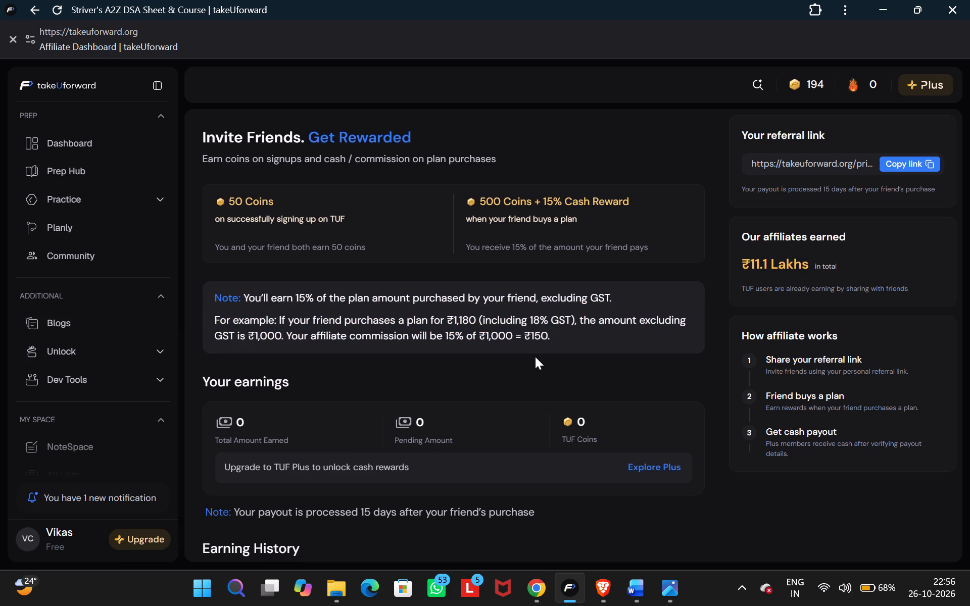
drag(383, 364, 460, 375)
click(460, 375)
drag(460, 359, 207, 363)
click(361, 366)
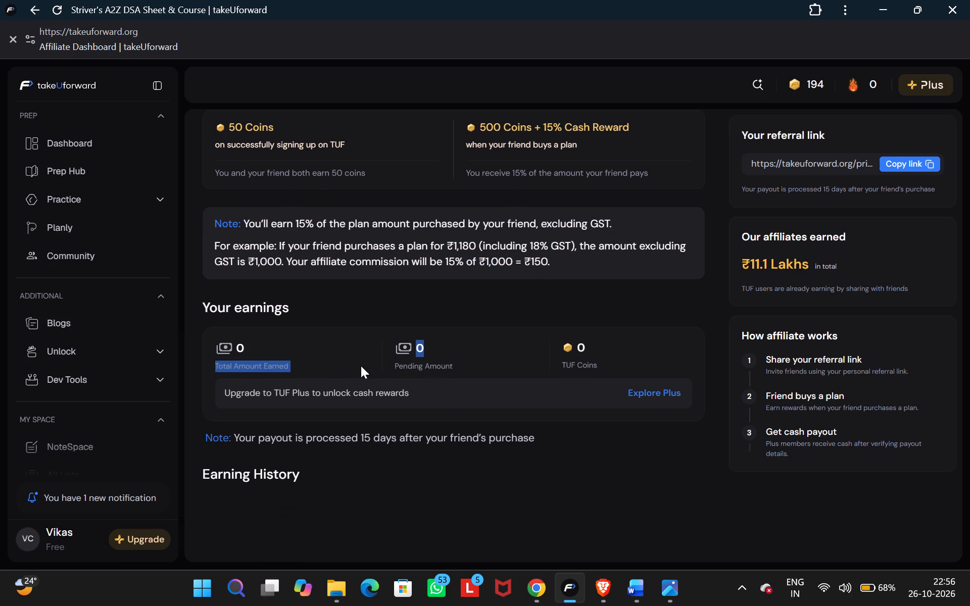
drag(382, 376, 501, 383)
click(500, 371)
drag(522, 363, 610, 391)
click(610, 391)
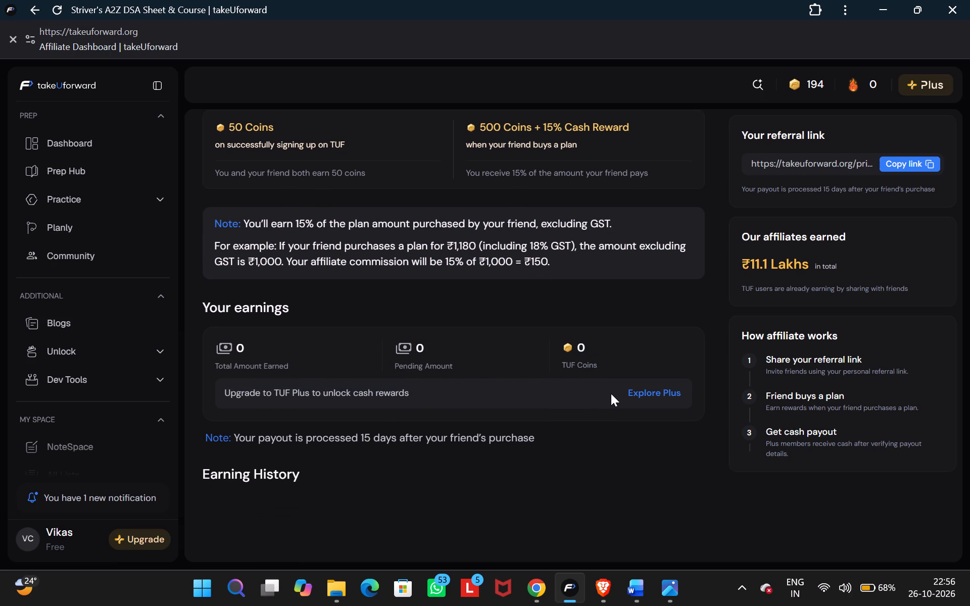
Read the payout timing note and check the Earning History section.
scroll(573, 439, down, 1)
scroll(432, 399, down, 1)
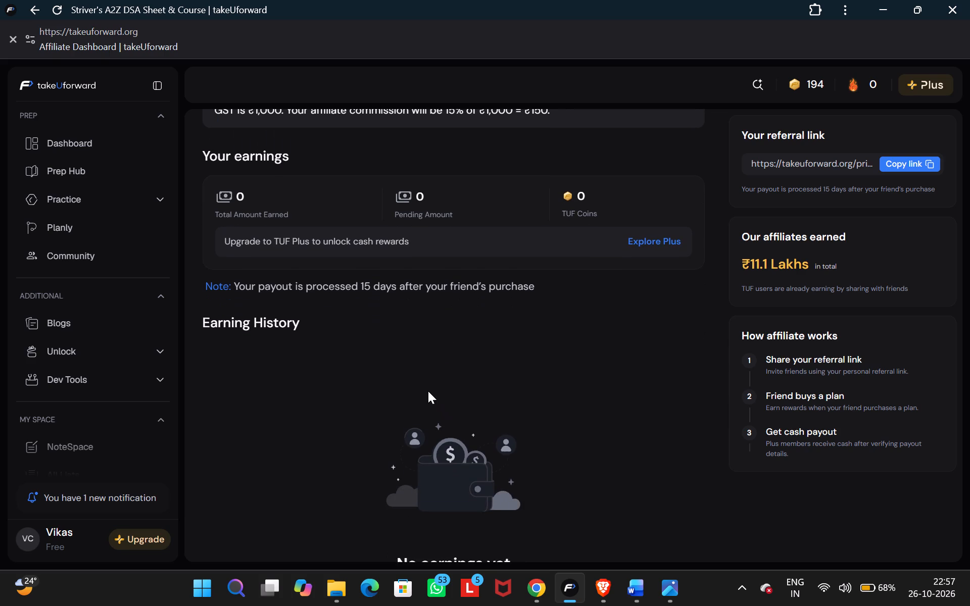
scroll(428, 391, down, 1)
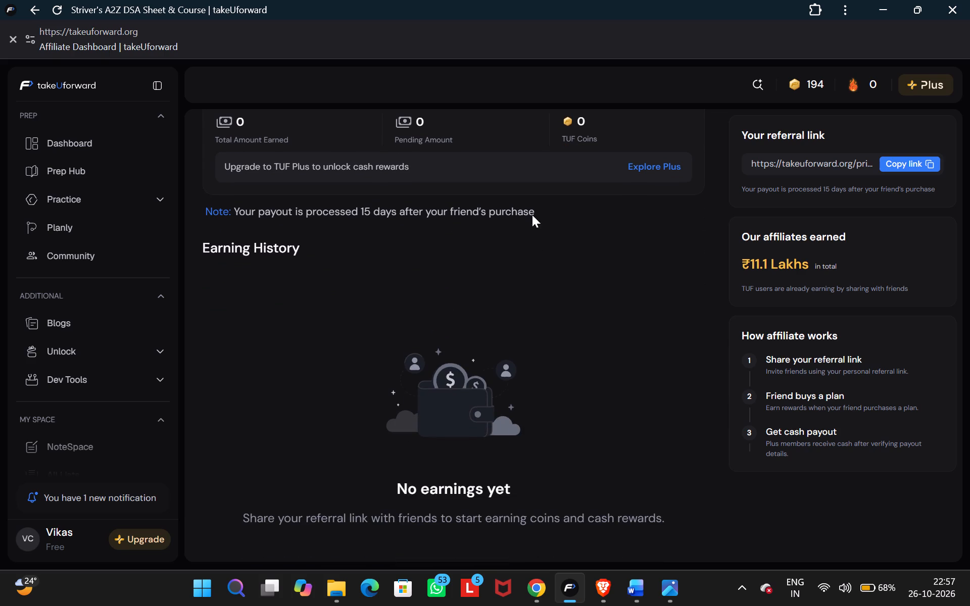
drag(539, 205, 196, 244)
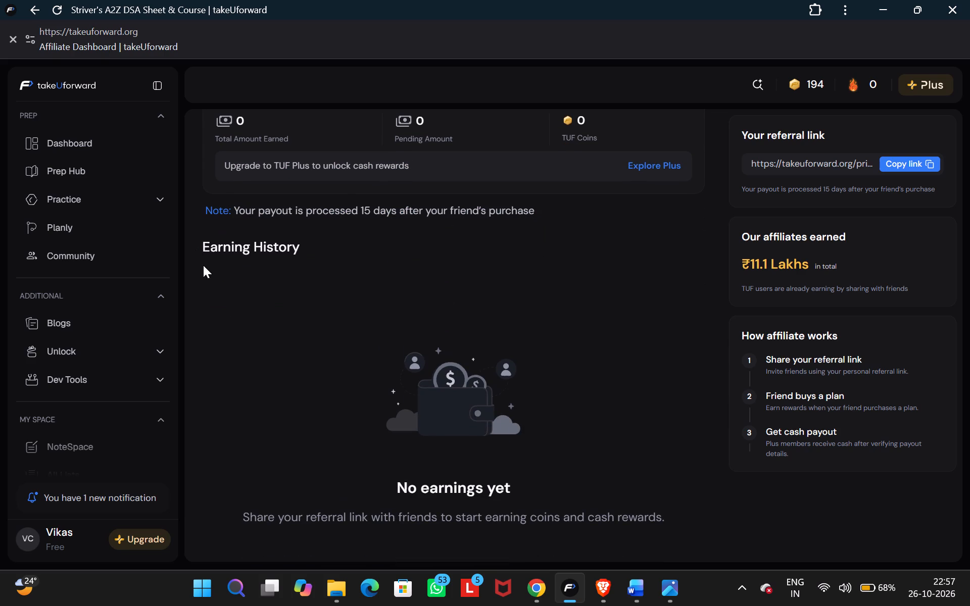
click(250, 327)
scroll(250, 327, down, 3)
Review the total earned by affiliates and look over the referral page once more.
scroll(258, 326, up, 11)
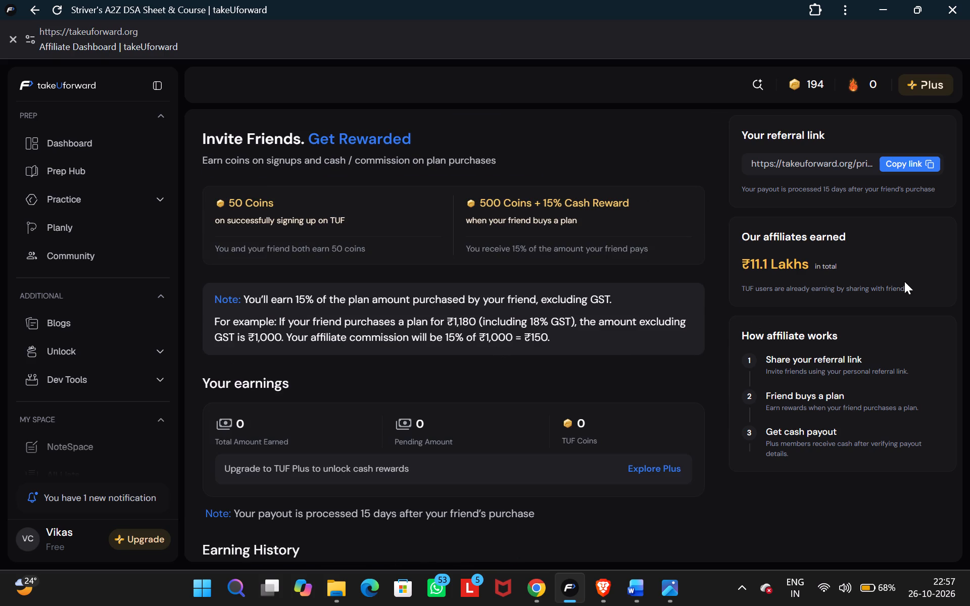
drag(815, 270, 680, 271)
click(954, 295)
scroll(754, 295, down, 3)
scroll(681, 341, down, 1)
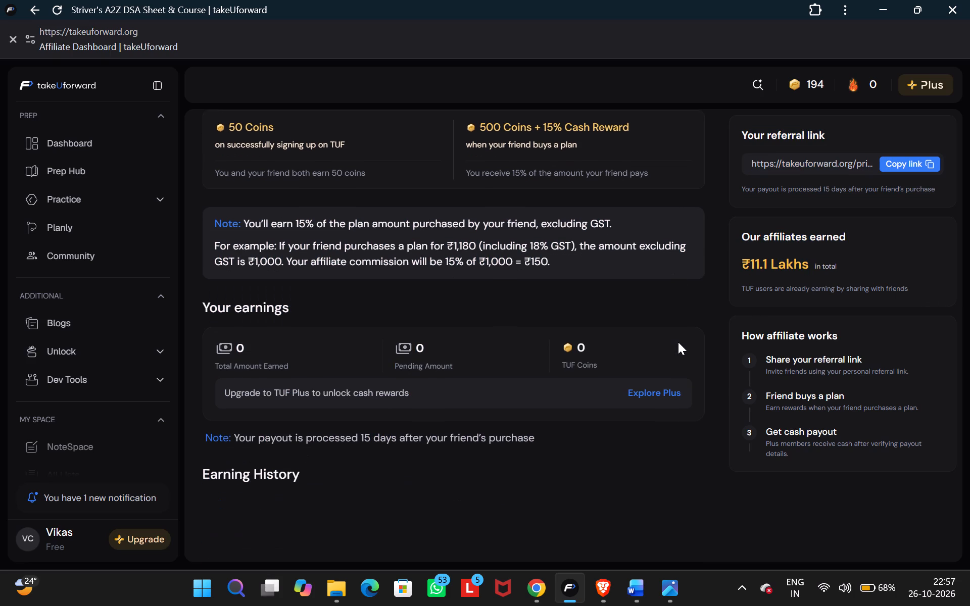
scroll(678, 342, up, 3)
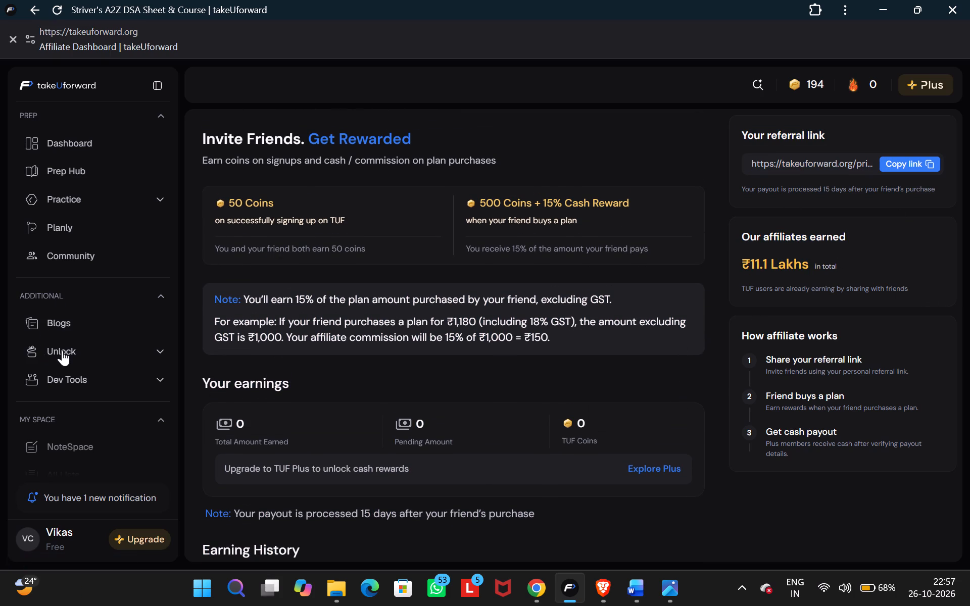
Go back to the takeUforward dashboard and look over the pinned subjects and DSA progress.
scroll(64, 382, down, 2)
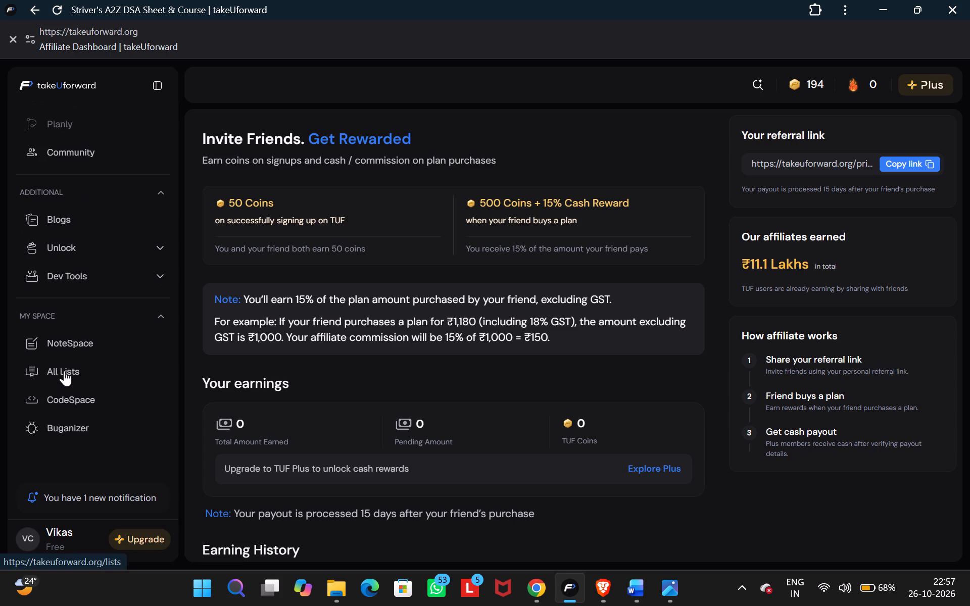
scroll(64, 371, up, 4)
click(74, 147)
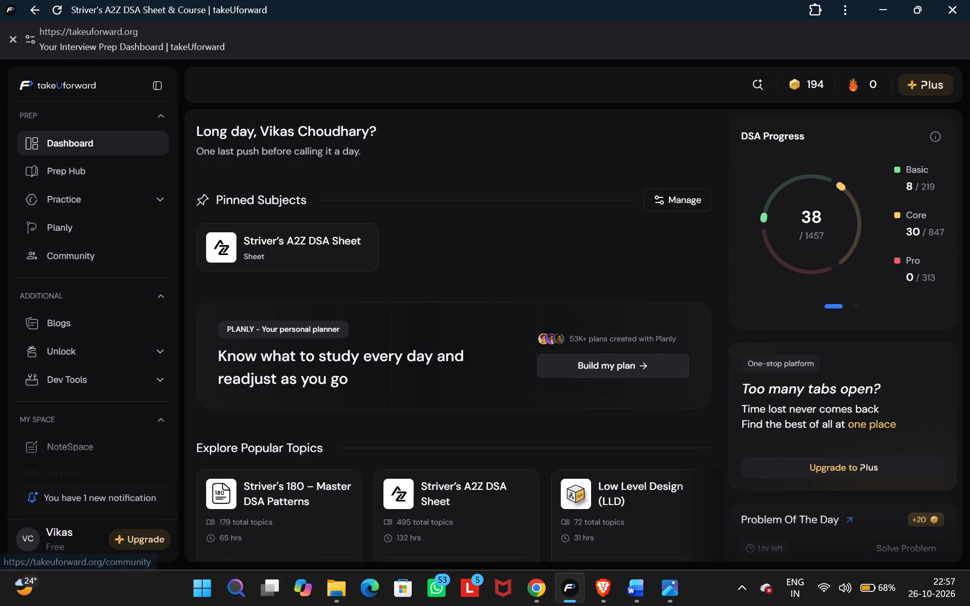
scroll(332, 371, down, 4)
scroll(341, 359, up, 5)
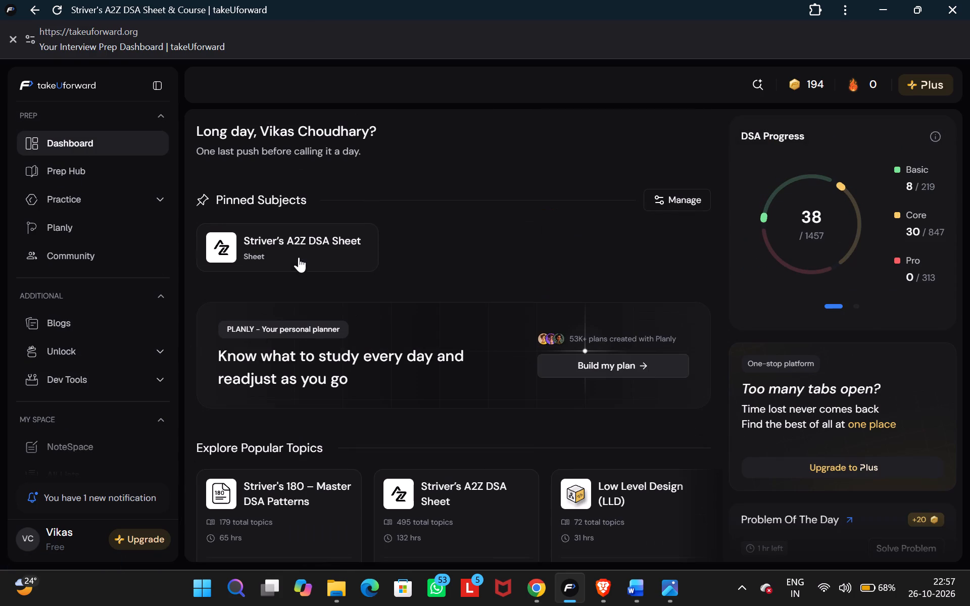
Open the account's profile page and review its projects, consistency chart, coding profiles, social links and DSA progress.
click(65, 533)
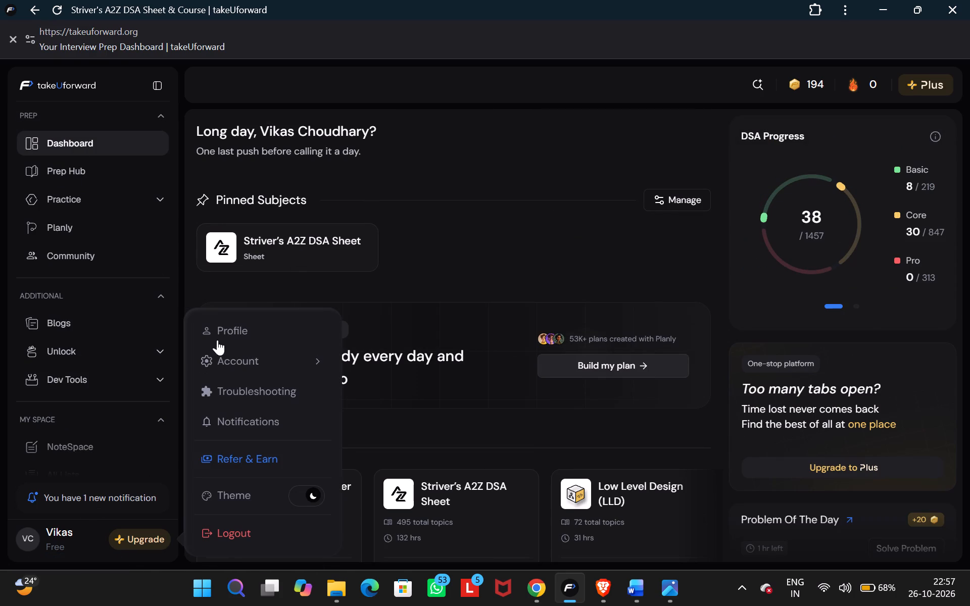
click(230, 336)
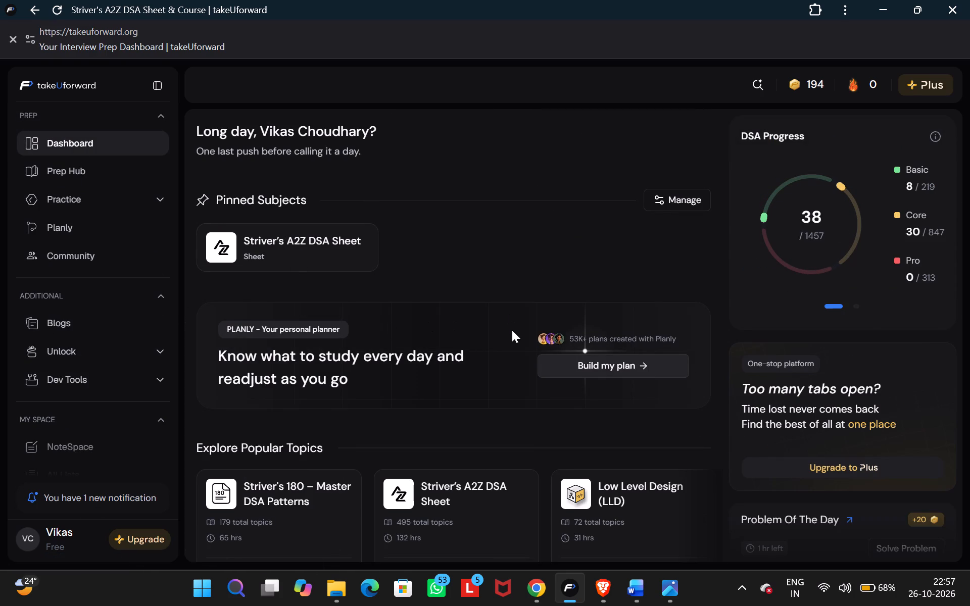
scroll(476, 327, down, 4)
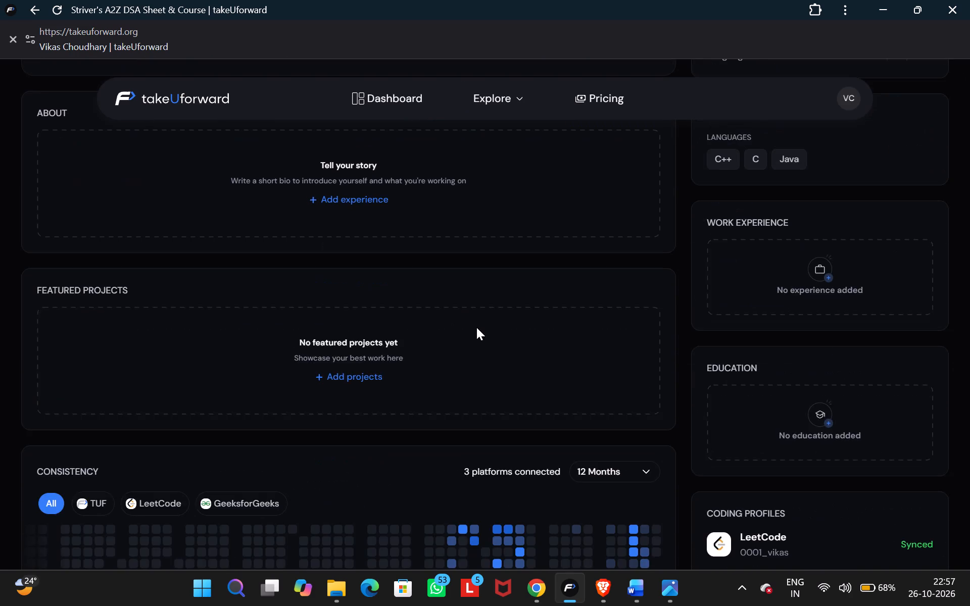
scroll(476, 327, up, 4)
scroll(476, 327, down, 6)
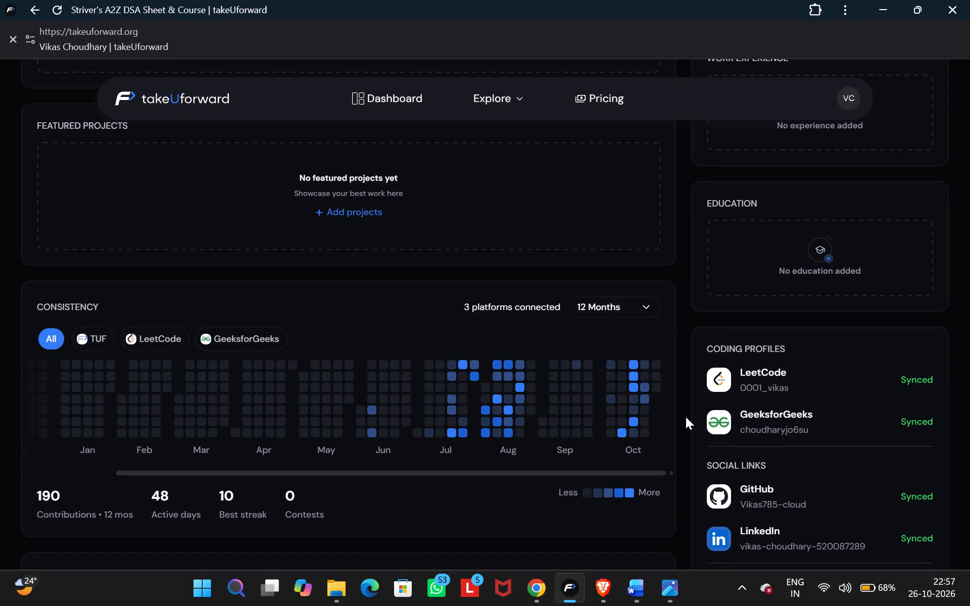
scroll(640, 432, down, 3)
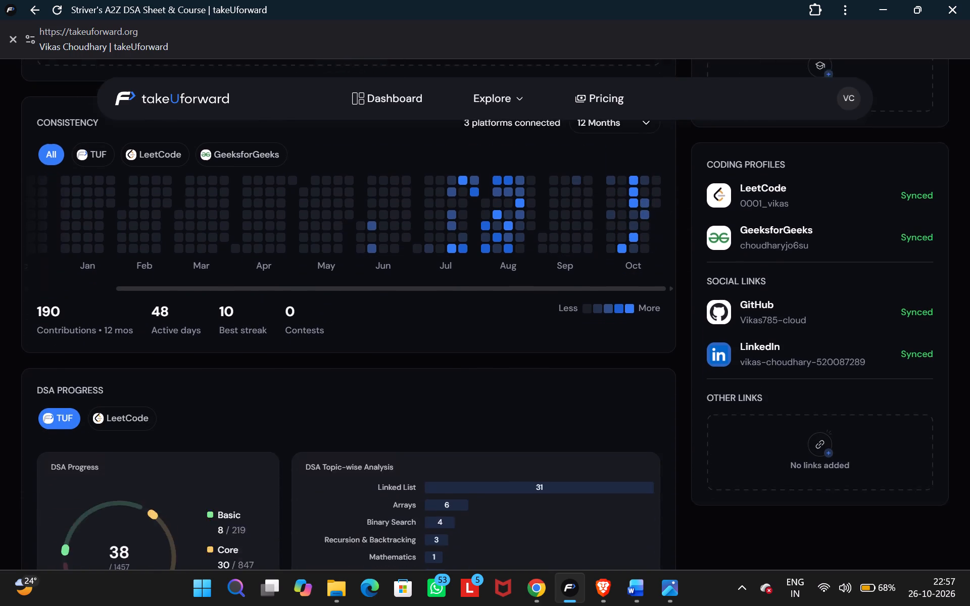
scroll(640, 432, down, 3)
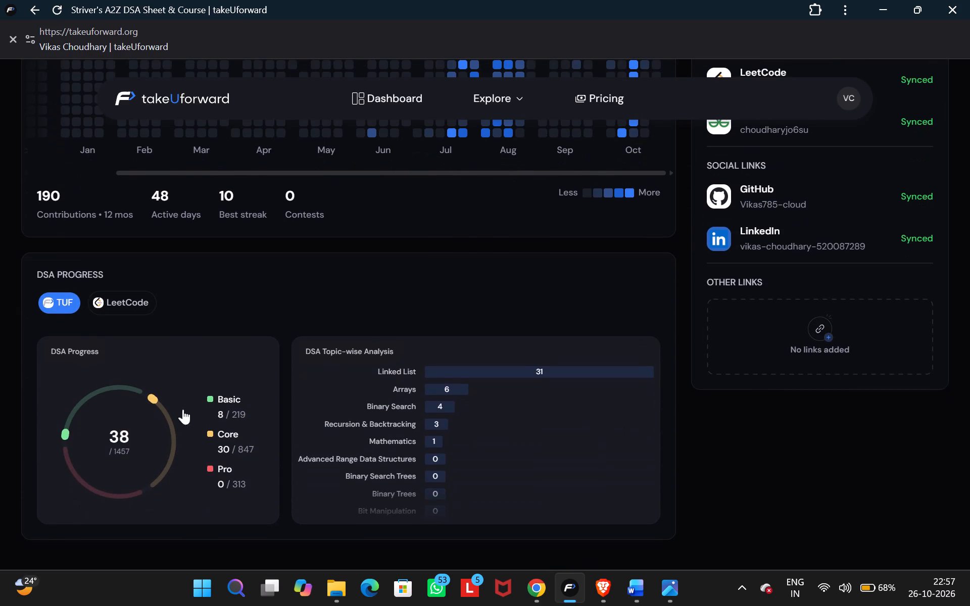
Show the LeetCode DSA progress and examine the topic-wise counts for Array, Linked List and Binary Search.
scroll(172, 404, up, 2)
click(106, 459)
scroll(256, 448, down, 4)
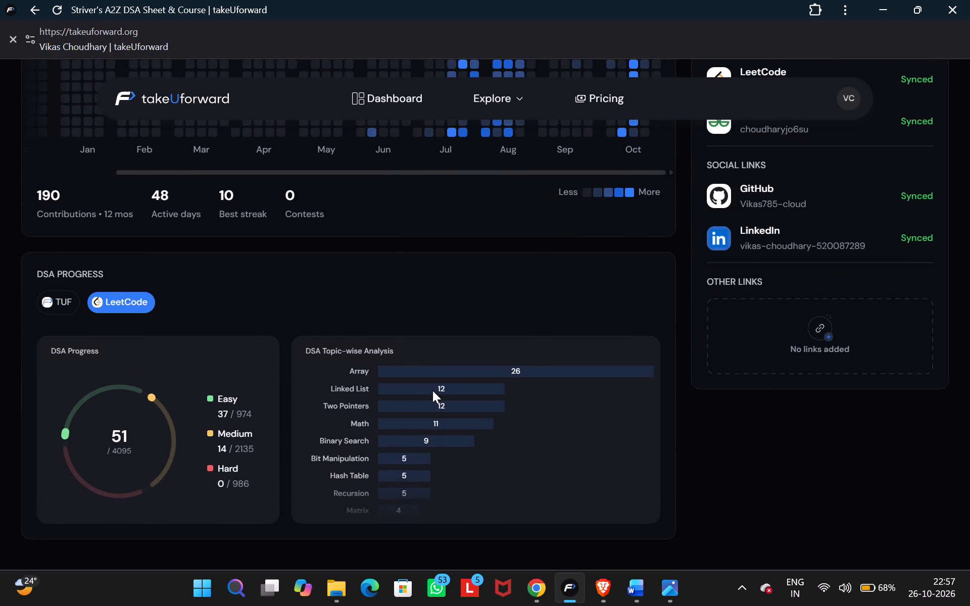
drag(498, 370, 537, 373)
drag(437, 388, 452, 392)
drag(452, 392, 454, 393)
scroll(444, 426, down, 3)
scroll(444, 426, up, 2)
drag(416, 435, 435, 441)
scroll(435, 441, down, 1)
scroll(409, 409, up, 1)
Recheck the Linked List and Two Pointers counts in the LeetCode topic-wise analysis.
drag(439, 386, 485, 409)
click(485, 409)
drag(427, 389, 466, 391)
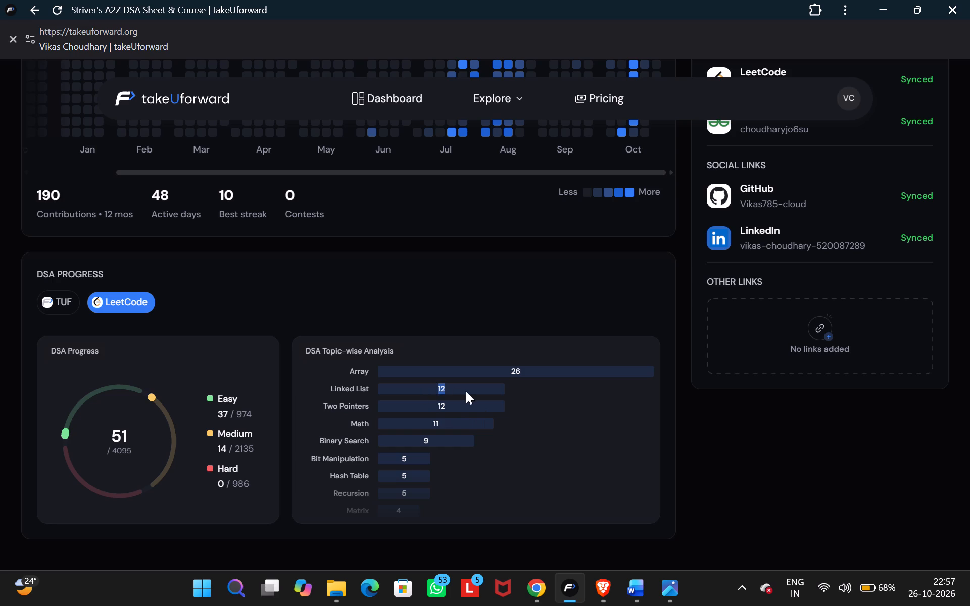
click(466, 391)
drag(428, 387, 448, 393)
drag(442, 408, 432, 410)
click(432, 410)
drag(430, 410, 443, 413)
Go through the remaining LeetCode topics down to Enumeration, checking the Sorting, String and Stack counts.
scroll(435, 424, down, 1)
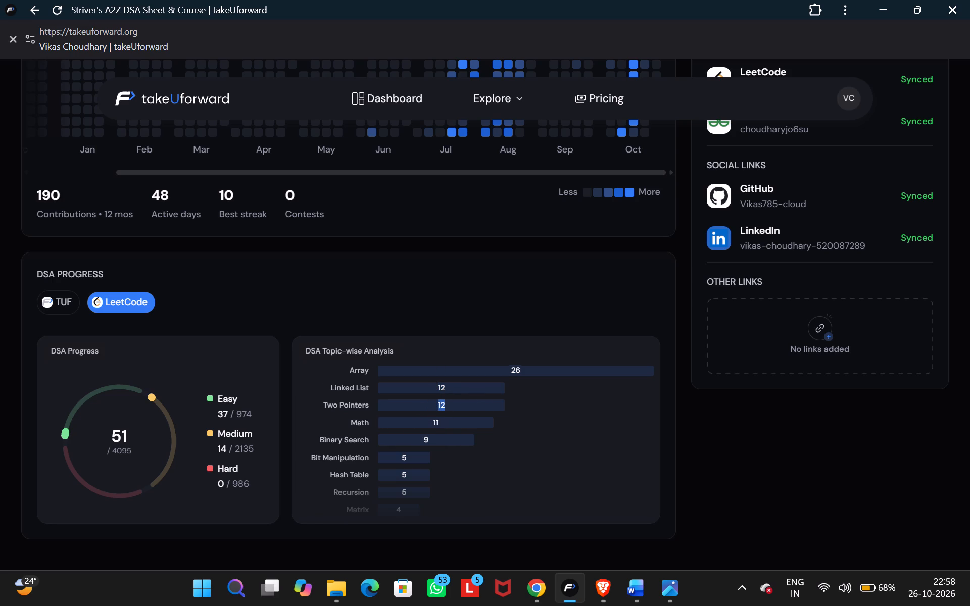
scroll(435, 424, down, 3)
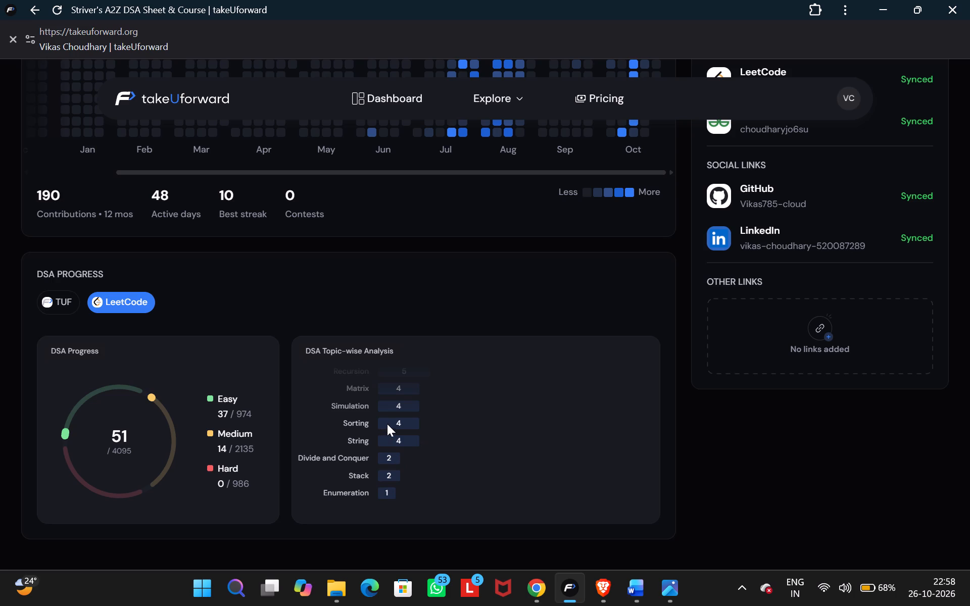
drag(399, 427, 410, 430)
drag(390, 436, 406, 442)
drag(380, 469, 397, 472)
scroll(398, 473, up, 2)
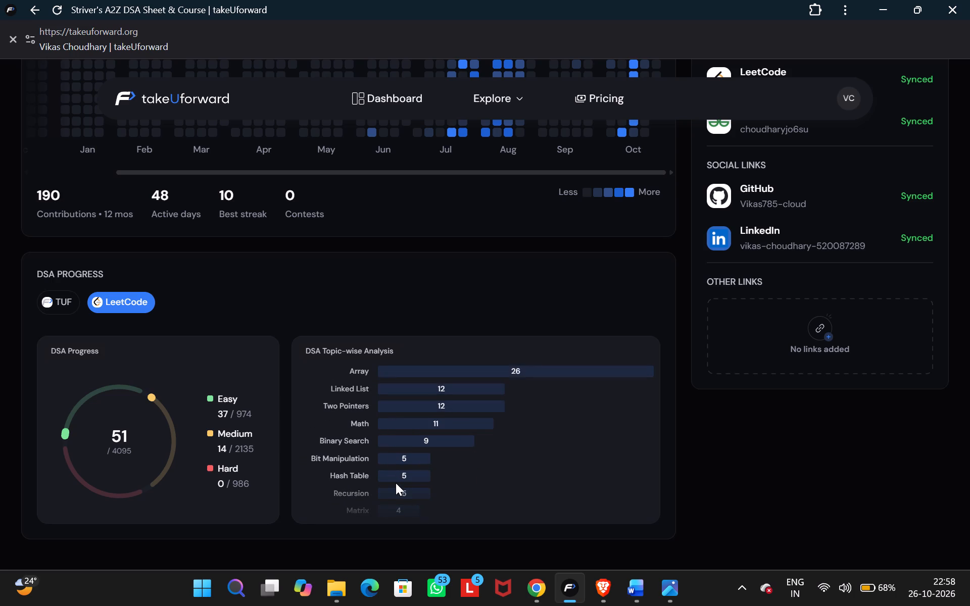
scroll(396, 483, down, 1)
scroll(396, 483, up, 1)
Glance over the top of the profile and close the takeUforward window.
scroll(396, 483, up, 3)
scroll(527, 235, up, 9)
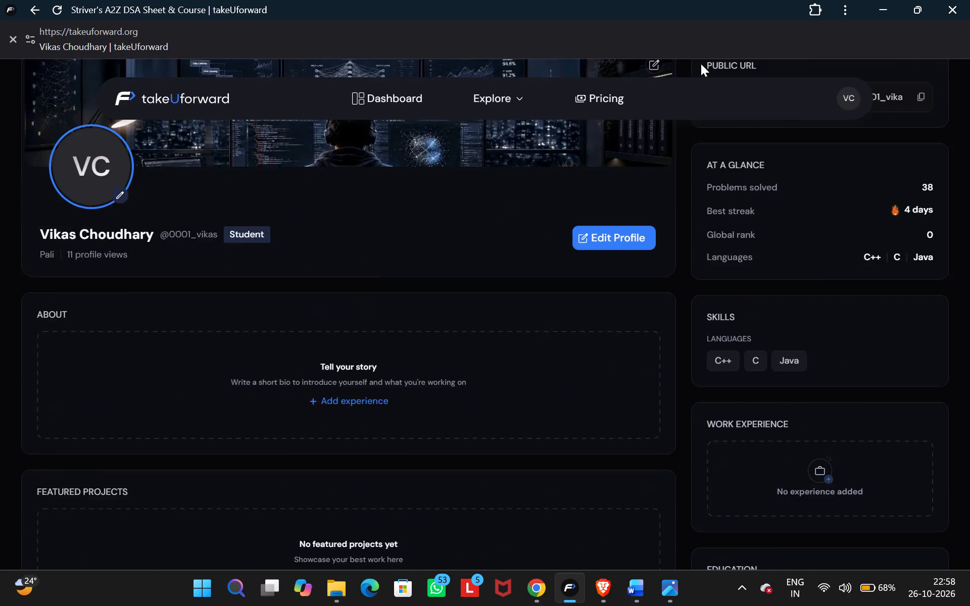
scroll(703, 64, up, 9)
click(969, 7)
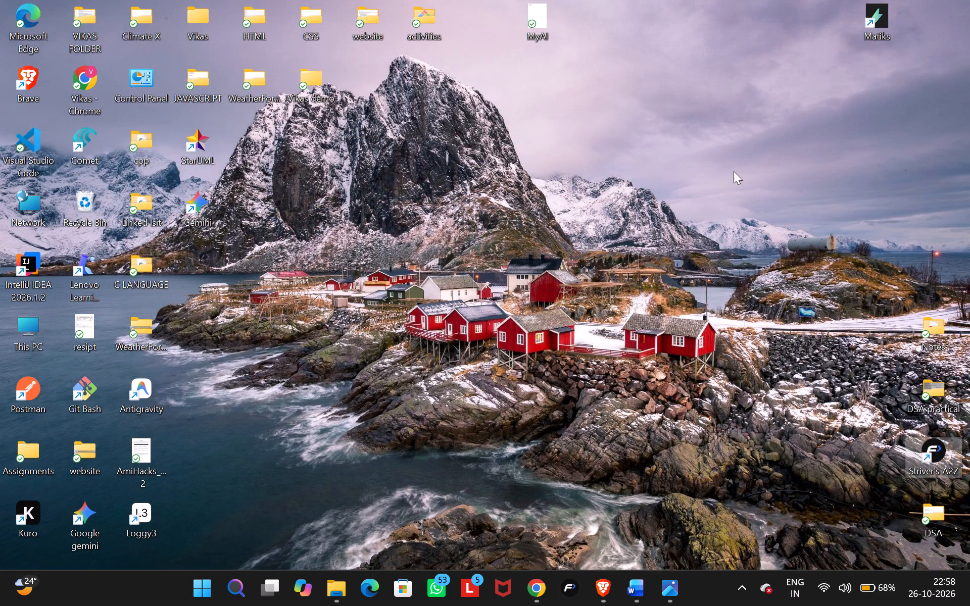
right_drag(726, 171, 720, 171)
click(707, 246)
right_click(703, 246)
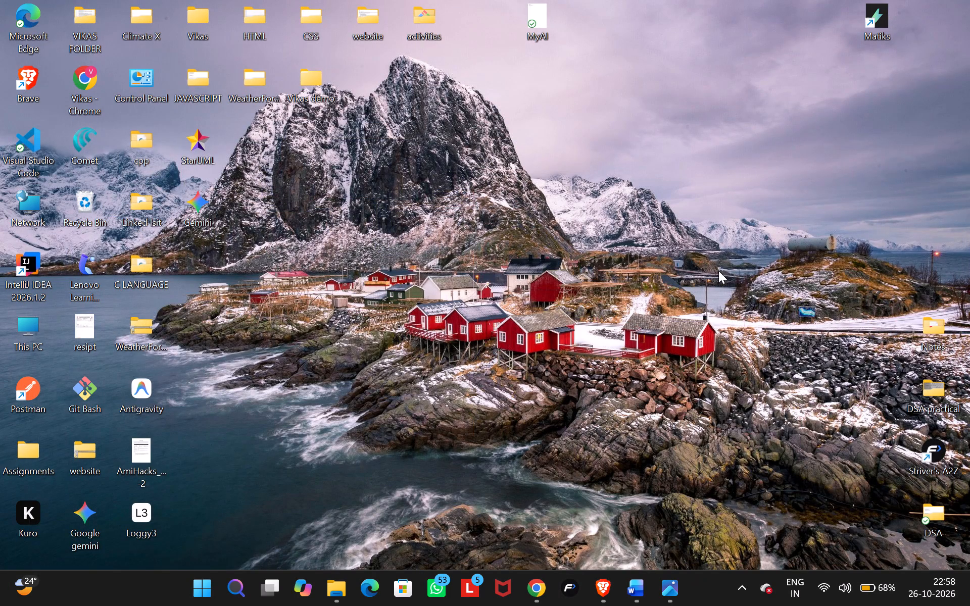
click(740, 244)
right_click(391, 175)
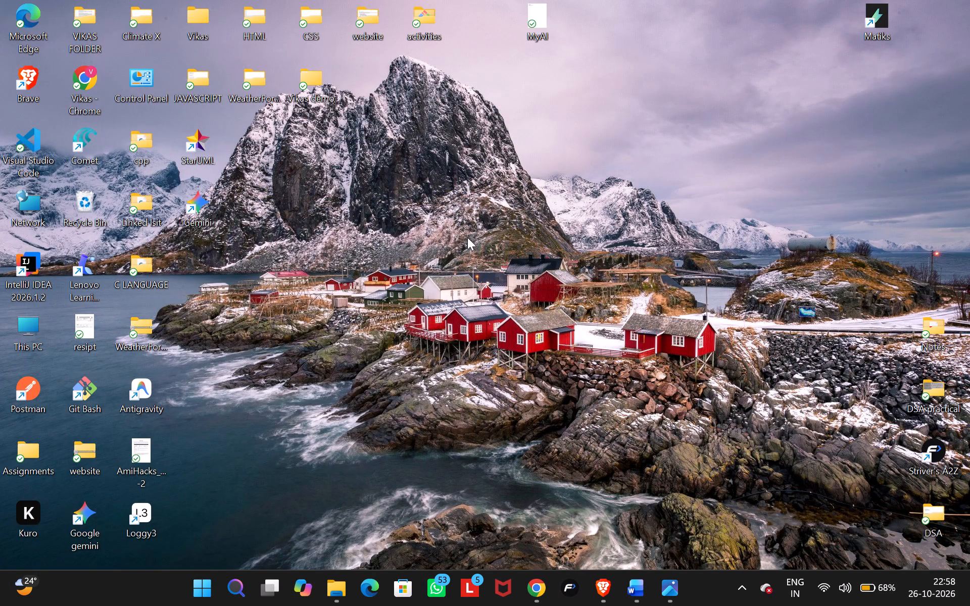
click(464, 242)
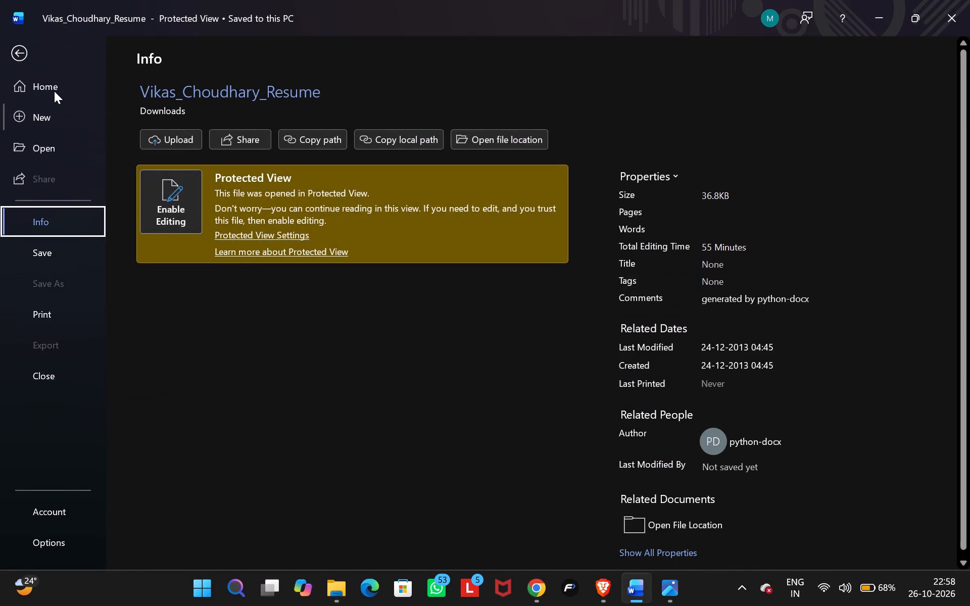
click(53, 130)
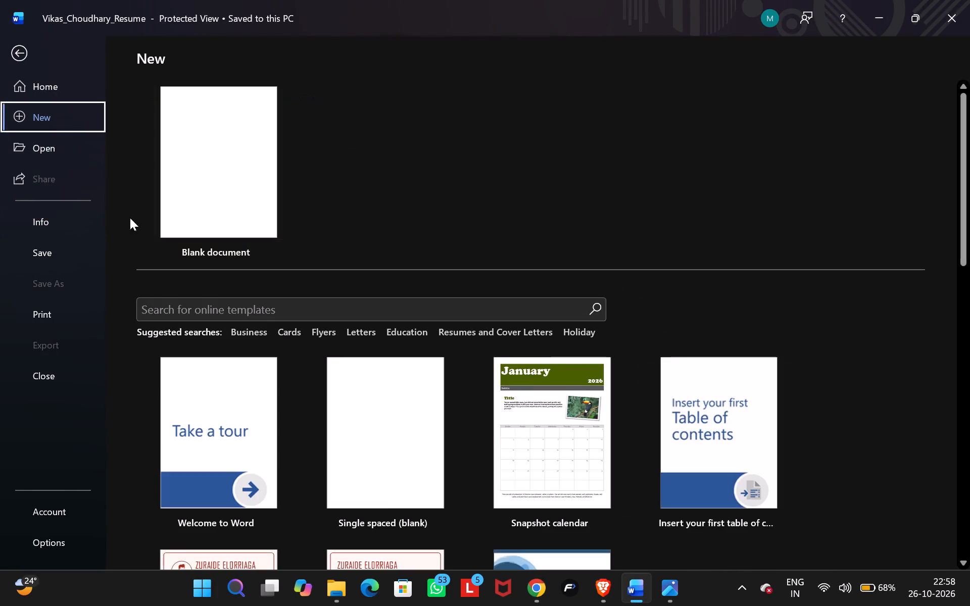
click(63, 79)
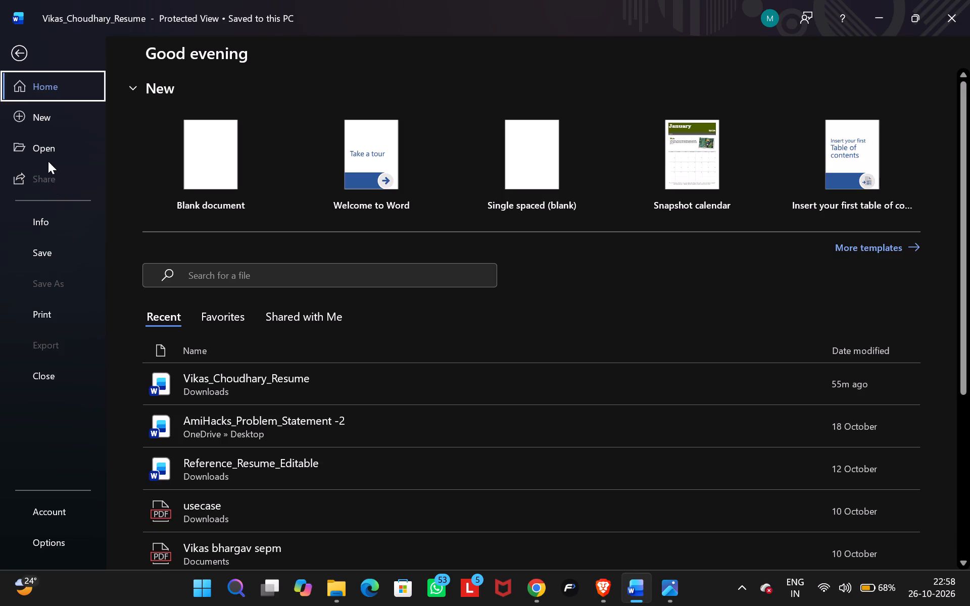
click(51, 148)
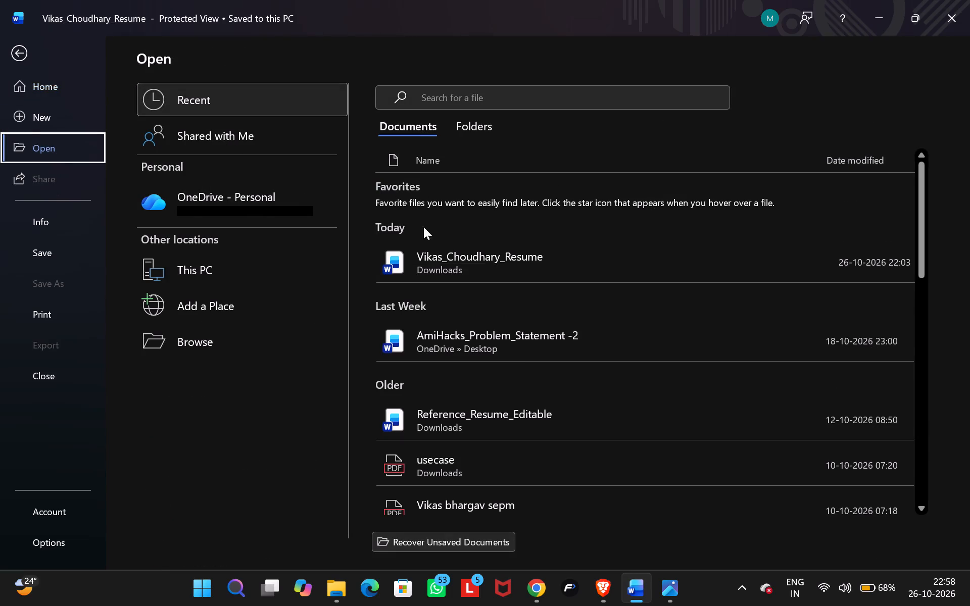
click(472, 134)
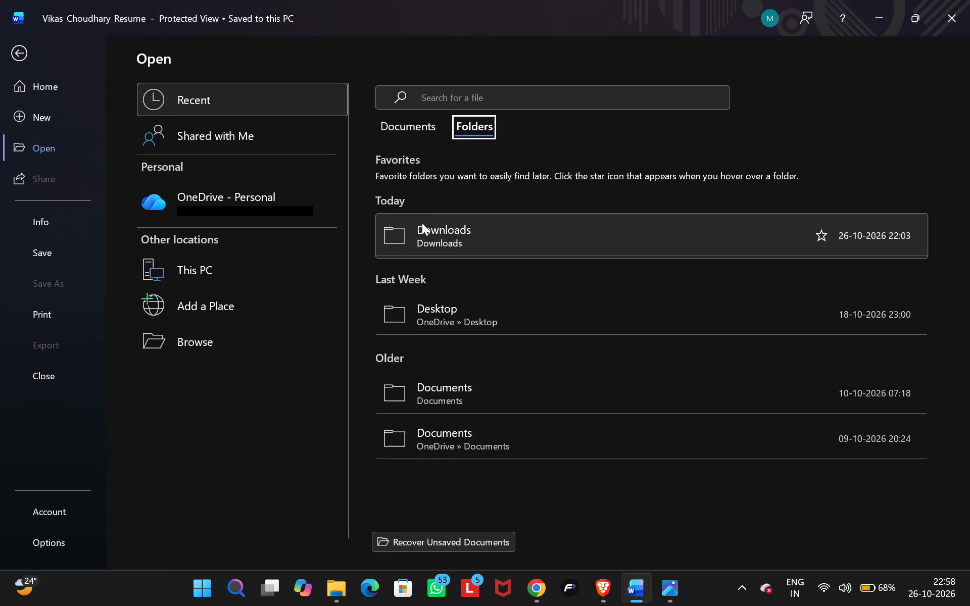
click(422, 223)
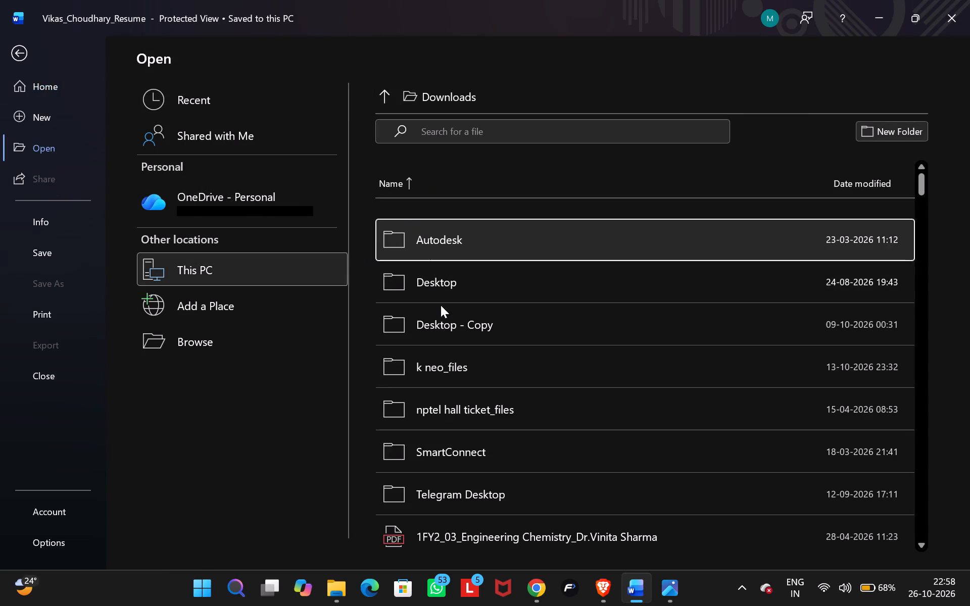
scroll(441, 302, down, 1)
scroll(441, 354, down, 3)
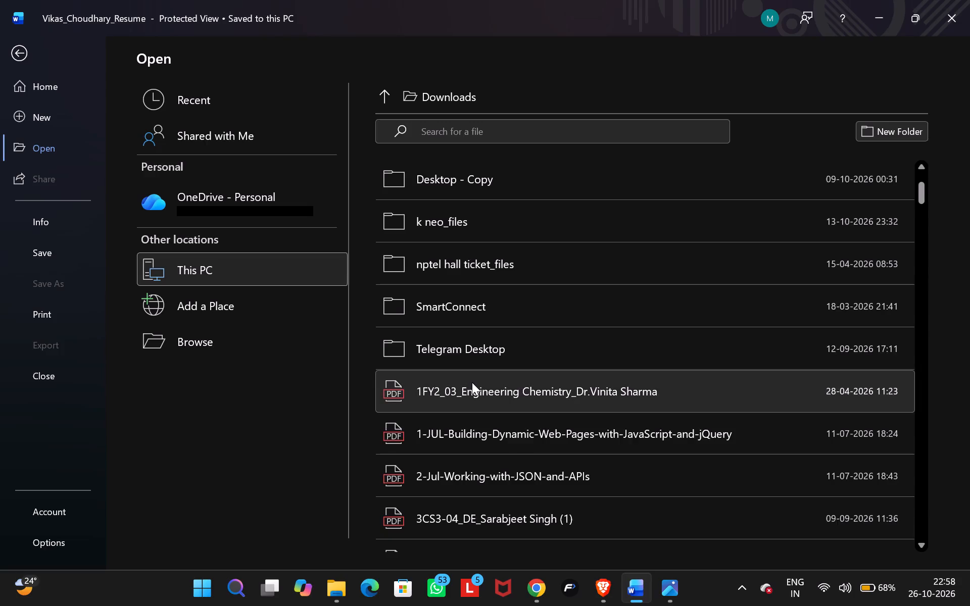
scroll(474, 382, up, 3)
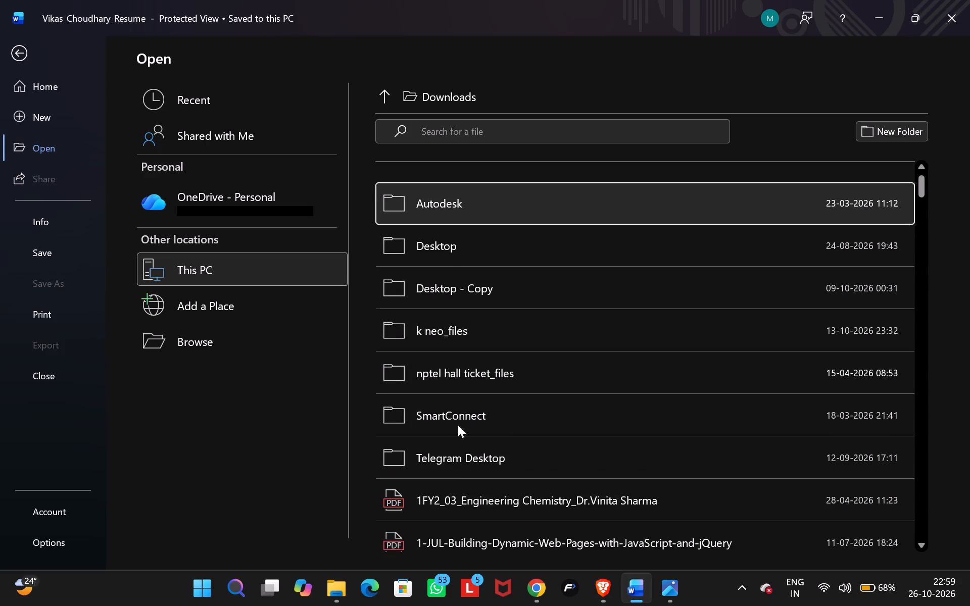
click(245, 262)
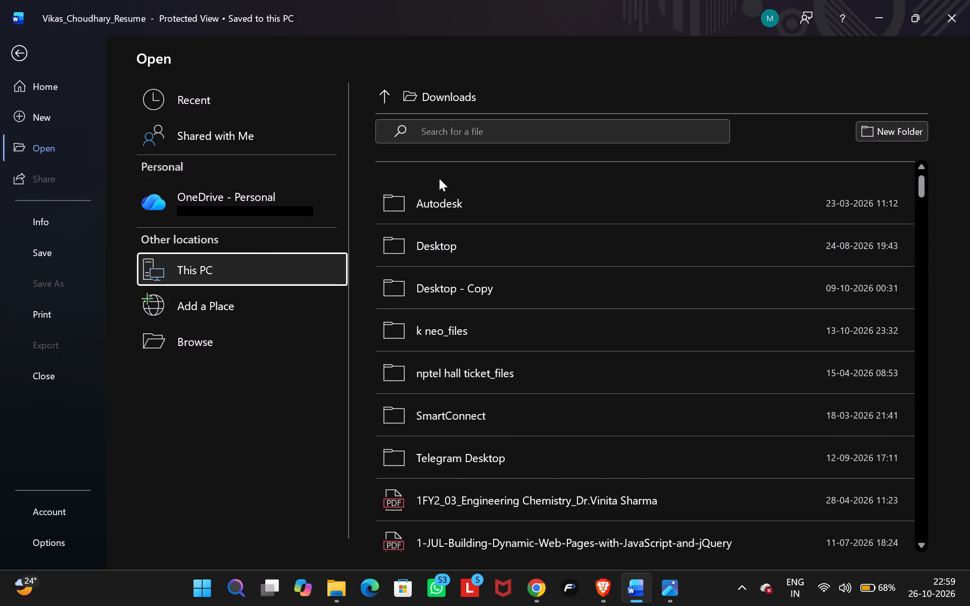
scroll(501, 148, up, 1)
click(415, 89)
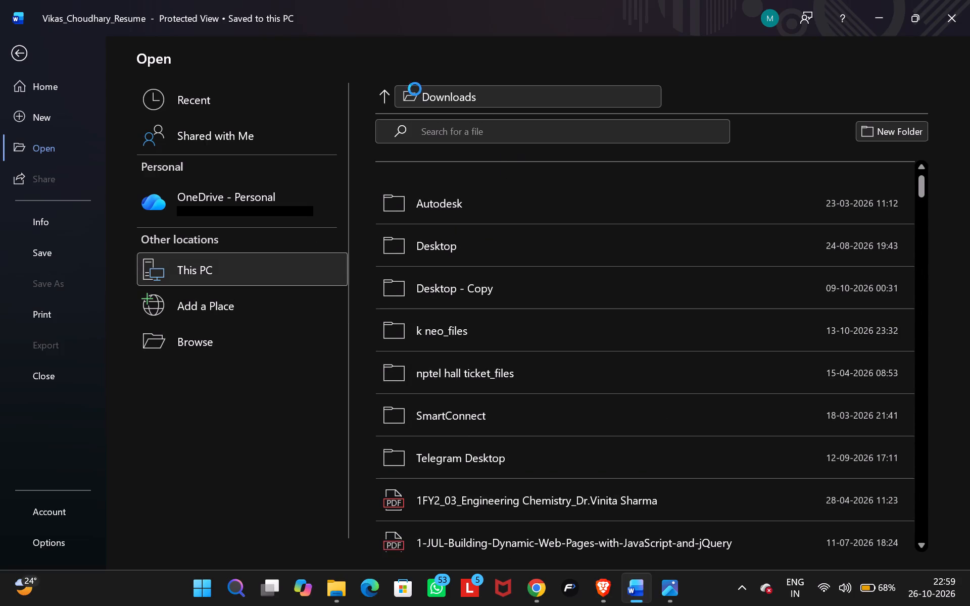
scroll(8, 209, down, 1)
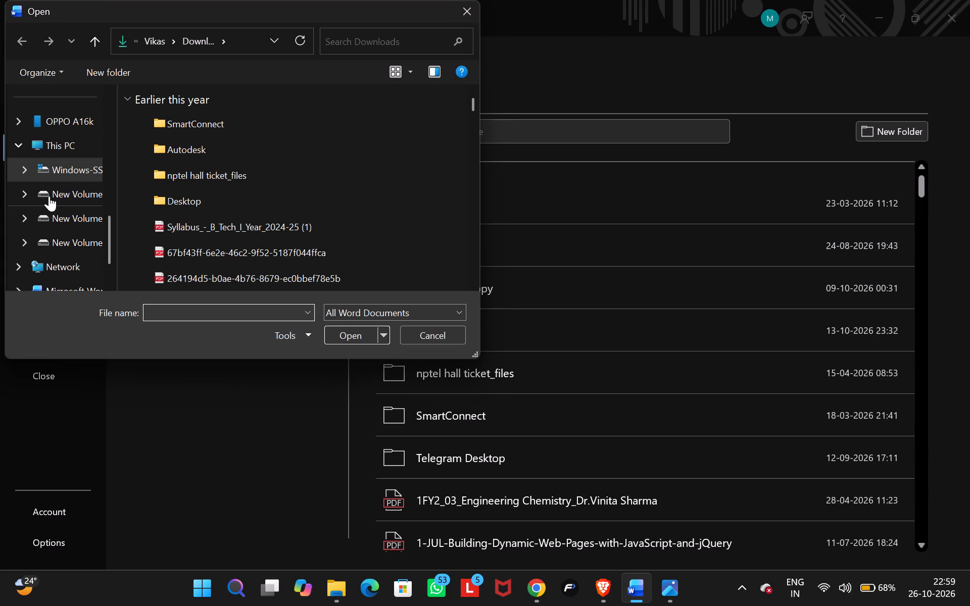
scroll(258, 197, down, 2)
scroll(78, 172, up, 3)
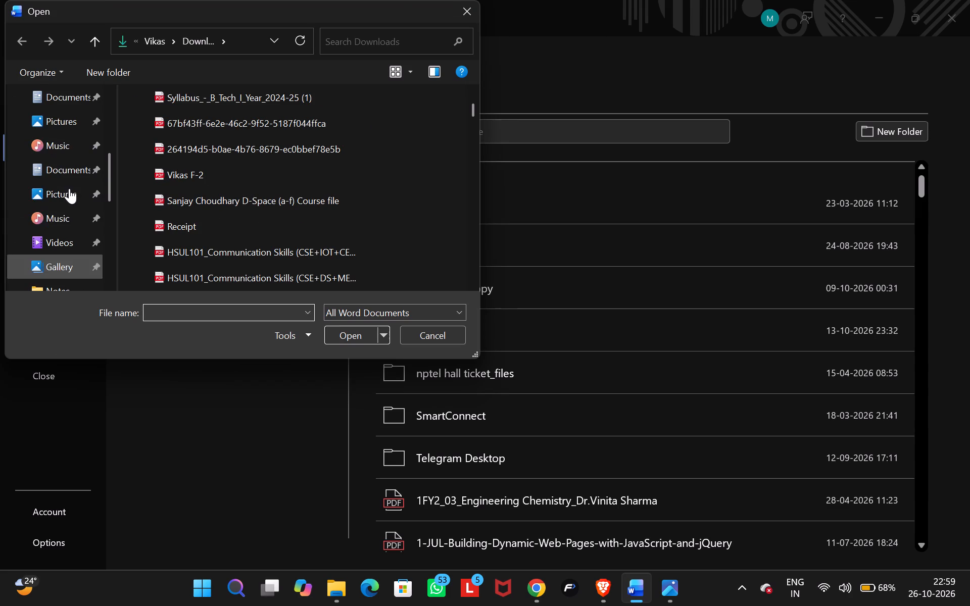
click(64, 148)
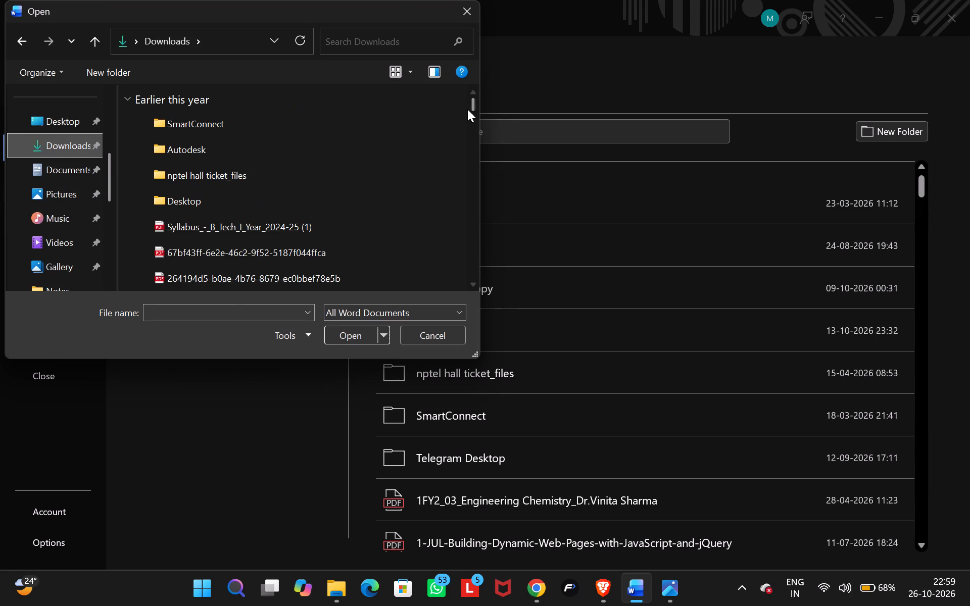
drag(472, 107, 460, 276)
scroll(326, 249, down, 1)
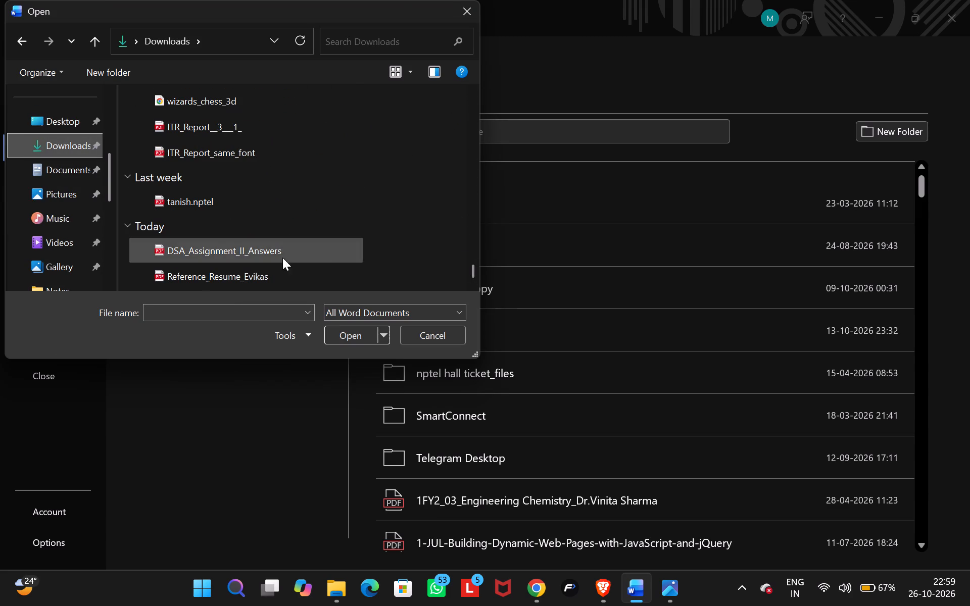
click(256, 271)
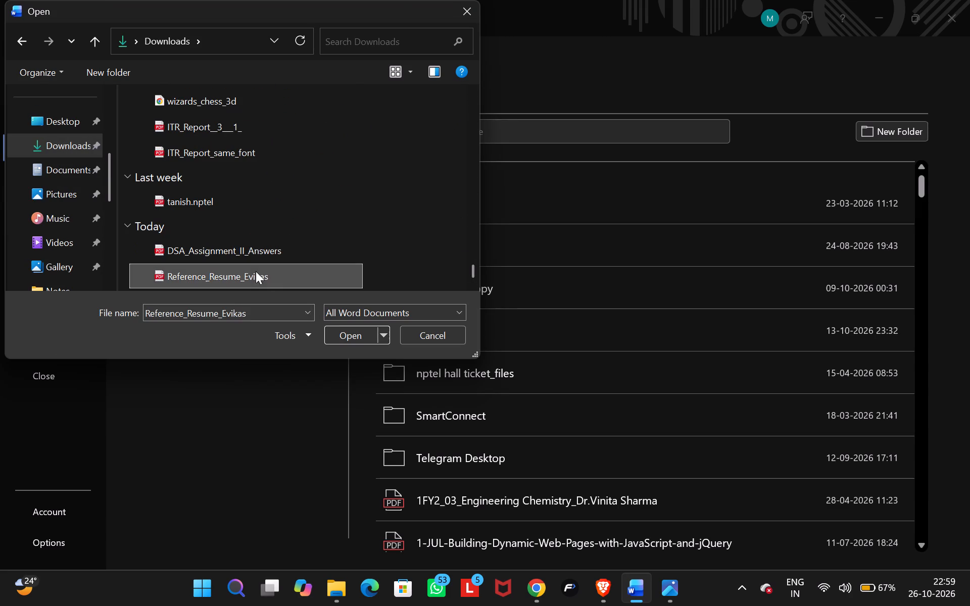
Search the more recent Downloads files for the wanted resume, checking today's, last week's and earlier entries.
click(282, 163)
scroll(269, 211, up, 1)
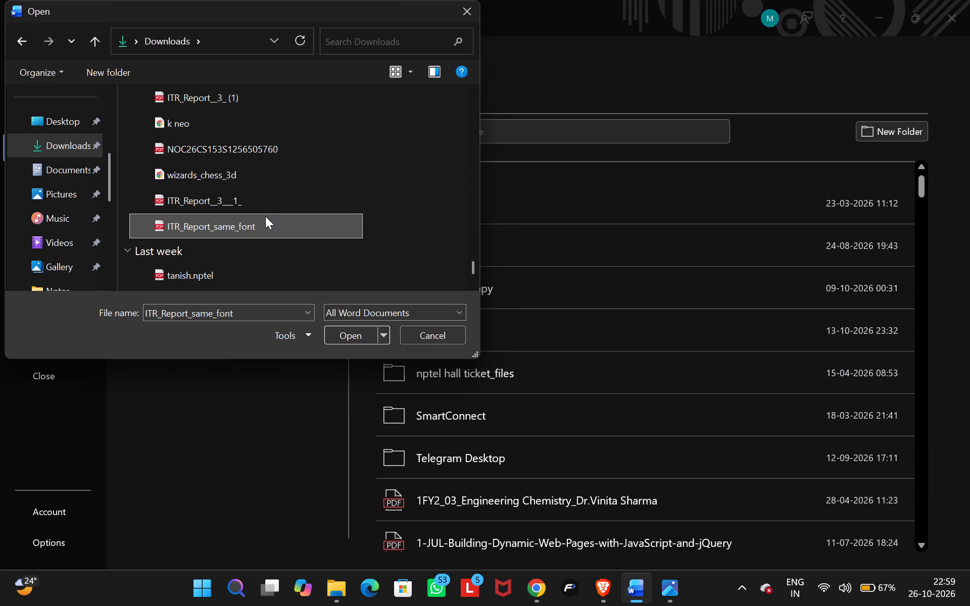
scroll(262, 223, down, 2)
click(272, 246)
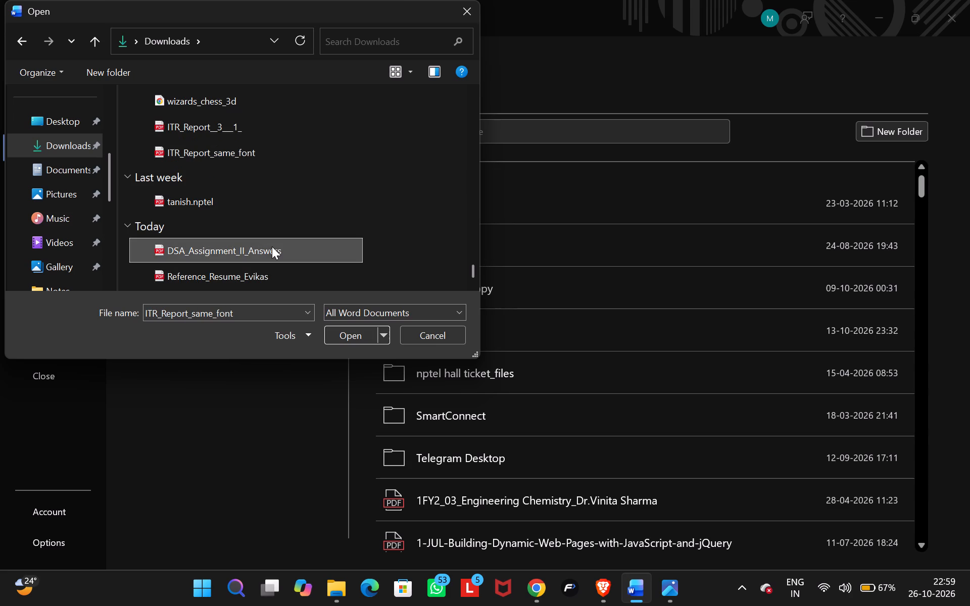
scroll(272, 246, down, 3)
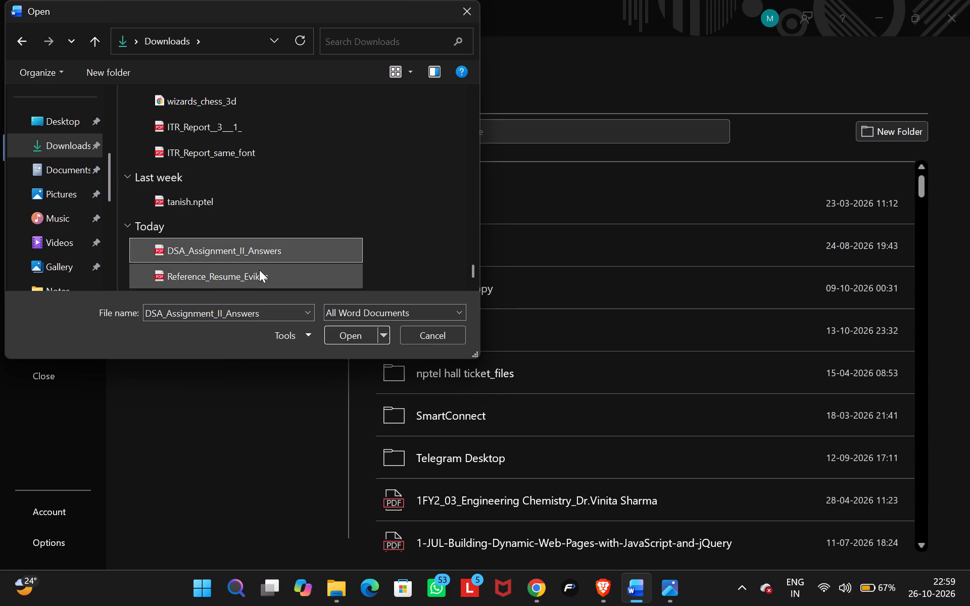
scroll(259, 254, up, 2)
scroll(259, 250, down, 7)
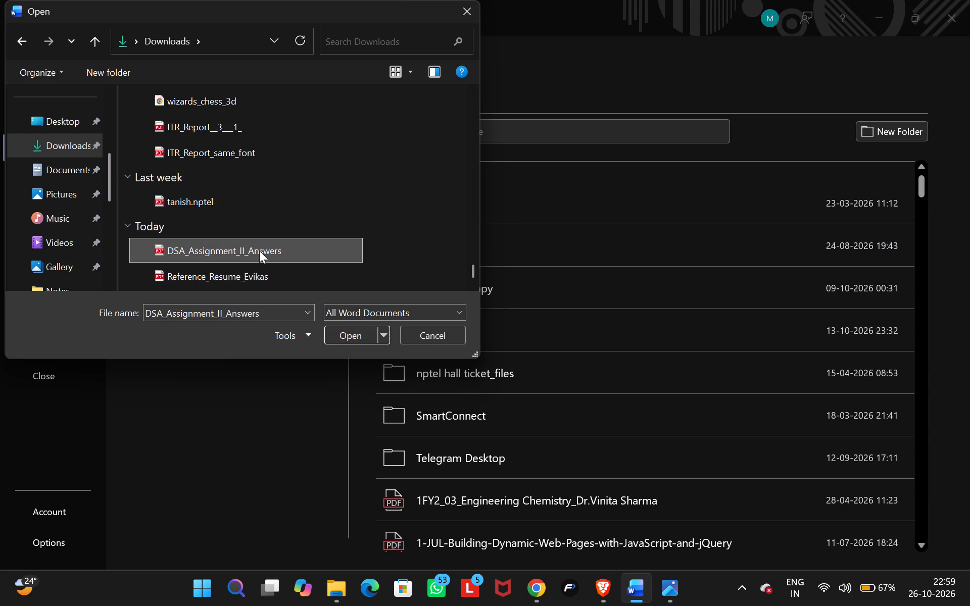
scroll(247, 224, up, 1)
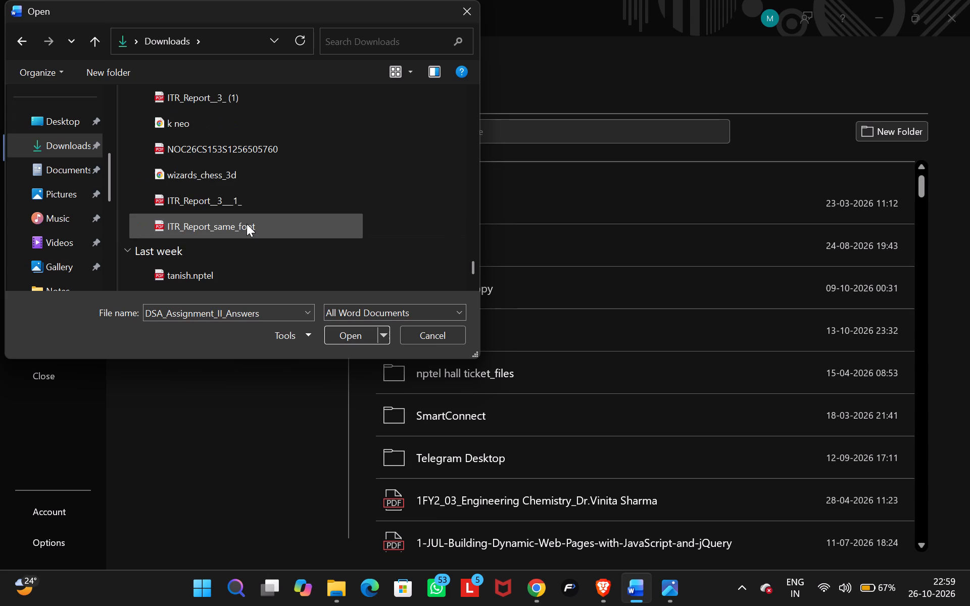
scroll(247, 224, up, 2)
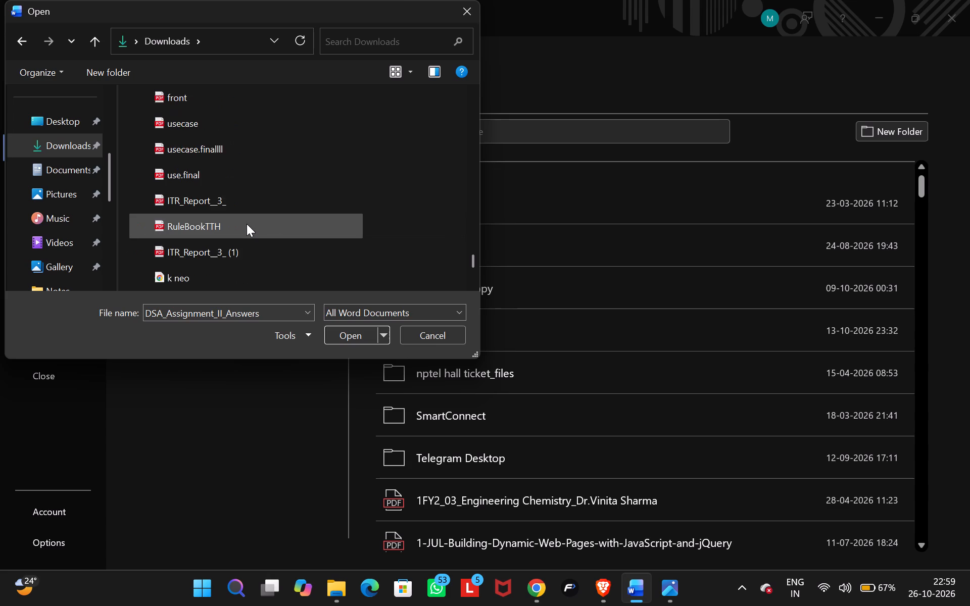
scroll(247, 224, up, 8)
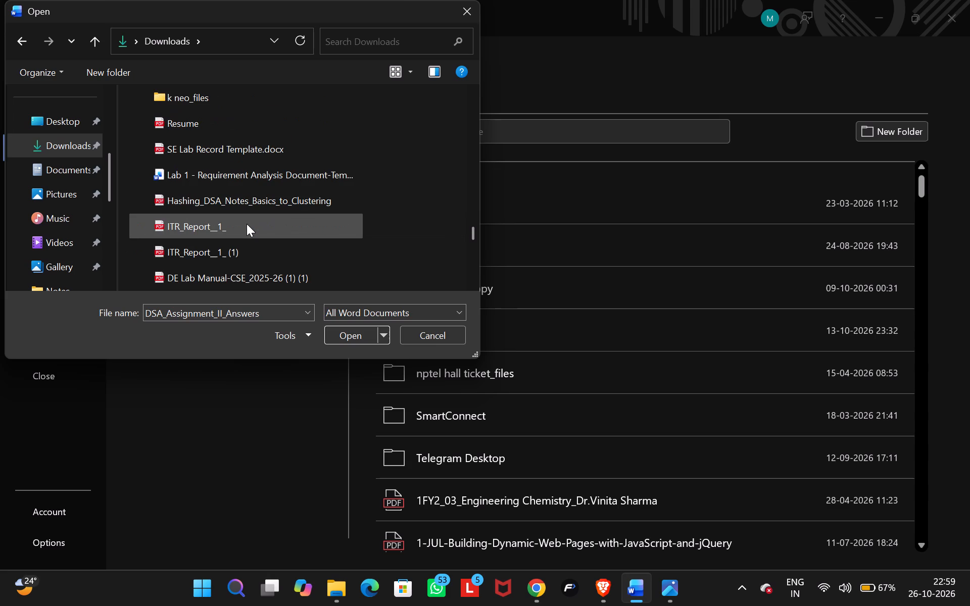
scroll(247, 224, down, 19)
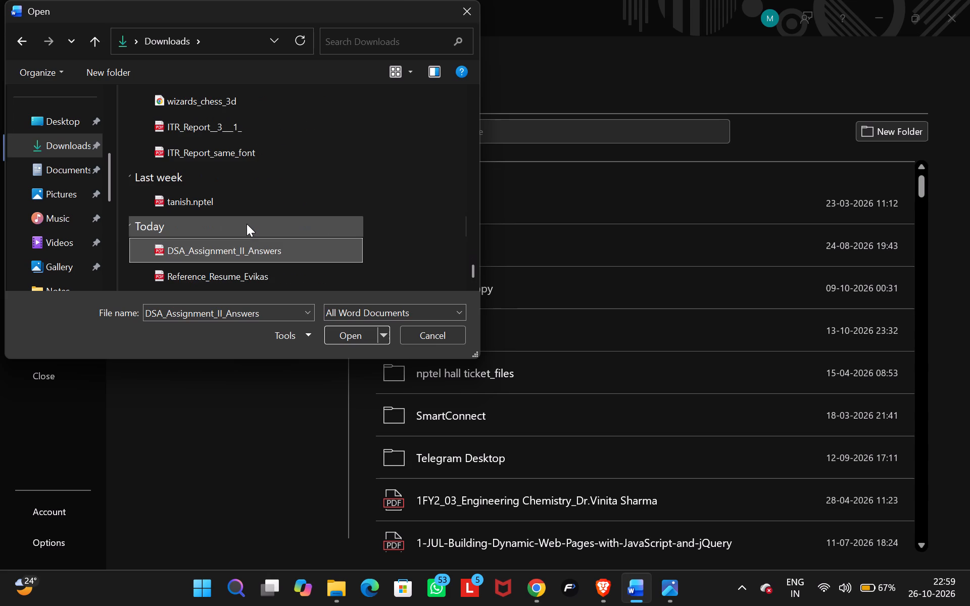
click(252, 266)
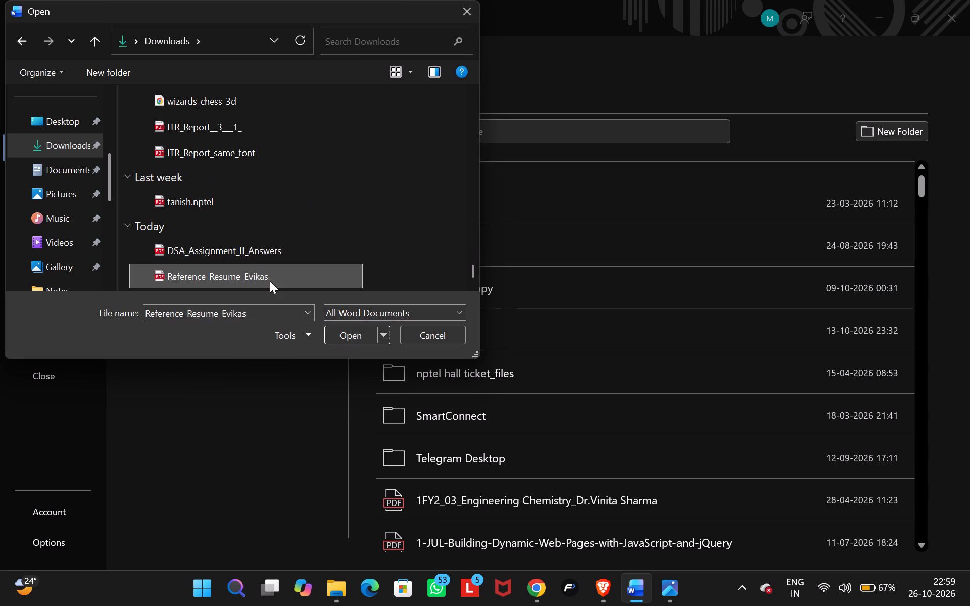
click(278, 255)
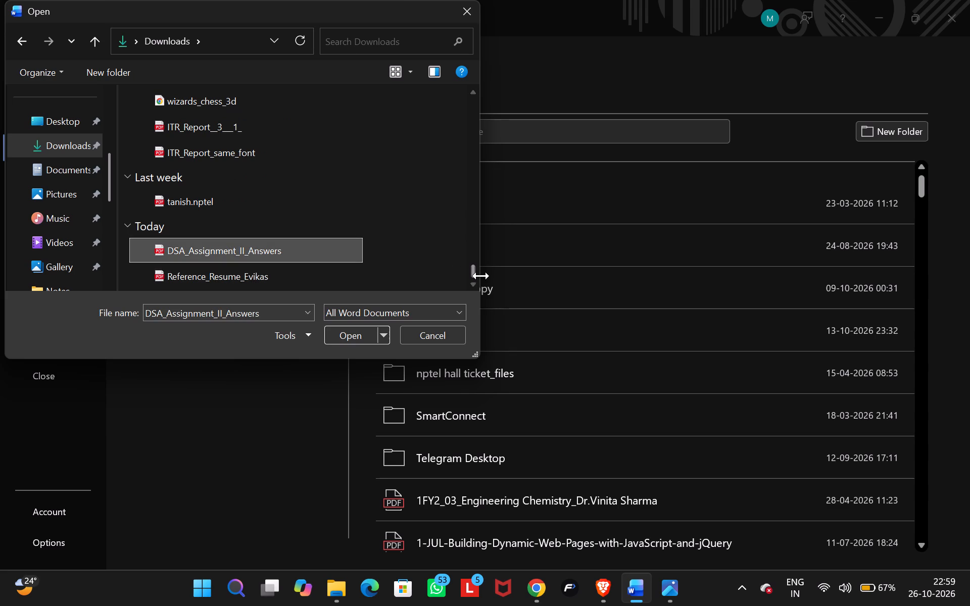
Scan the whole Downloads list again from the earliest files to today's entries for the resume.
drag(469, 271, 486, 208)
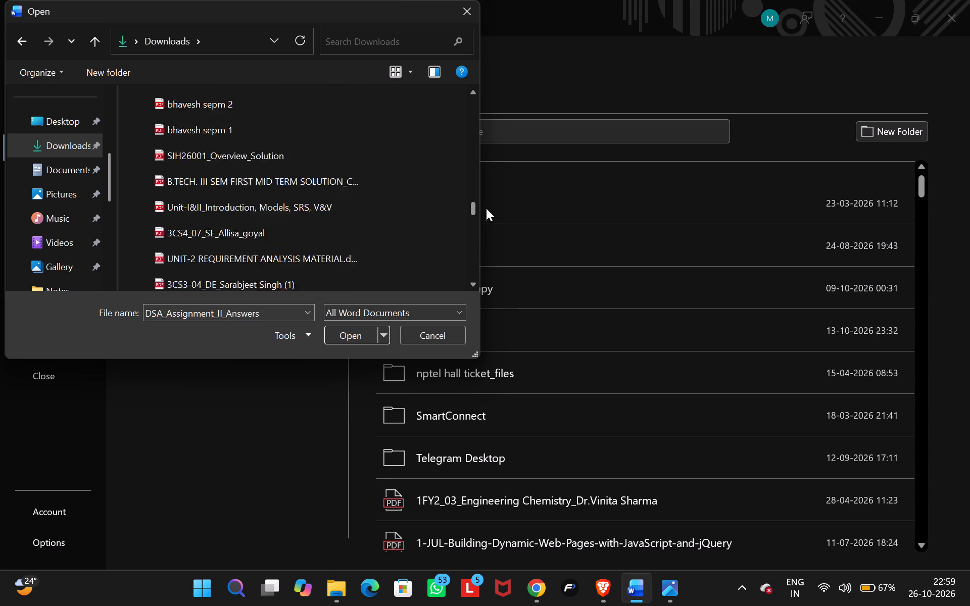
drag(486, 208, 500, 76)
drag(500, 76, 449, 257)
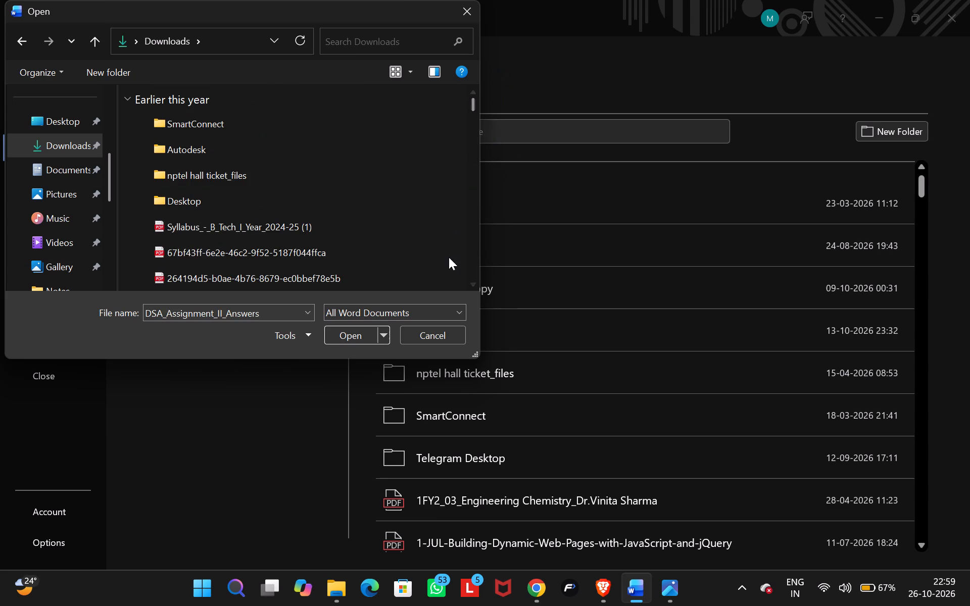
drag(449, 257, 449, 258)
drag(474, 97, 477, 260)
drag(473, 114, 471, 279)
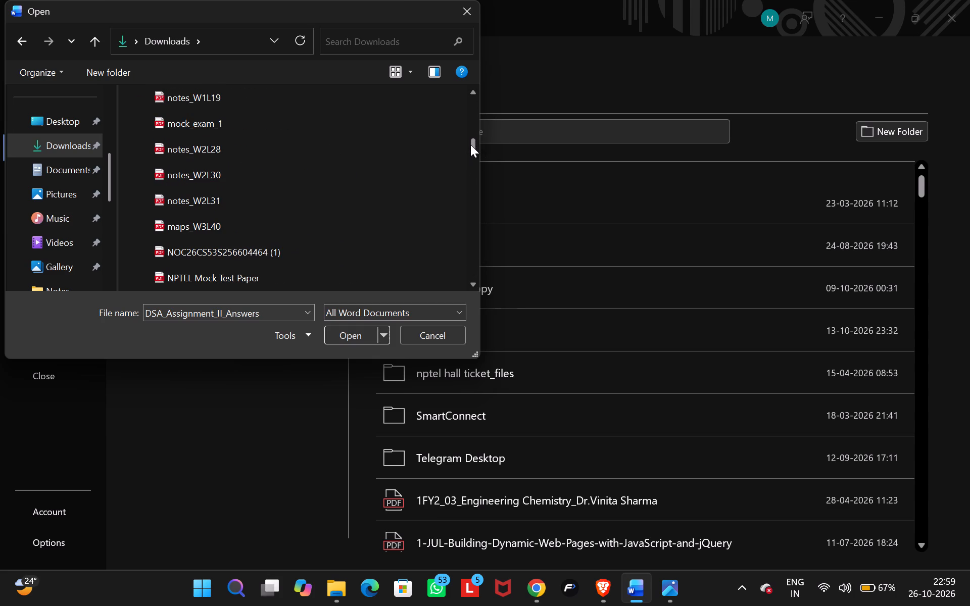
drag(474, 148, 460, 276)
scroll(341, 251, down, 4)
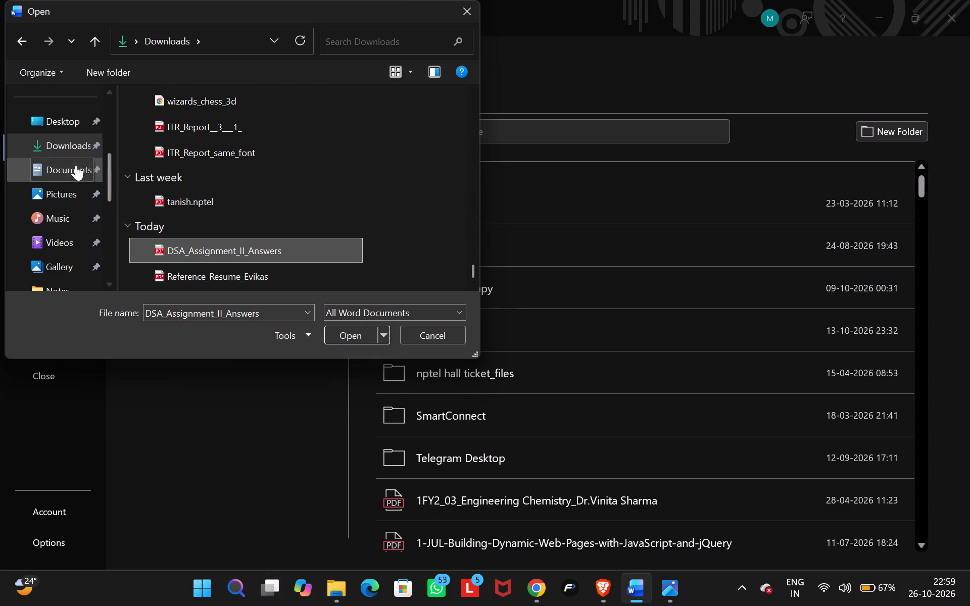
Look through the OneDrive Documents folder for the resume file.
click(75, 165)
scroll(242, 181, down, 2)
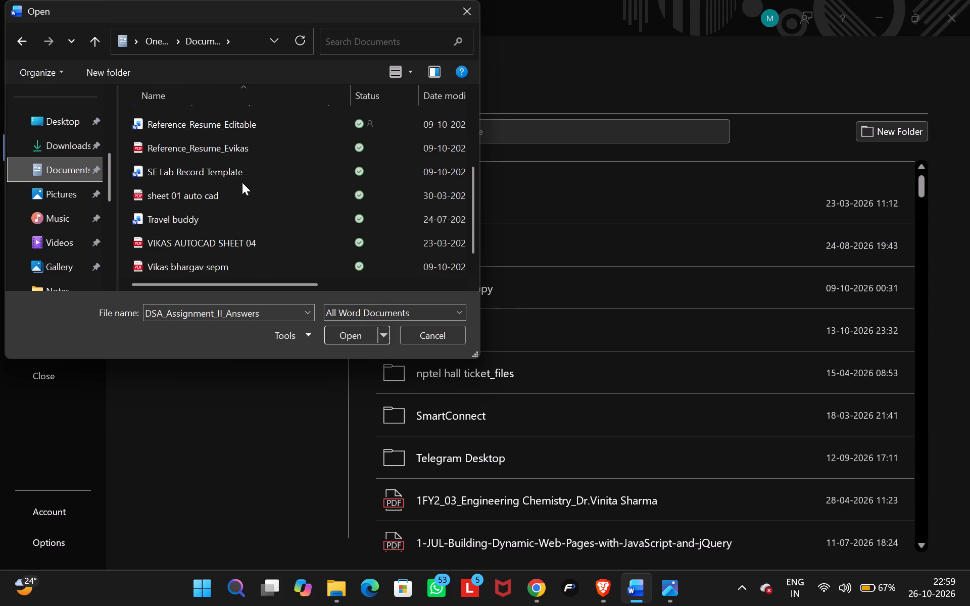
drag(473, 183, 478, 231)
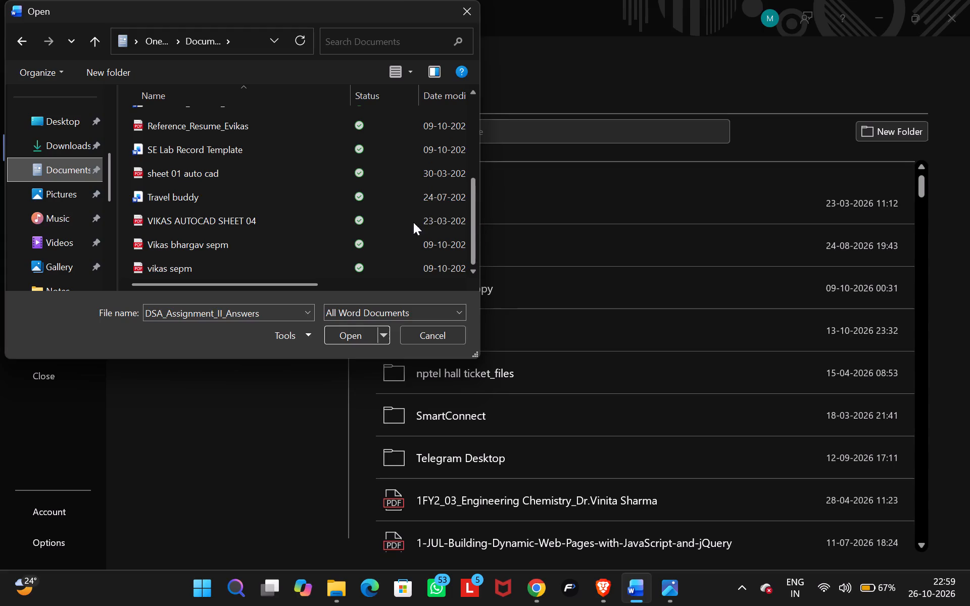
scroll(392, 224, down, 4)
Recheck the Downloads folder down to its newest files and close the Open dialog without opening anything.
click(75, 147)
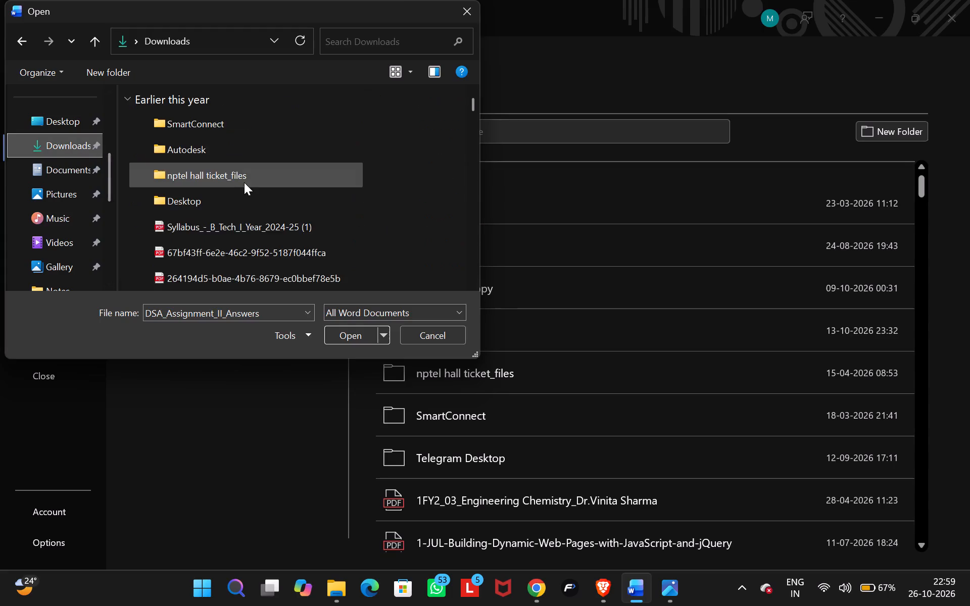
scroll(246, 182, down, 5)
scroll(398, 175, down, 3)
drag(470, 134, 463, 280)
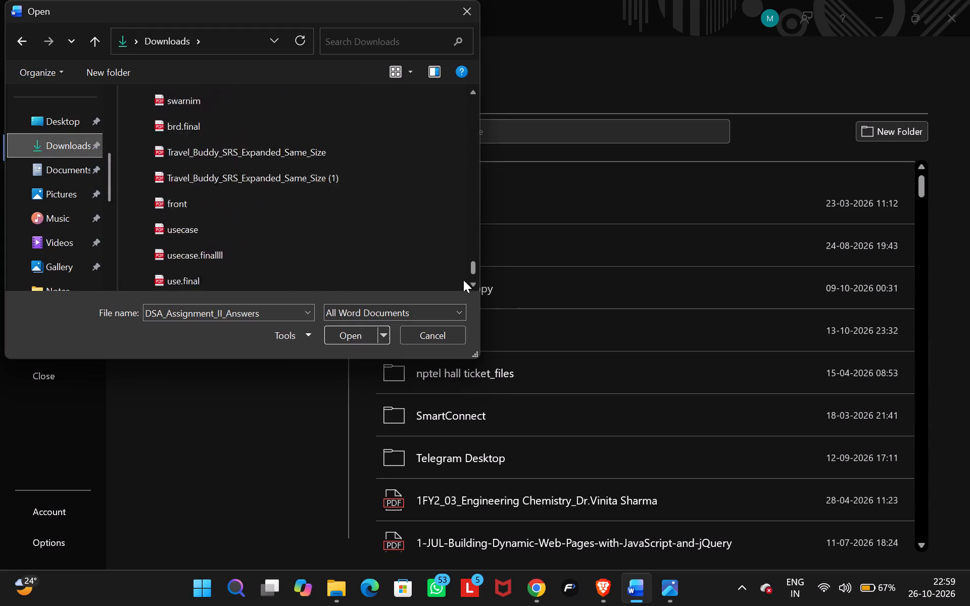
drag(463, 280, 463, 288)
scroll(364, 220, down, 4)
click(458, 19)
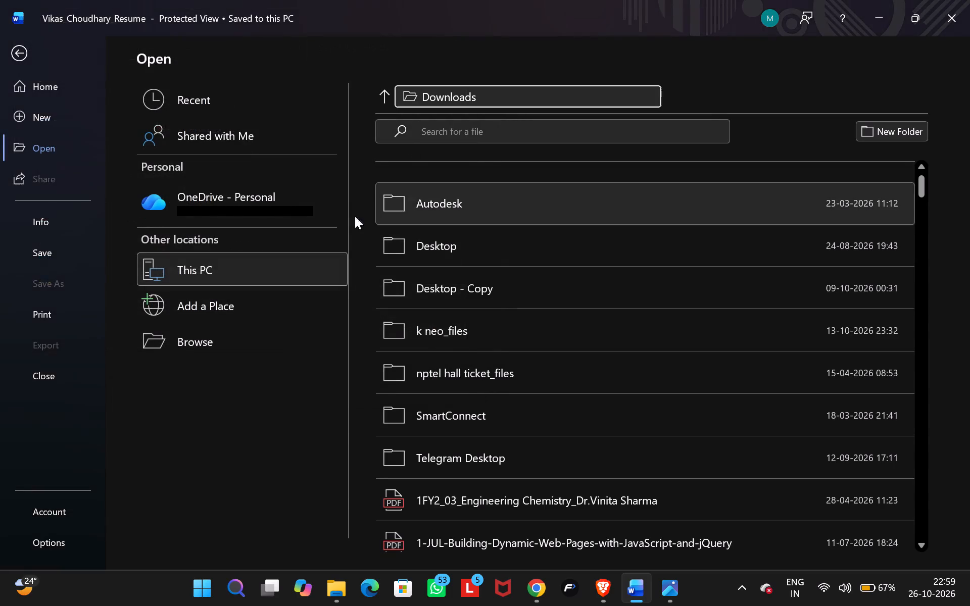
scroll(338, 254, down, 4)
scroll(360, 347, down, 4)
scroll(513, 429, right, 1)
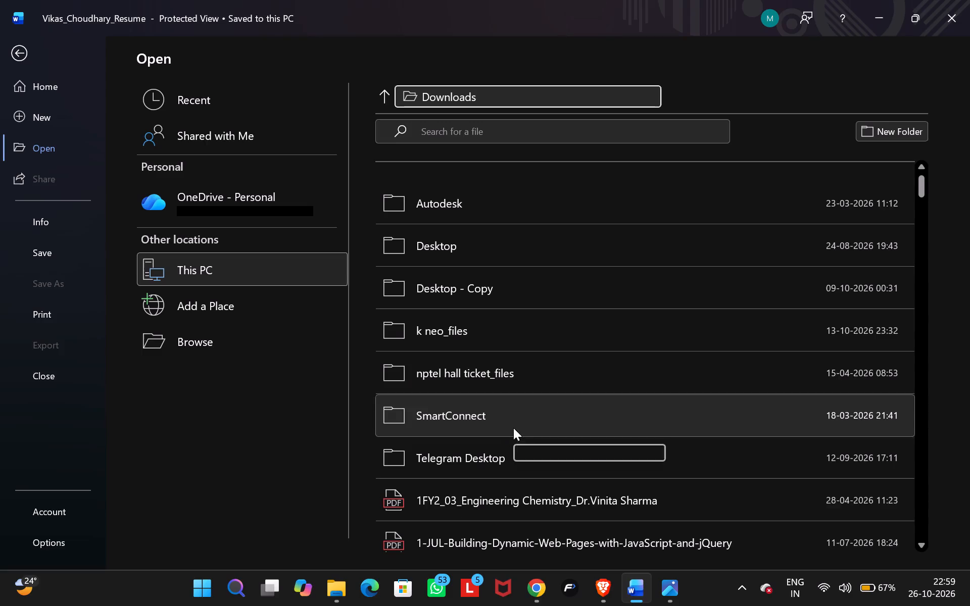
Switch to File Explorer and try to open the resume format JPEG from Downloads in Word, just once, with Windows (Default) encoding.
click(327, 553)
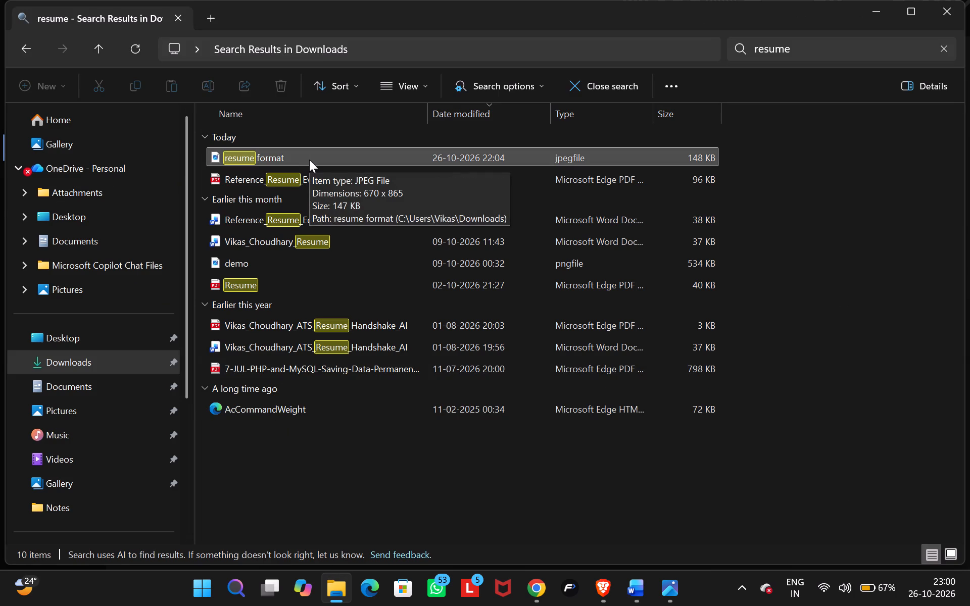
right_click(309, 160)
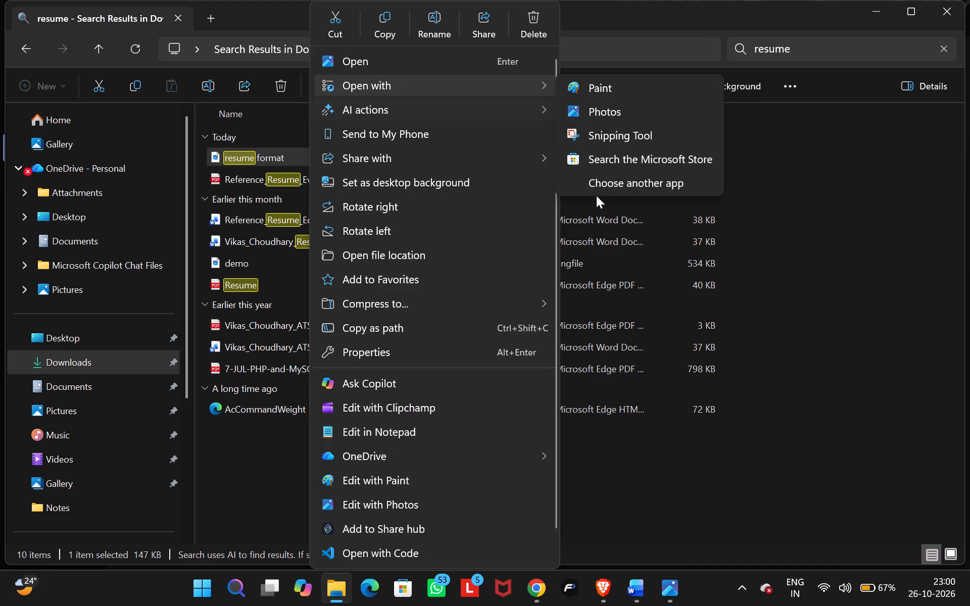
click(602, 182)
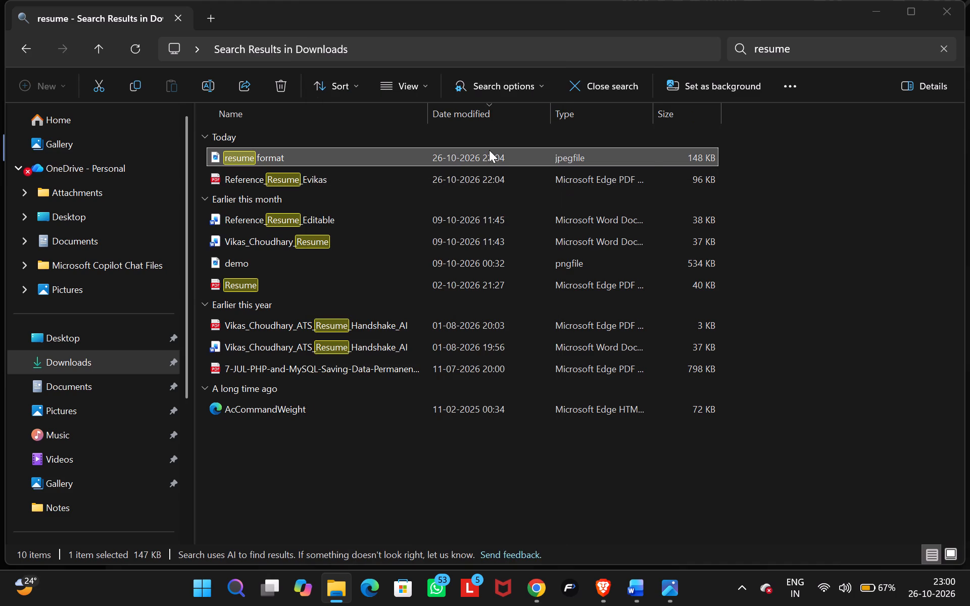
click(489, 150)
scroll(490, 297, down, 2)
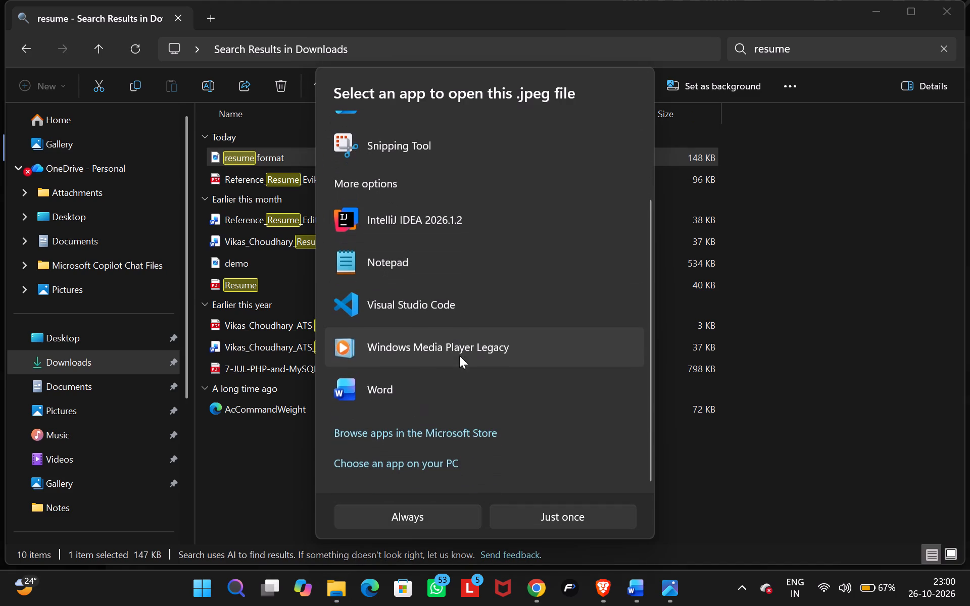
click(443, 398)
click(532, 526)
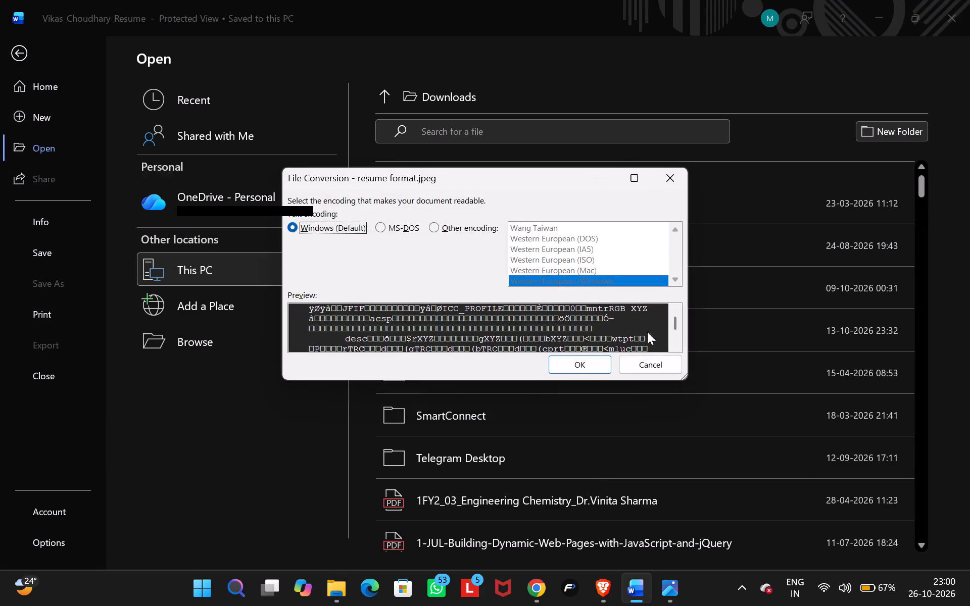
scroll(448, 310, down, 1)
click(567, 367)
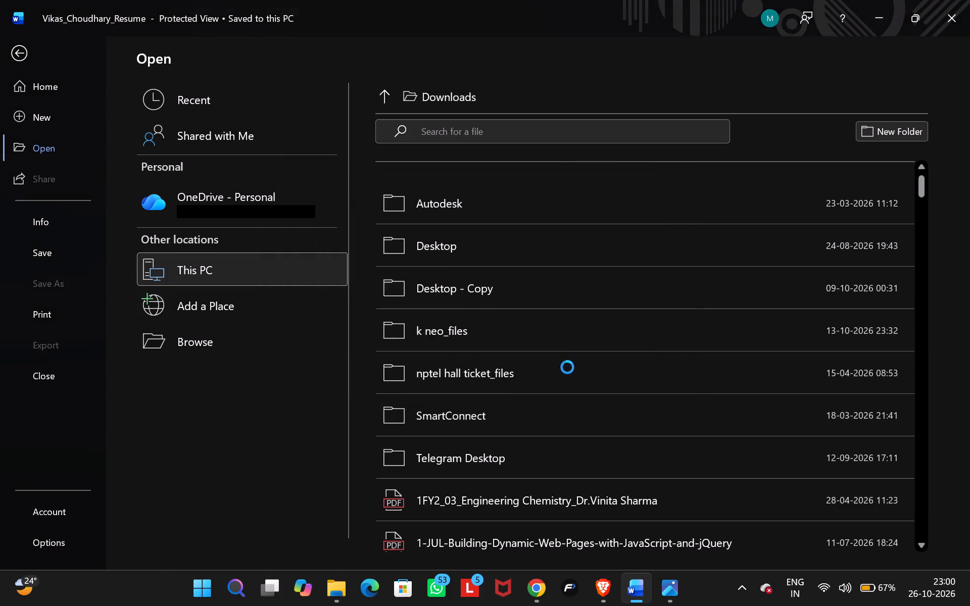
Look over the converted resume format document and close both open Word windows.
scroll(567, 367, down, 2)
scroll(567, 367, up, 2)
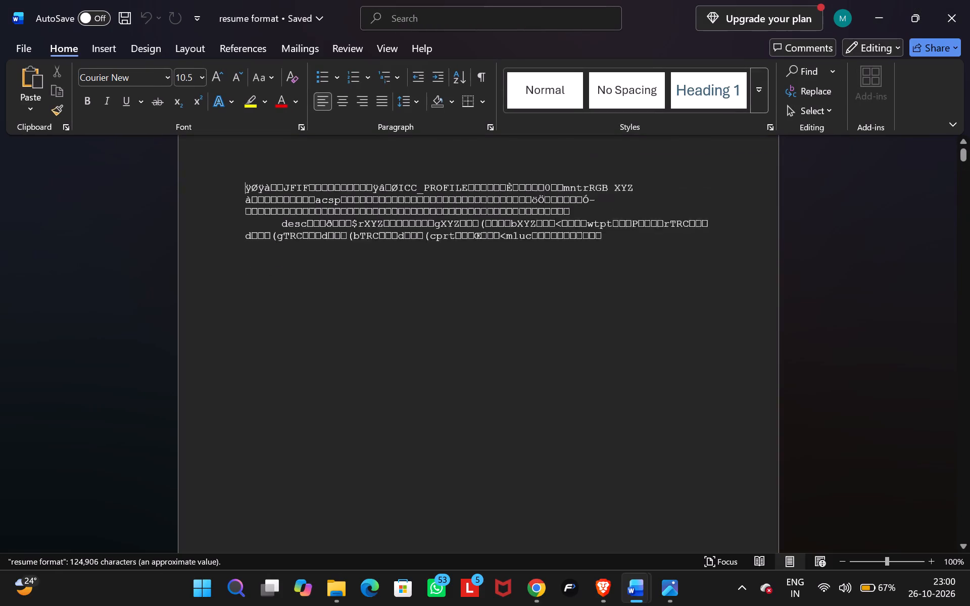
scroll(567, 367, up, 1)
key(ctrl+z)
key(ctrl+z)
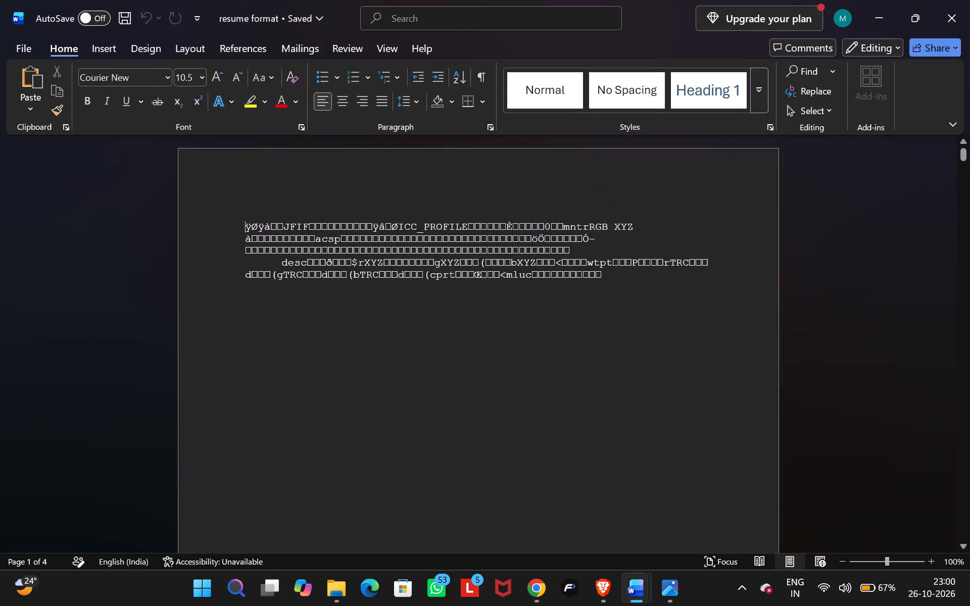
click(969, 13)
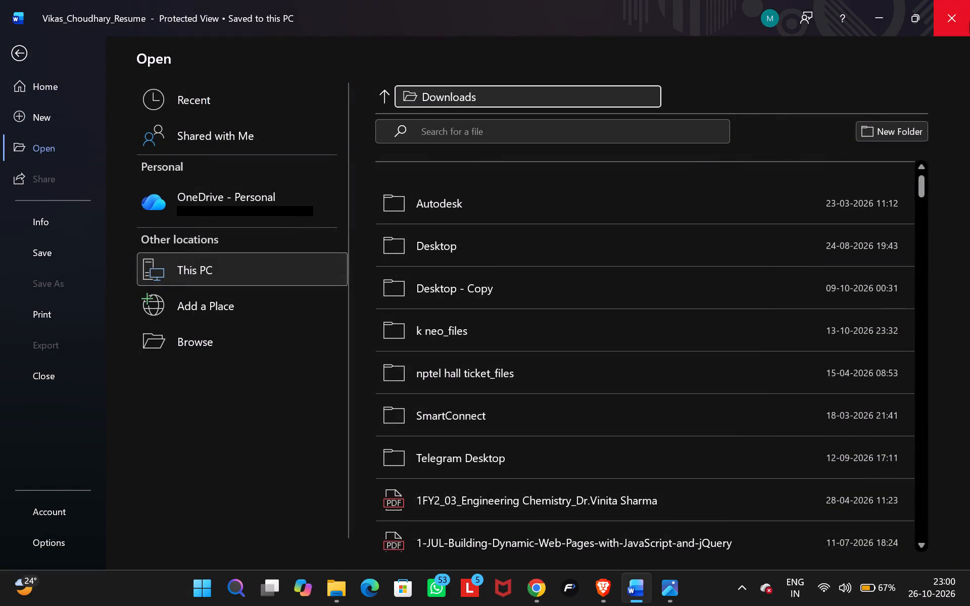
click(969, 22)
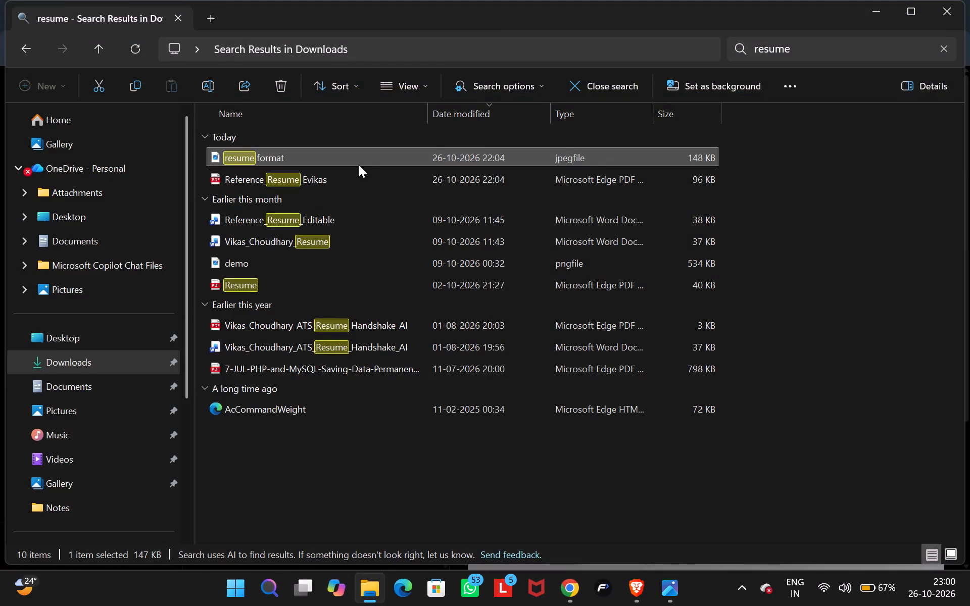
Examine the whole layout of the resume format image in Photos and return to the Downloads search results.
click(969, 236)
double_click(665, 161)
click(809, 128)
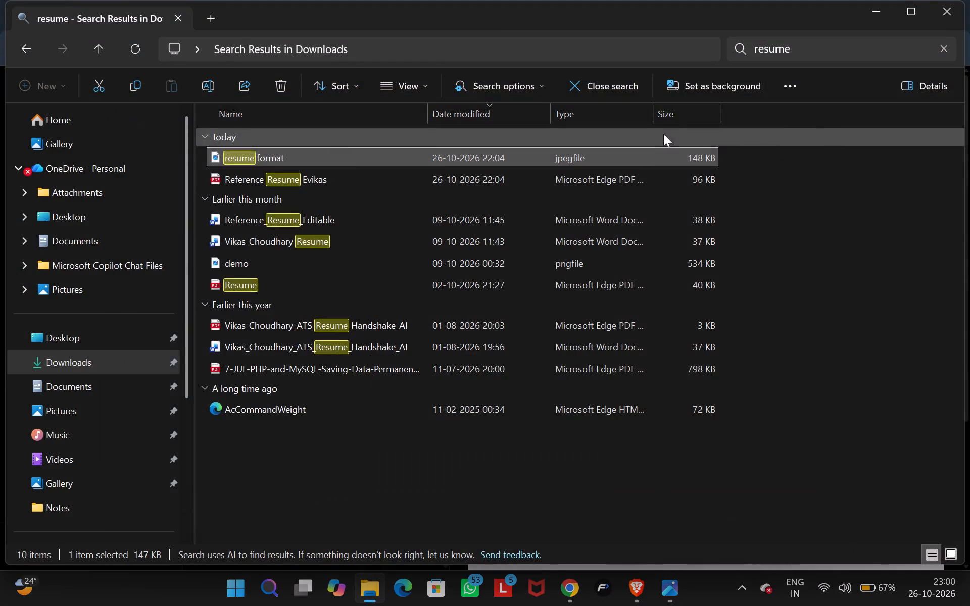
right_click(648, 156)
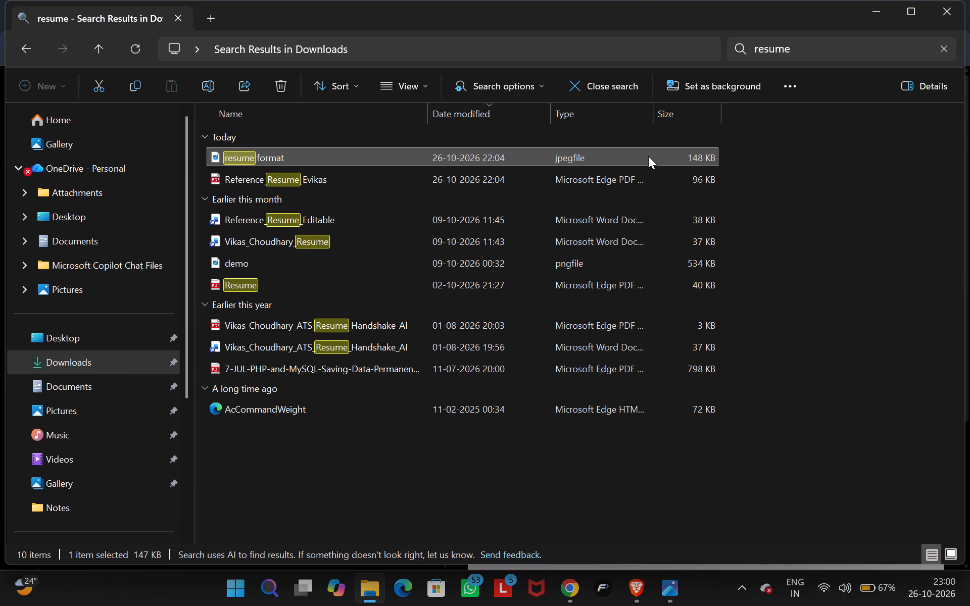
click(925, 169)
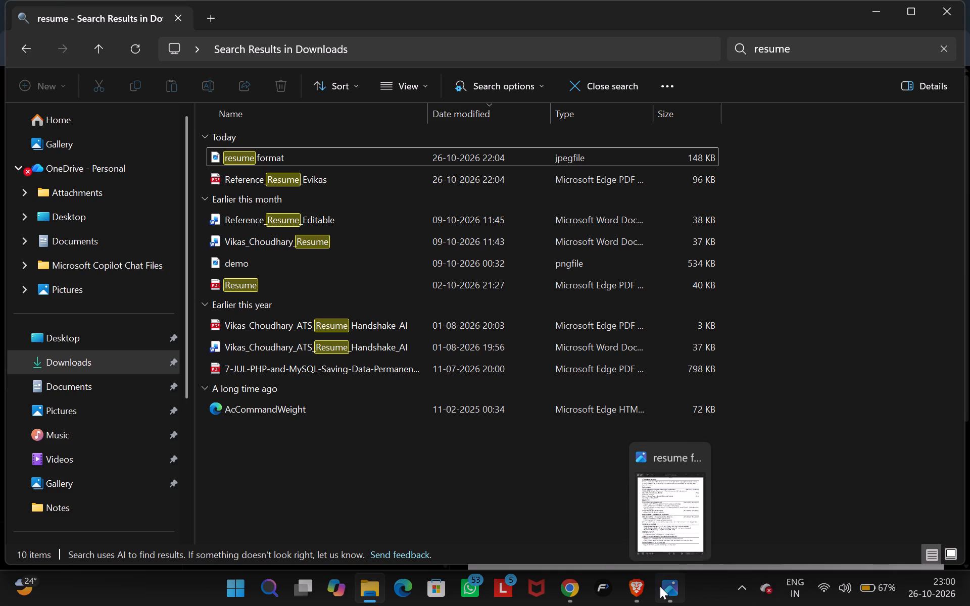
click(670, 503)
scroll(284, 262, up, 2)
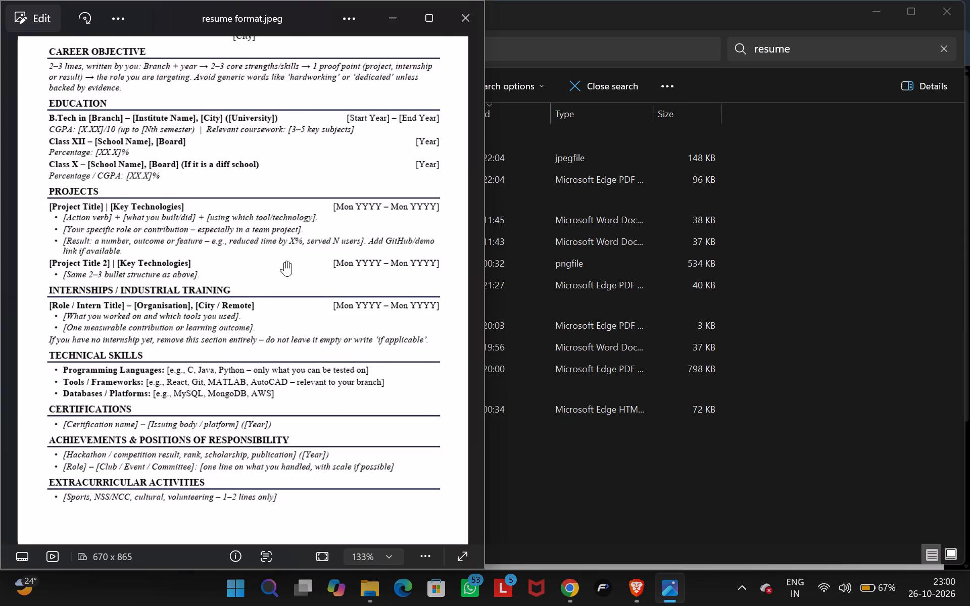
scroll(284, 262, up, 2)
scroll(275, 263, down, 6)
drag(303, 155, 309, 193)
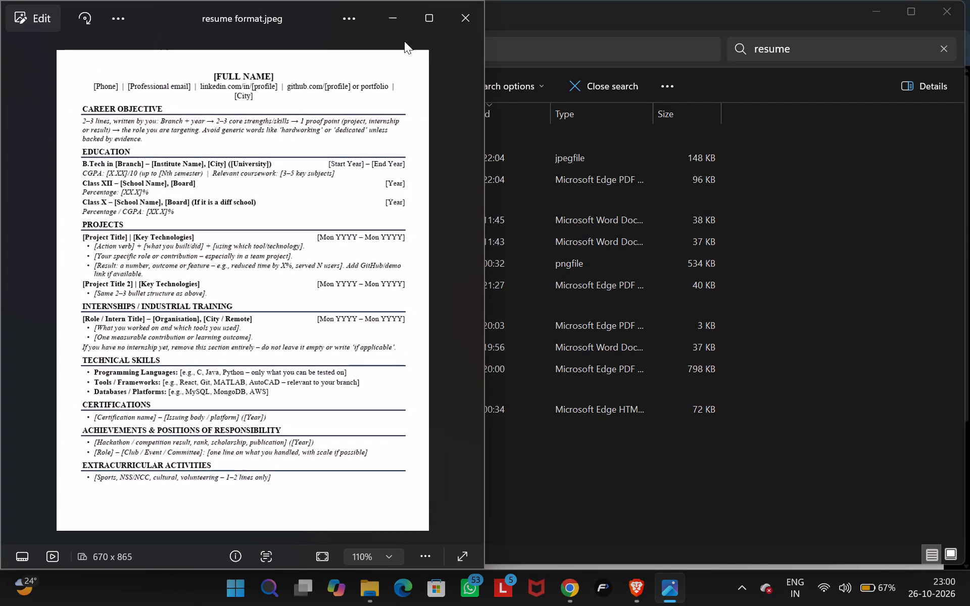
click(654, 441)
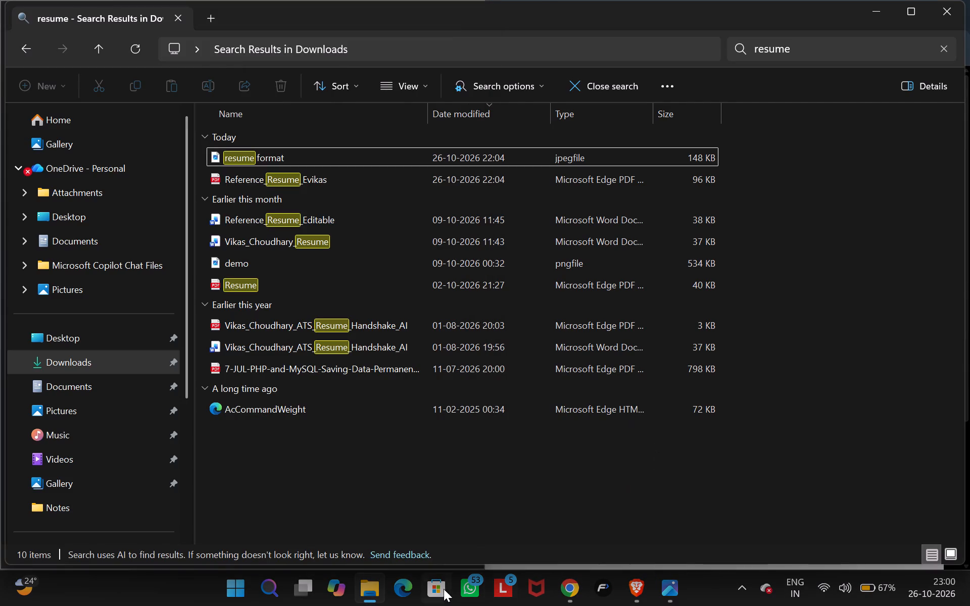
Switch to ChatGPT in Chrome and review the updated resume's PDF preview and the reply's improvement suggestions.
click(572, 526)
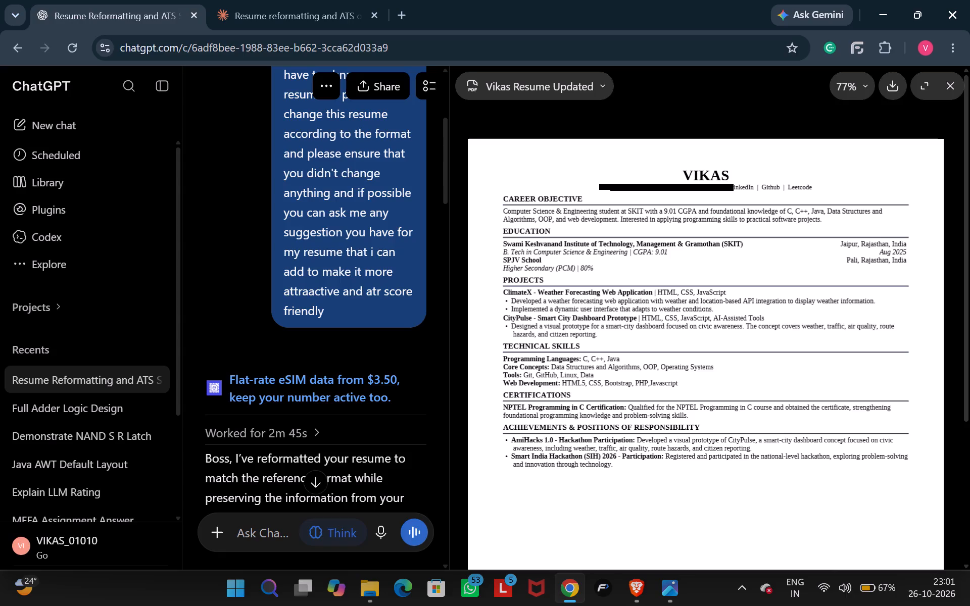
drag(506, 256, 639, 368)
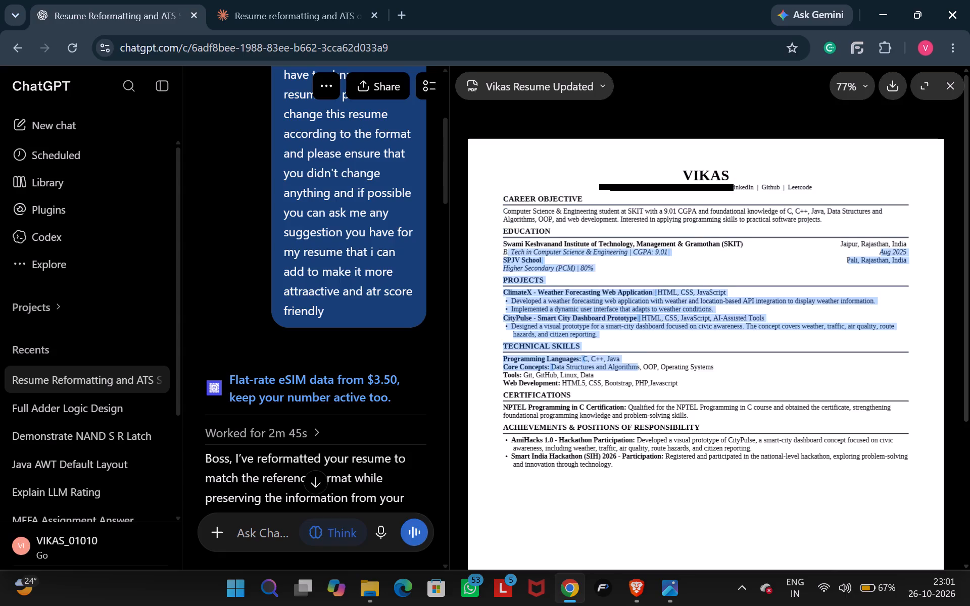
drag(639, 368, 658, 469)
click(630, 491)
scroll(304, 521, down, 2)
scroll(323, 463, down, 4)
click(323, 472)
scroll(309, 450, up, 11)
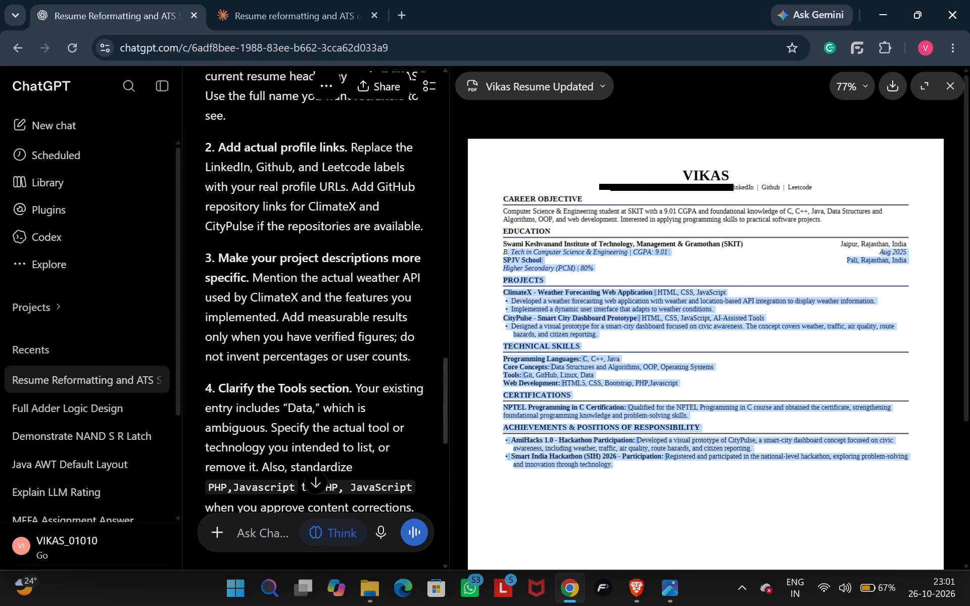
scroll(316, 442, up, 11)
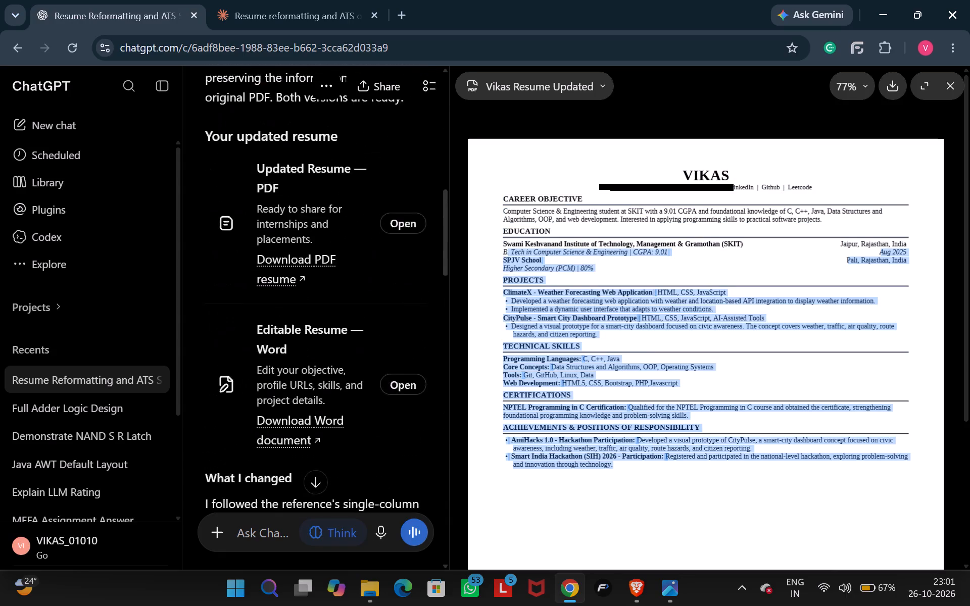
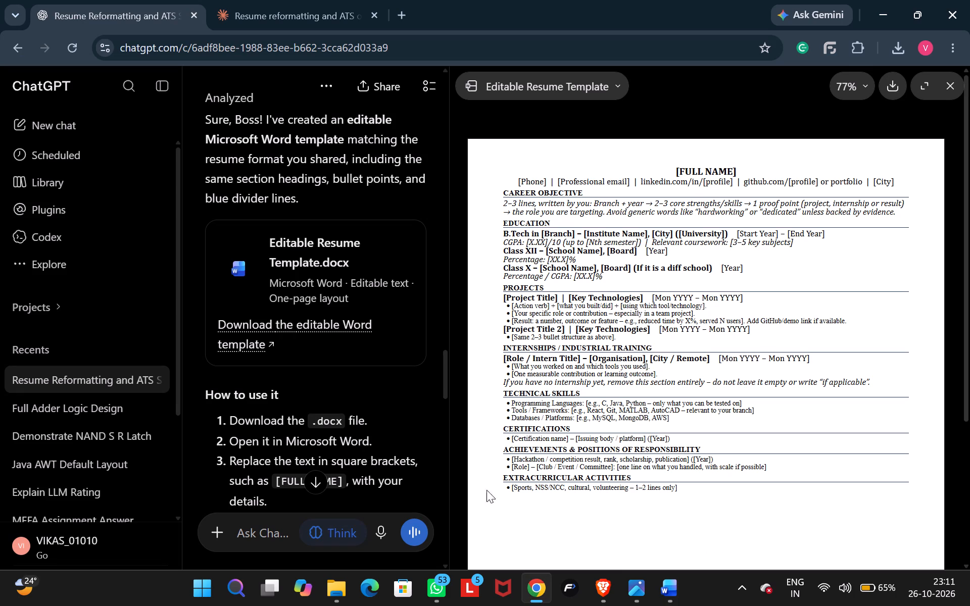
Download Editable_Resume_Template.docx and open the downloaded file in Word.
click(899, 76)
click(832, 158)
click(894, 52)
click(894, 52)
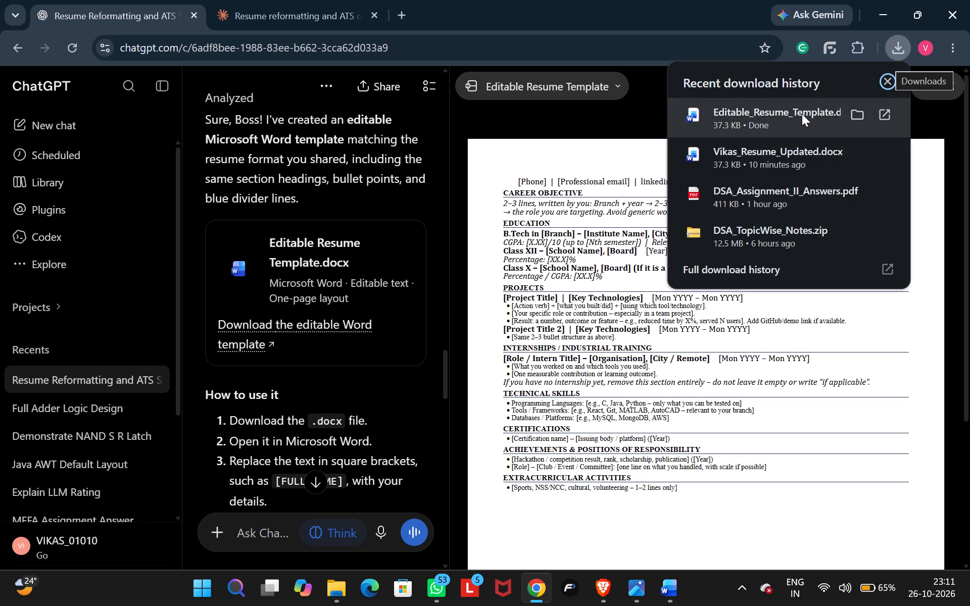
click(802, 114)
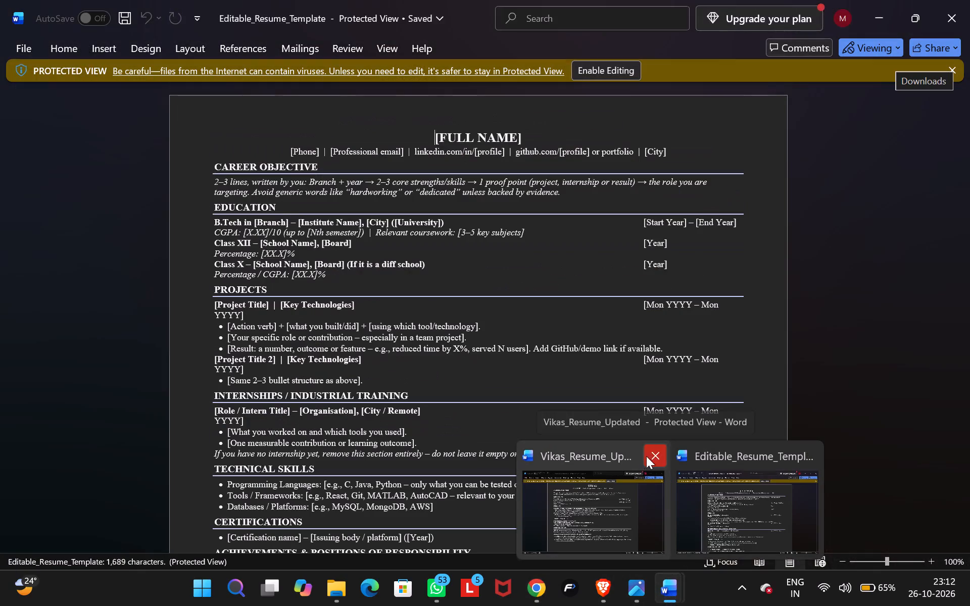
Close the Vikas_Resume_Updated document, leaving the template open.
click(646, 456)
Enable editing of the Editable_Resume_Template document.
click(526, 141)
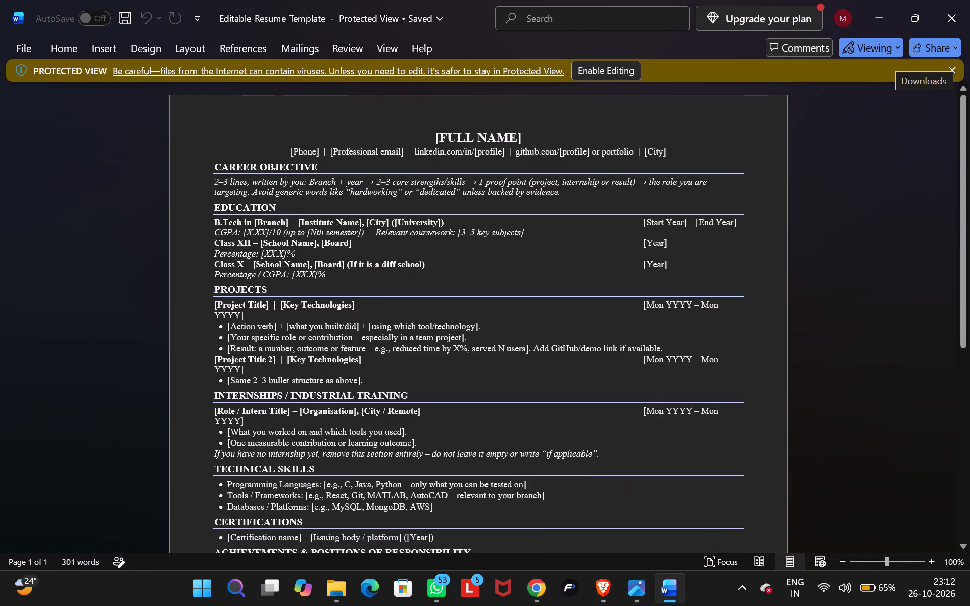
key(BackSpace)
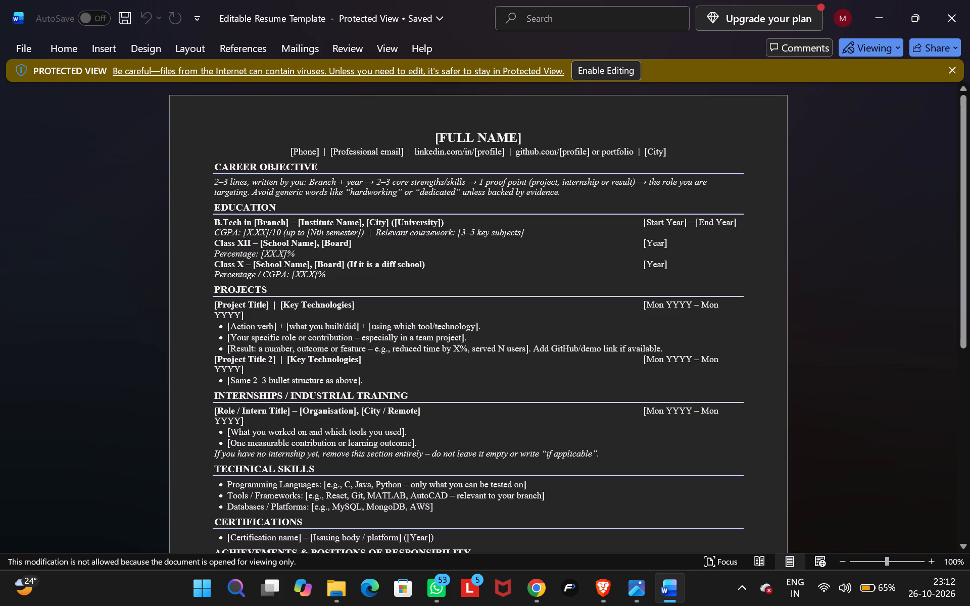
click(589, 78)
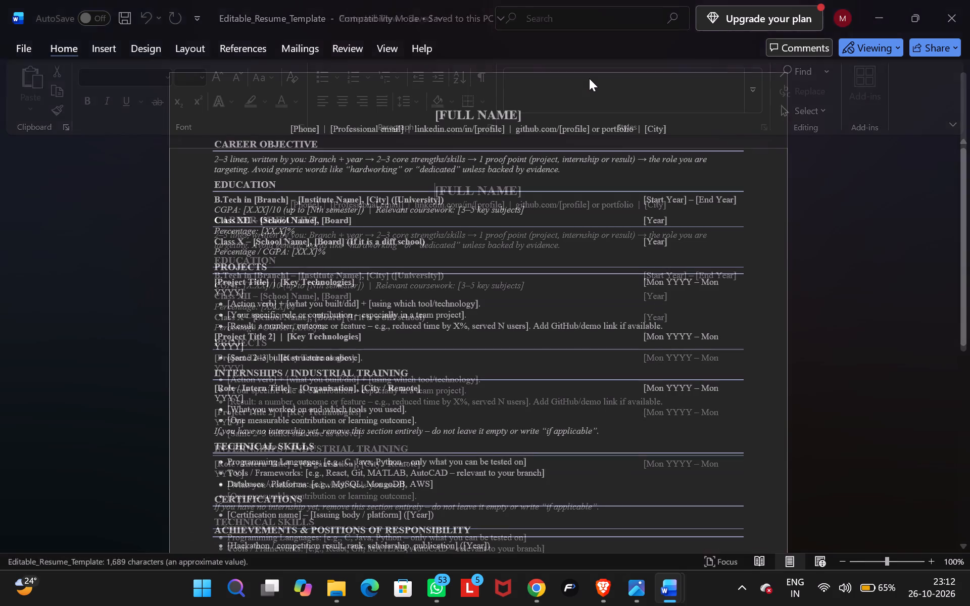
Replace the [FULL NAME] placeholder in the resume heading with VIKAS.
click(604, 186)
key(BackSpace)
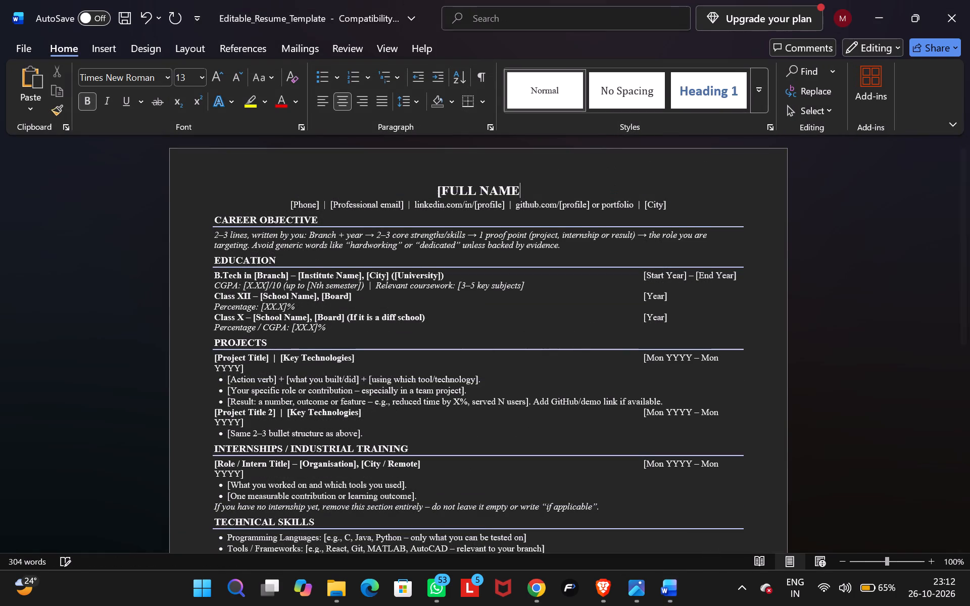
key(BackSpace)
key(BackSpace)
key(BackSpace)
key(BackSpace)
key(BackSpace)
key(BackSpace)
key(BackSpace)
key(BackSpace)
key(BackSpace)
key(BackSpace)
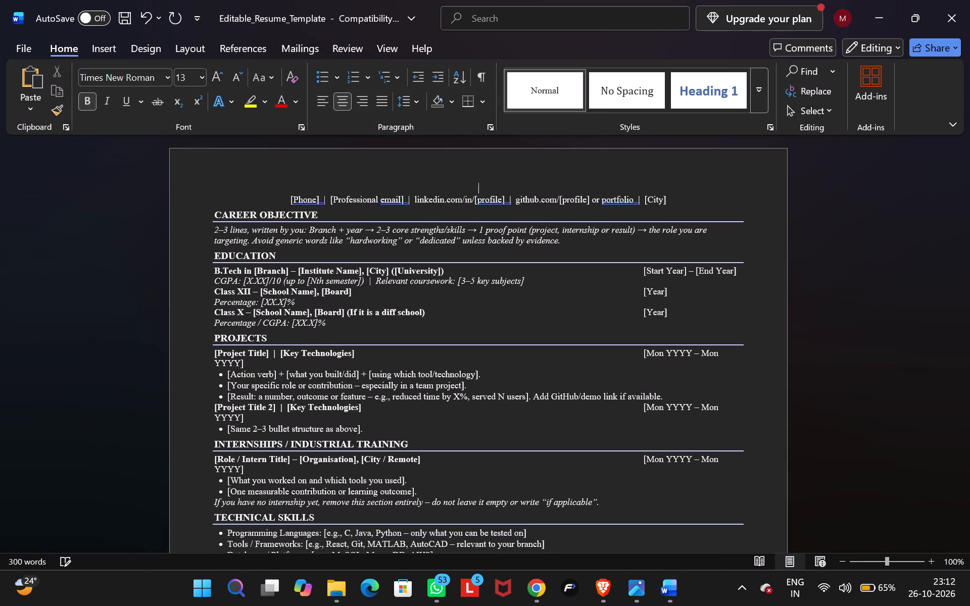
text(VIK)
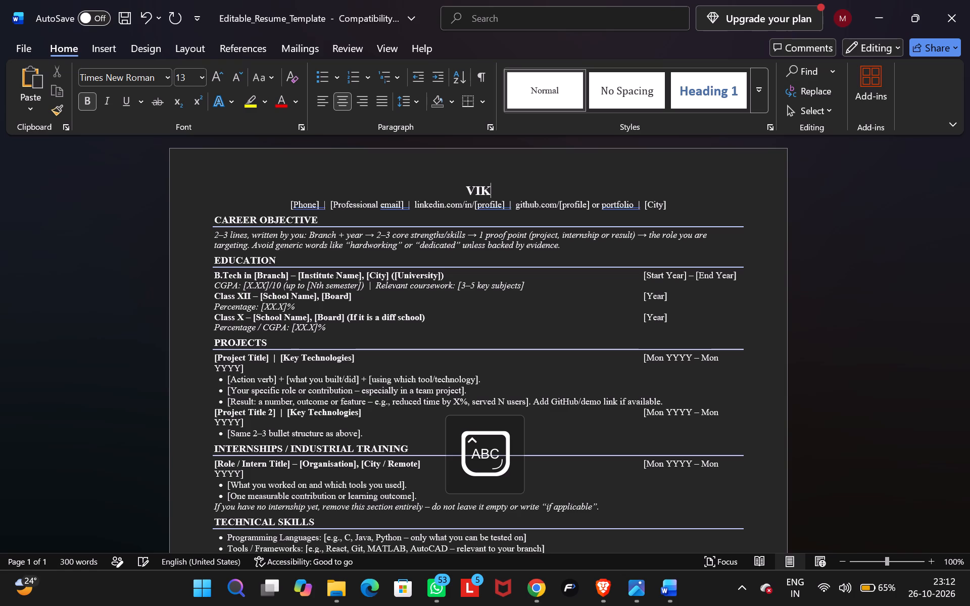
text(AS)
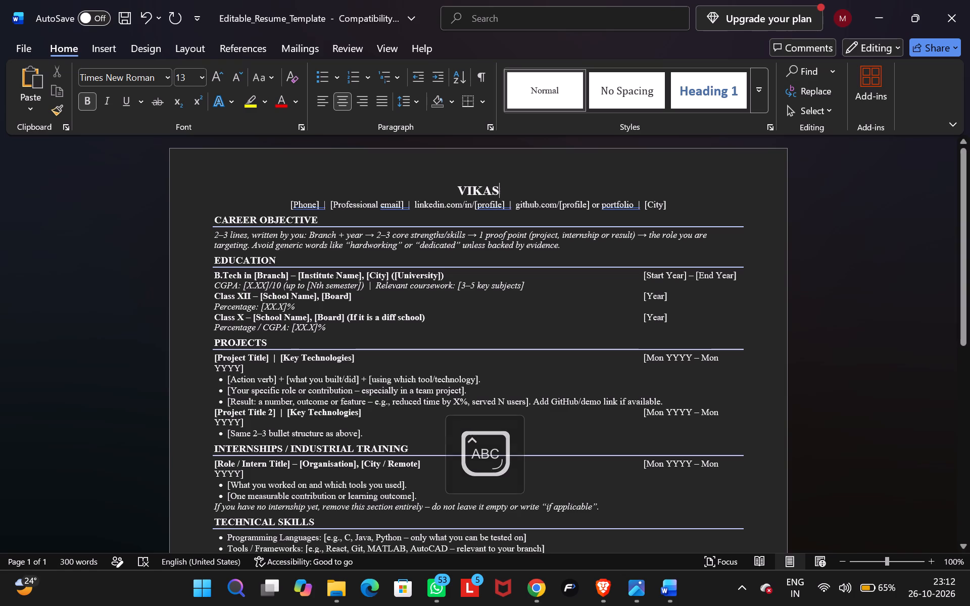
Delete the [Phone] placeholder from the contact line under the name.
click(320, 202)
key(Left)
key(BackSpace)
key(BackSpace)
key(BackSpace)
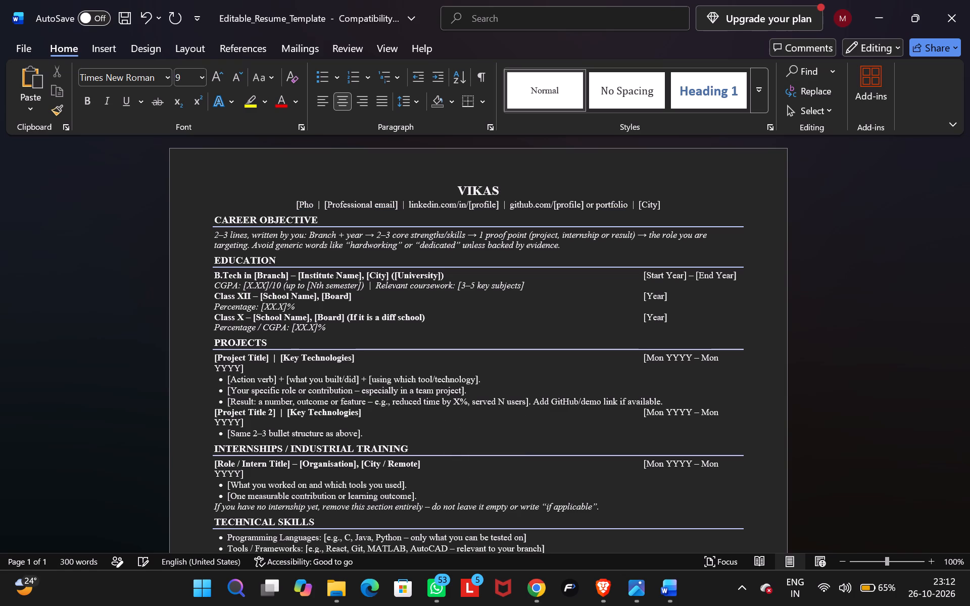
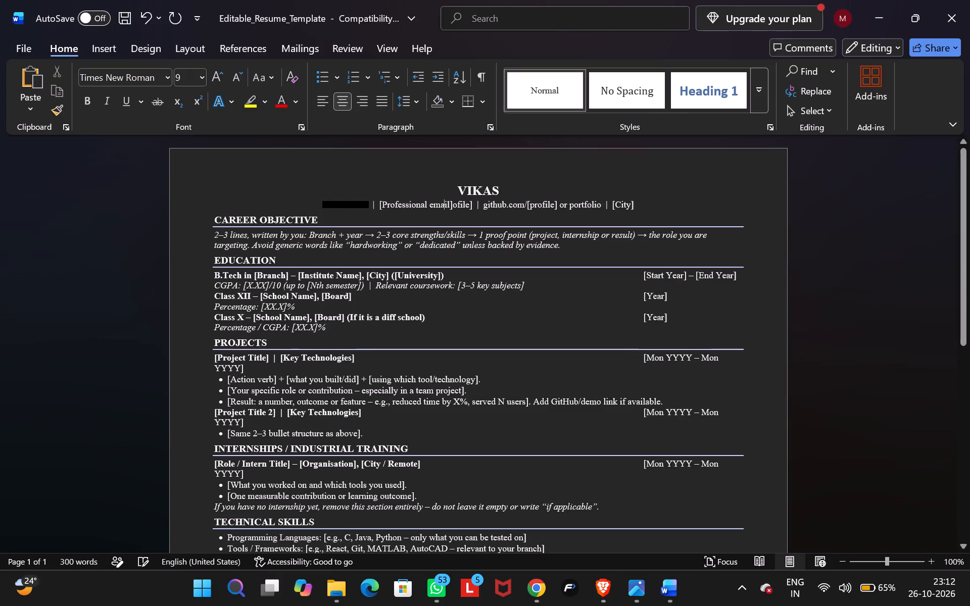
Undo the overtyping in the contact line back to the separator and linkedin.com/in/[profile] text after [Professional email].
key(ctrl+z)
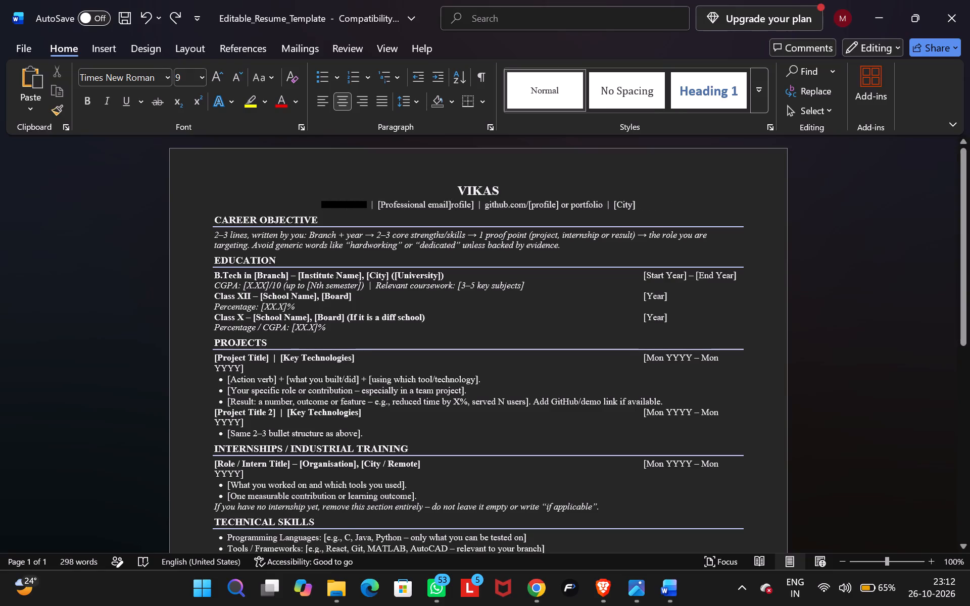
key(ctrl+z)
key(ctrl+z)
key(ctrl+z)
key(ctrl+z)
key(ctrl+z)
key(ctrl+z)
key(ctrl+z)
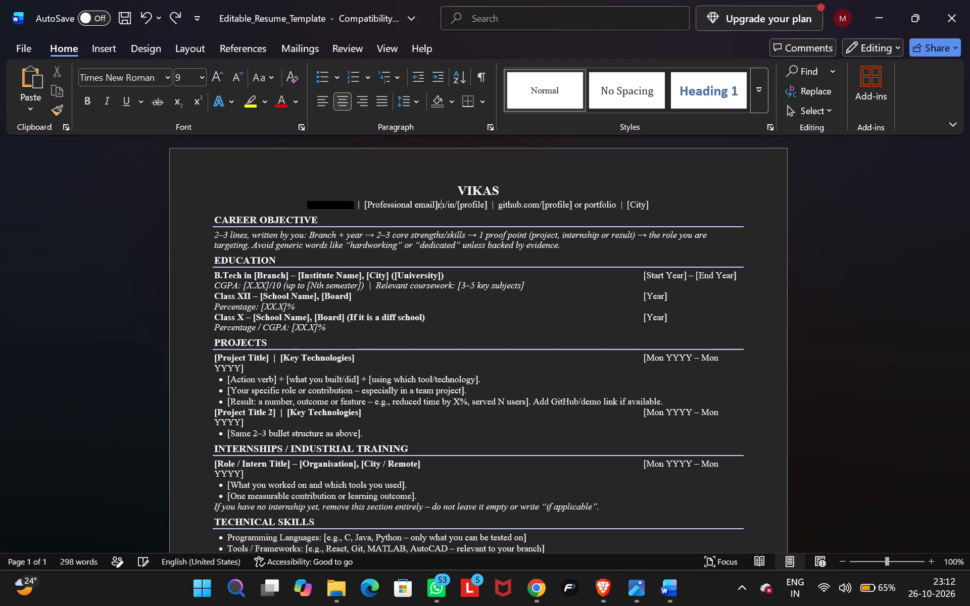
key(ctrl+z)
key(ctrl+z)
key(ctrl+z)
key(ctrl+z)
key(ctrl+z)
key(ctrl+z)
key(ctrl+z)
key(ctrl+z)
key(ctrl+z)
key(ctrl+z)
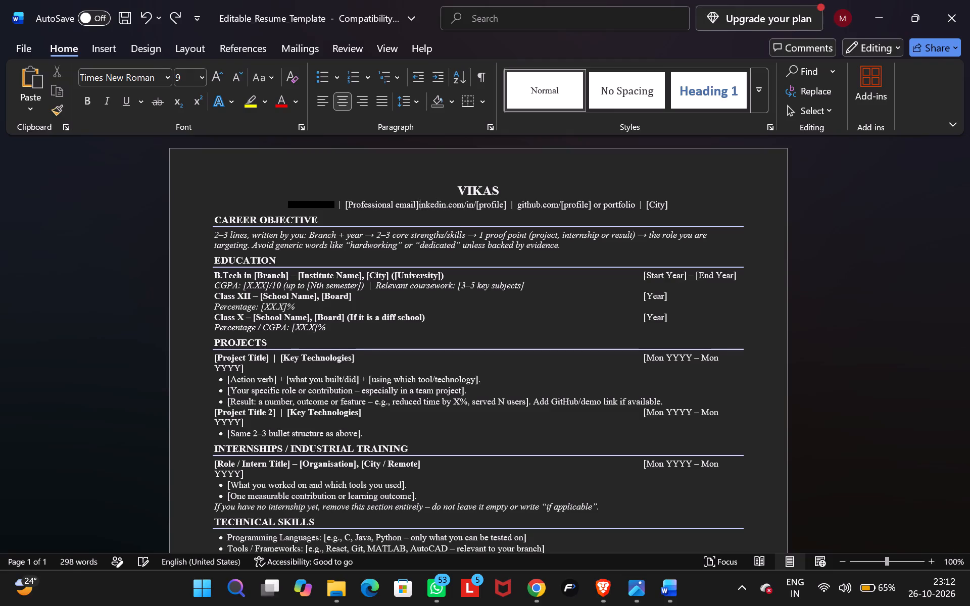
key(ctrl+z)
key(ctrl+z)
key(ctrl+z)
key(ctrl+z)
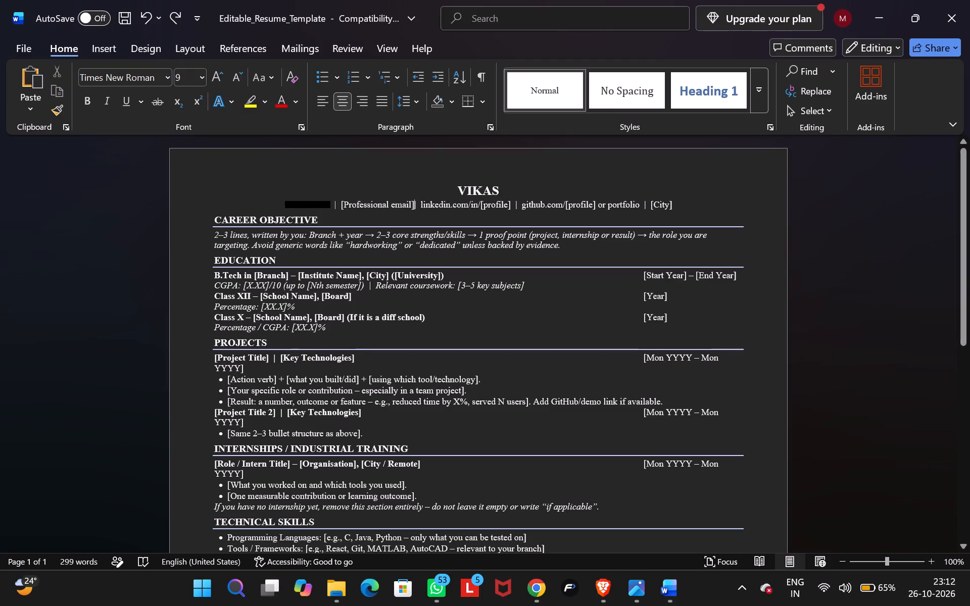
key(ctrl+z)
Bold the Programming Languages, Tools / Frameworks and Databases / Platforms labels in the Technical Skills section.
scroll(443, 307, down, 2)
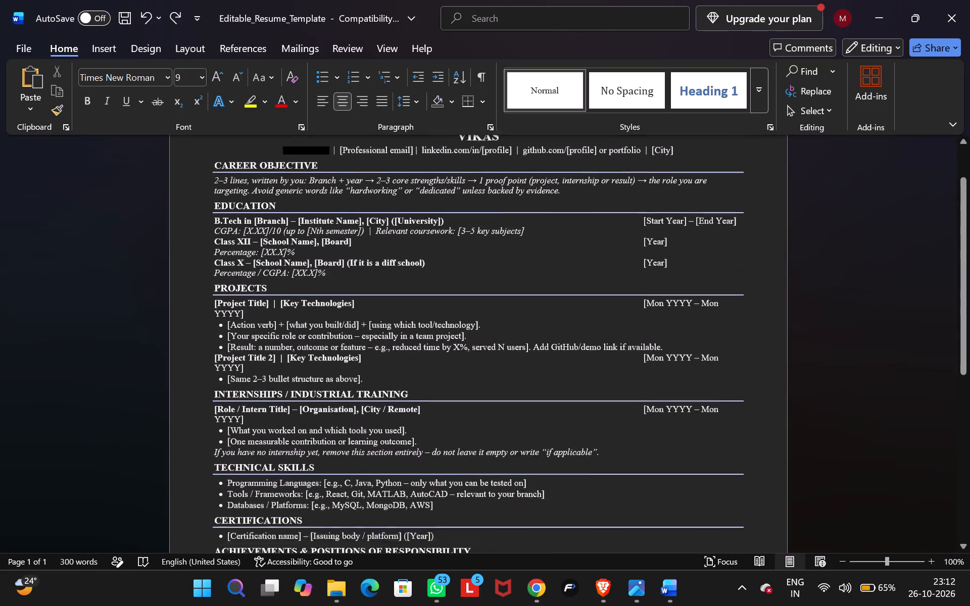
scroll(442, 307, down, 4)
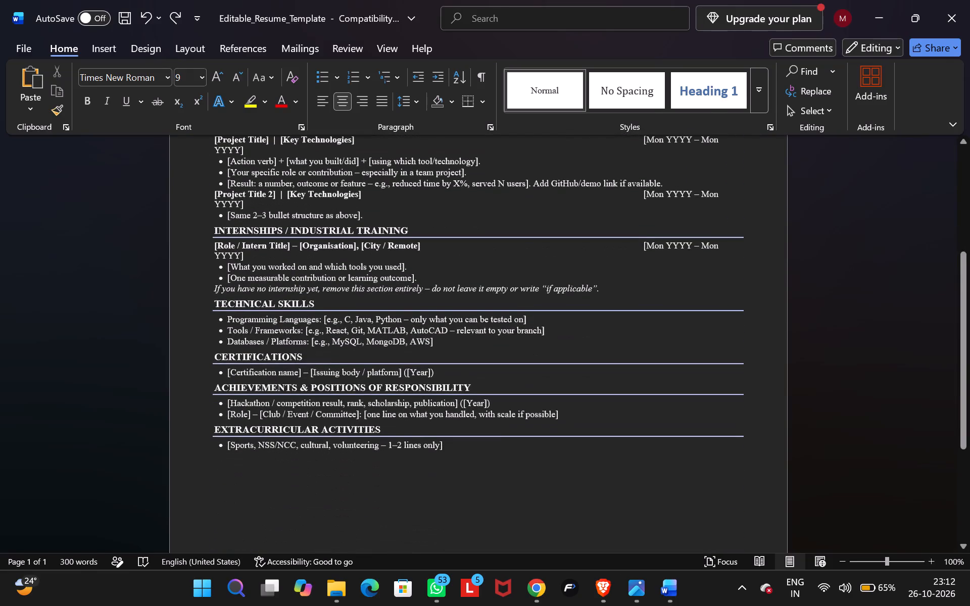
drag(224, 319, 317, 321)
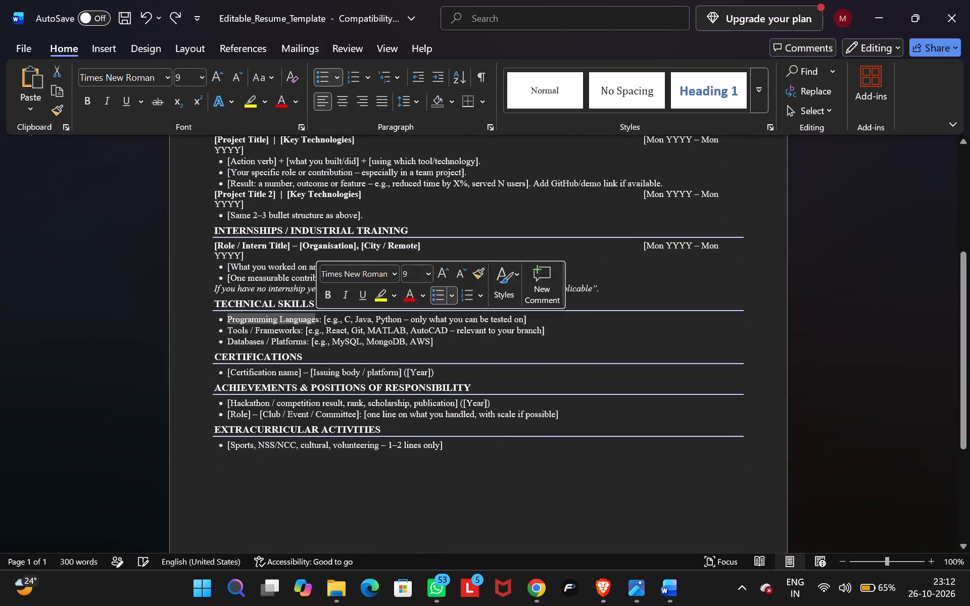
click(79, 93)
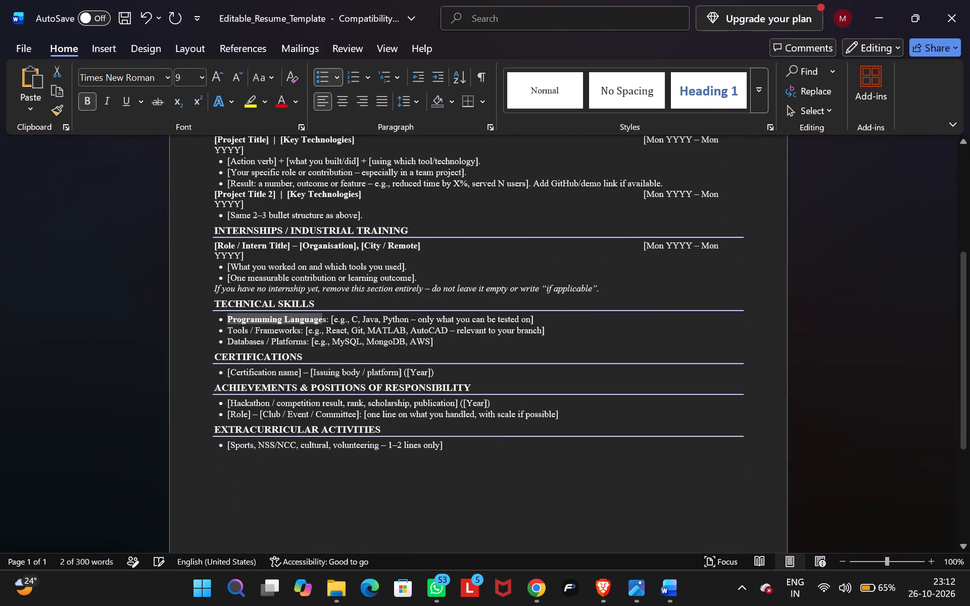
click(214, 341)
drag(228, 328, 260, 341)
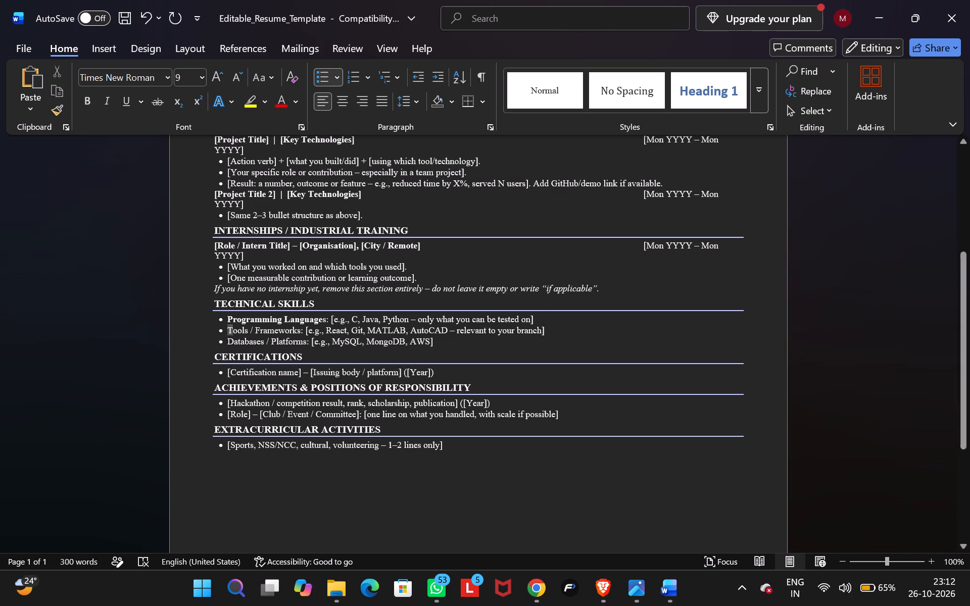
drag(260, 341, 292, 342)
click(297, 364)
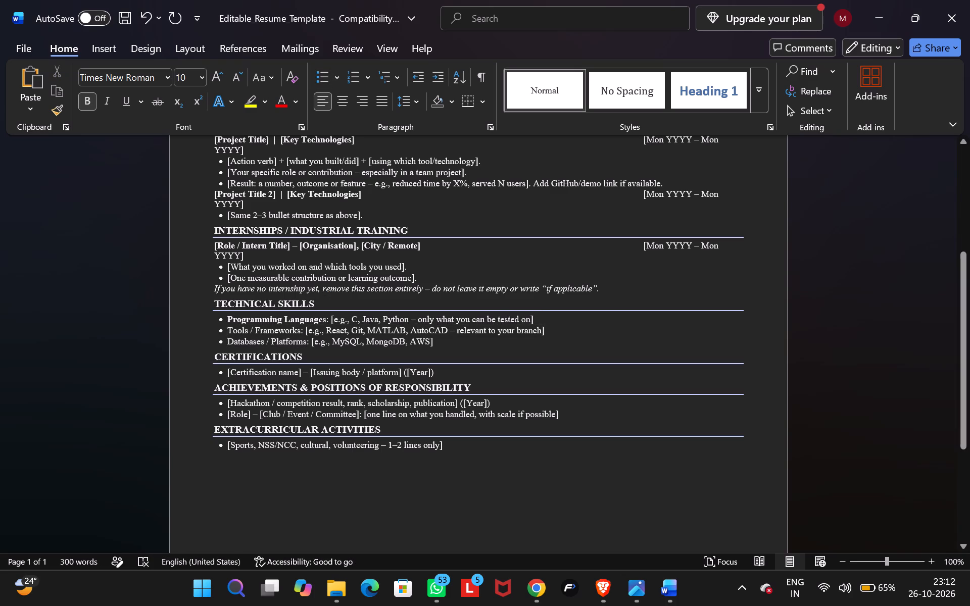
drag(226, 330, 299, 330)
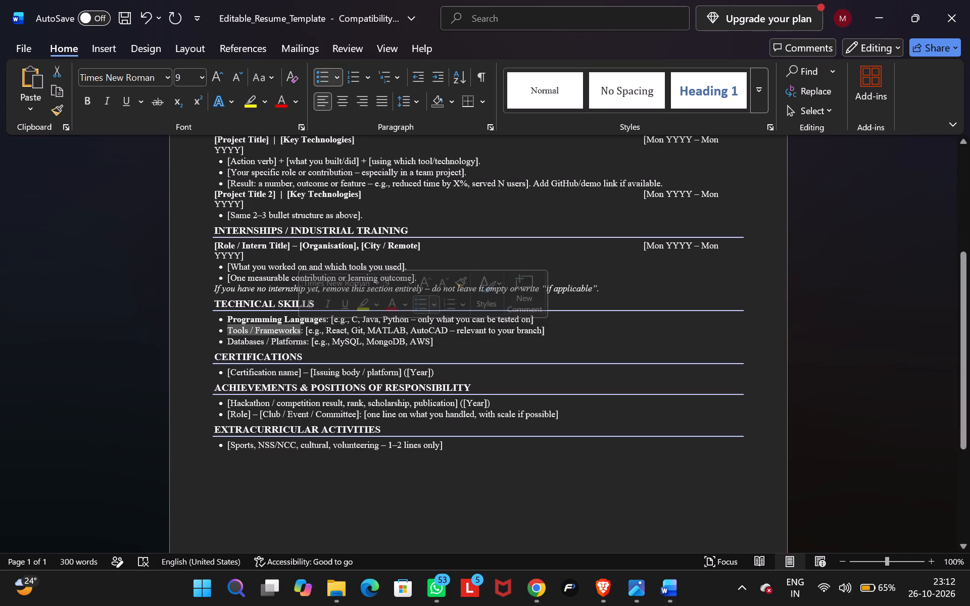
click(91, 109)
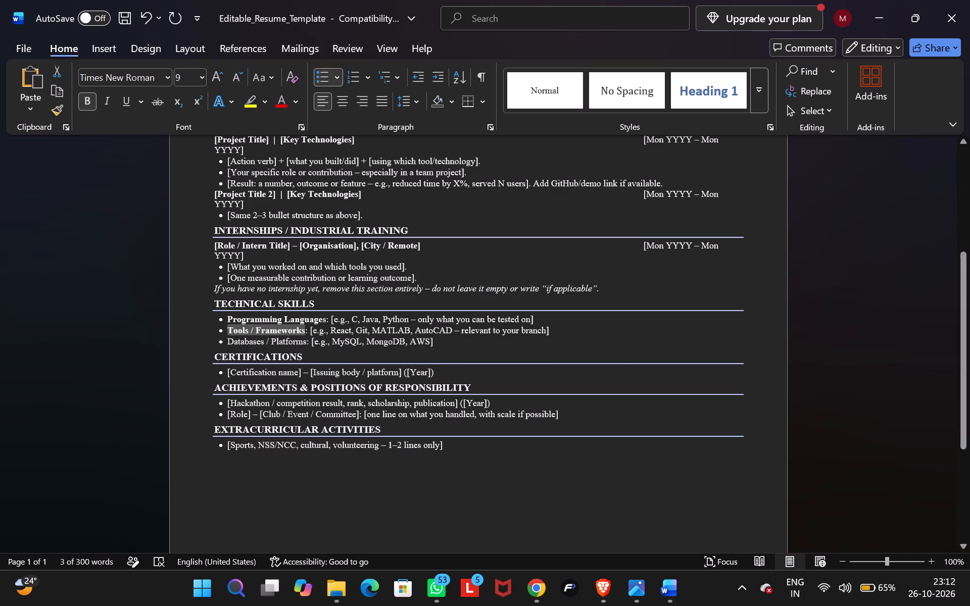
drag(225, 338, 300, 340)
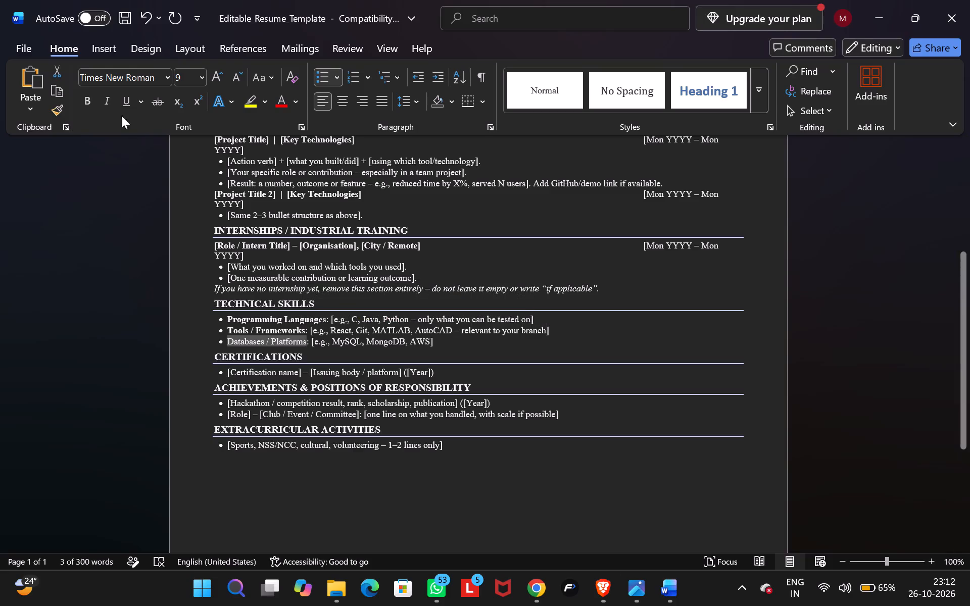
click(84, 104)
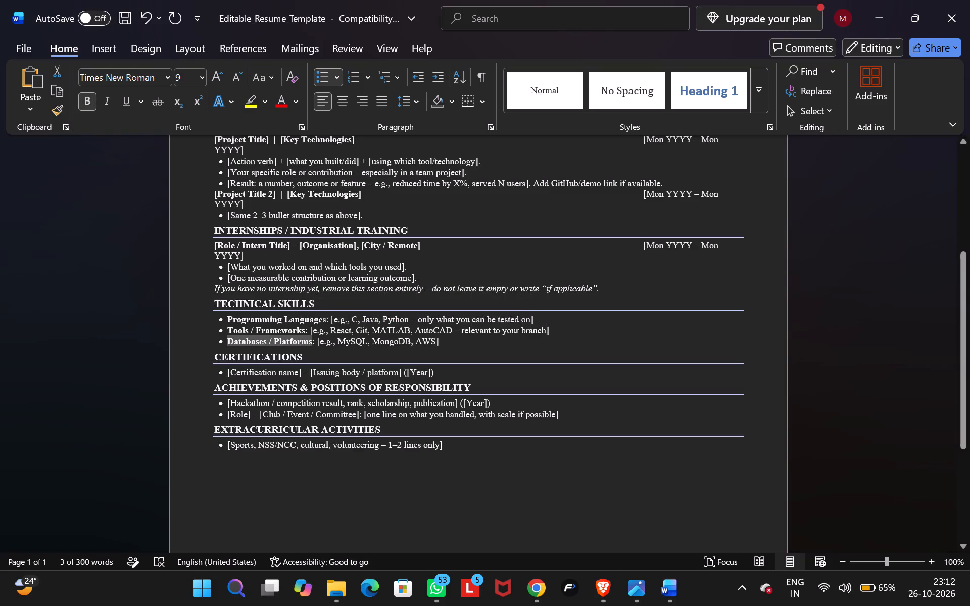
scroll(303, 413, up, 3)
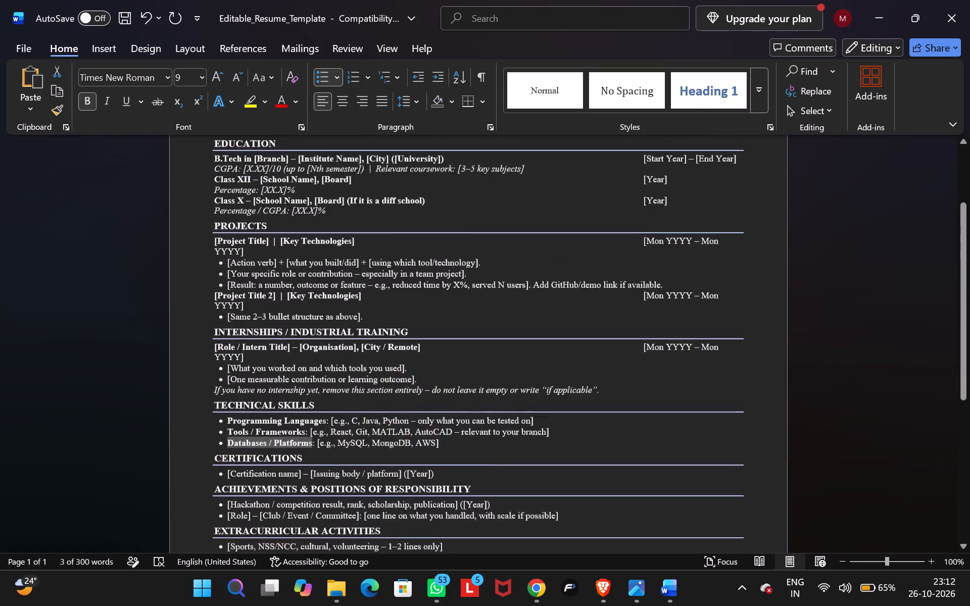
scroll(299, 403, up, 4)
drag(229, 282, 234, 283)
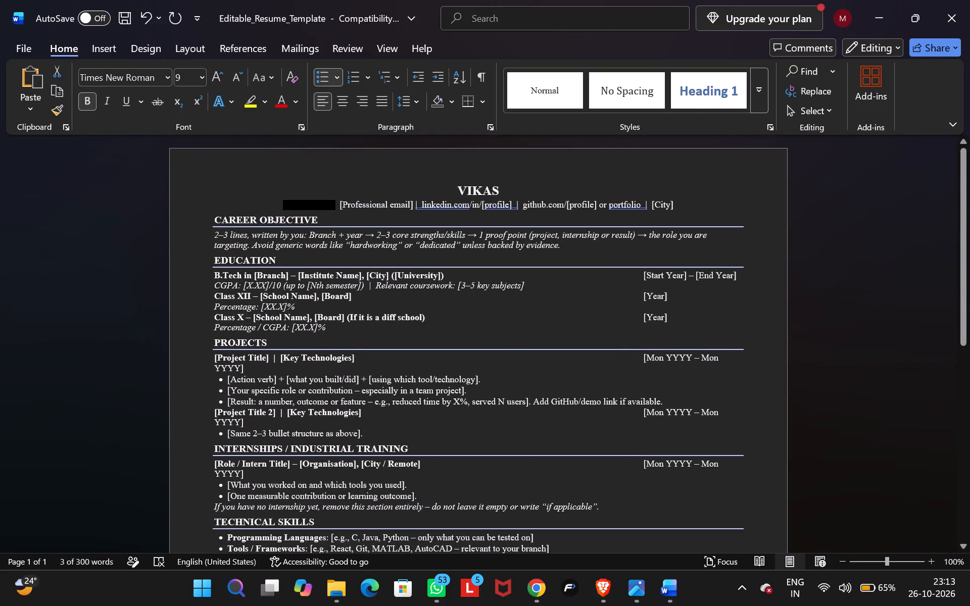
drag(234, 283, 341, 266)
click(252, 280)
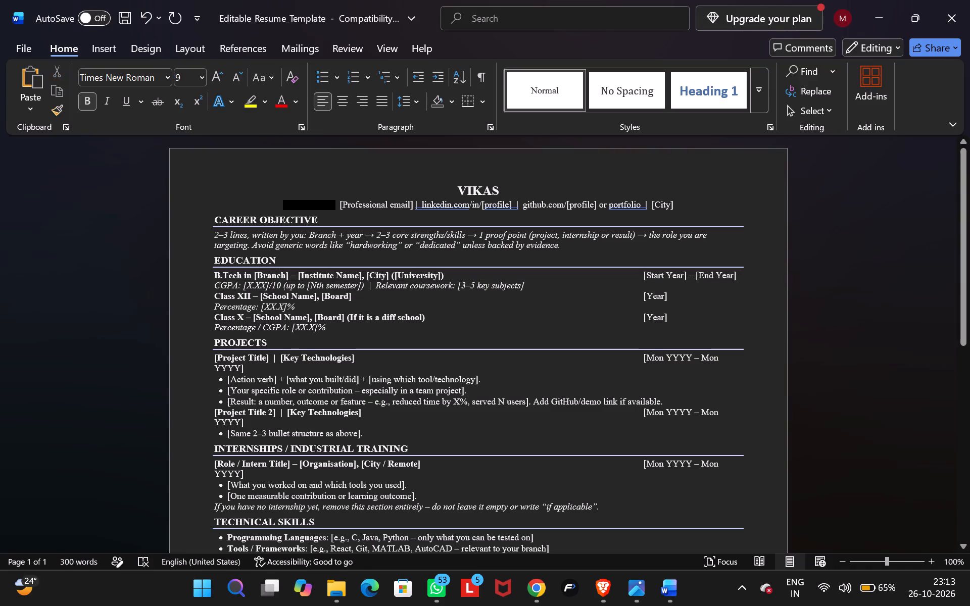
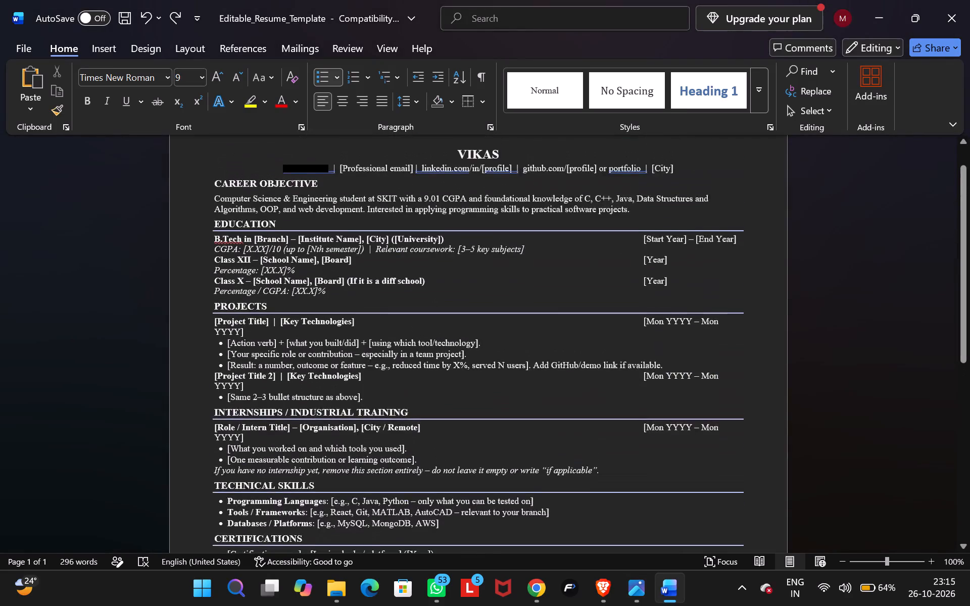
scroll(622, 467, up, 4)
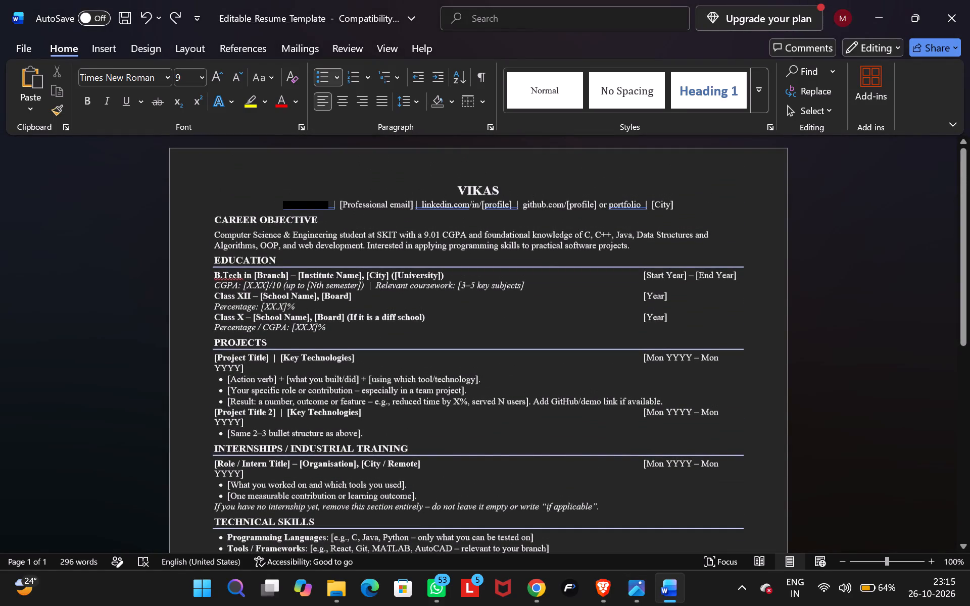
click(314, 294)
key(alt+Tab)
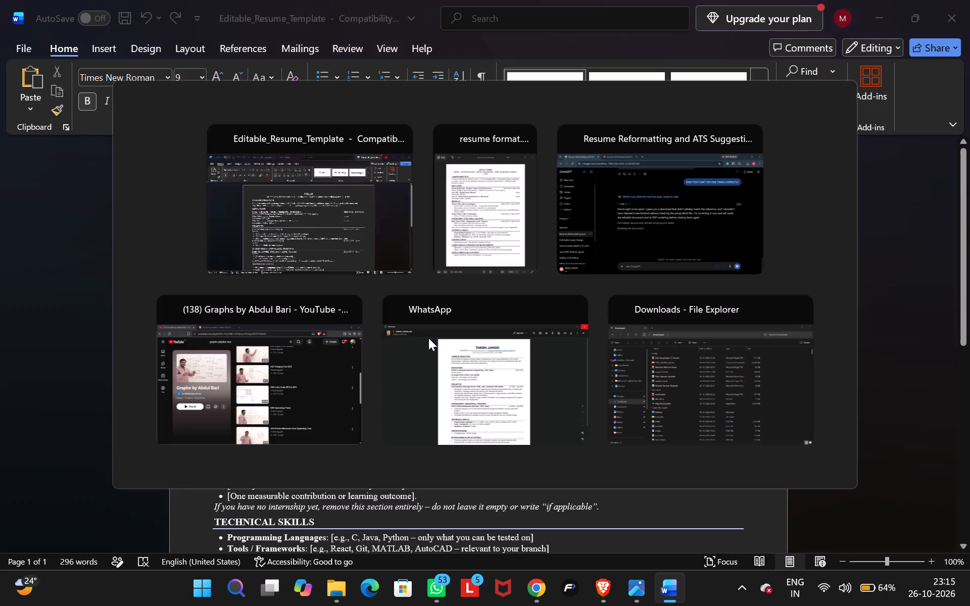
key(alt+Tab)
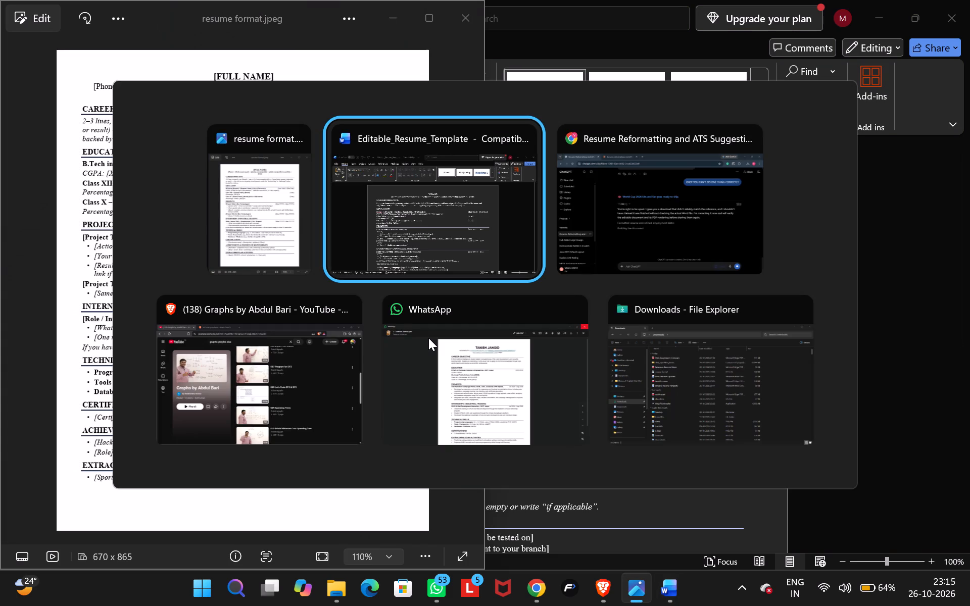
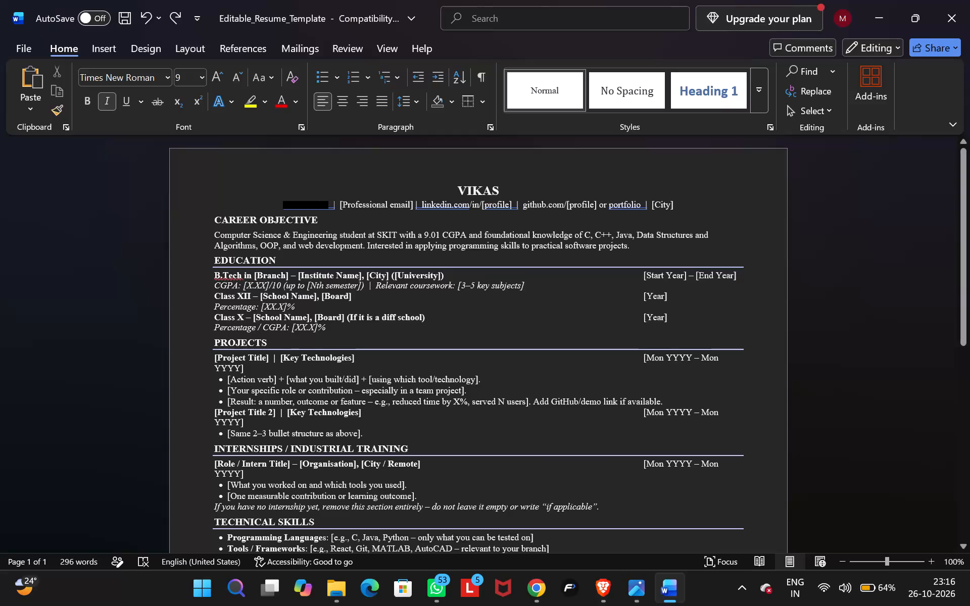
Undo all edits made to the resume template, back to the original [FULL NAME], [Phone] and CAREER OBJECTIVE placeholder text.
key(ctrl+z)
key(ctrl+z)
key(ctrl+z)
key(ctrl+z)
key(ctrl+z)
key(ctrl+z)
key(ctrl+z)
key(ctrl+z)
key(ctrl+z)
key(ctrl+z)
key(ctrl+z)
key(ctrl+z)
key(ctrl+z)
key(ctrl+z)
key(ctrl+z)
key(ctrl+z)
key(ctrl+z)
key(ctrl+z)
key(ctrl+z)
key(ctrl+z)
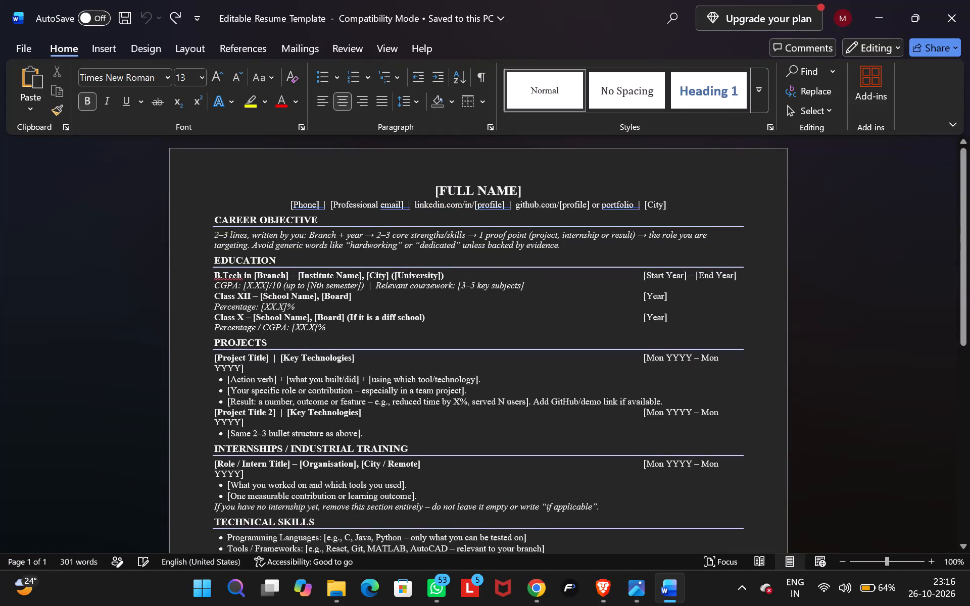
Redo only the heading edits that fill in the name and the phone number, leaving the CAREER OBJECTIVE edits undone.
key(ctrl+y)
key(ctrl+y)
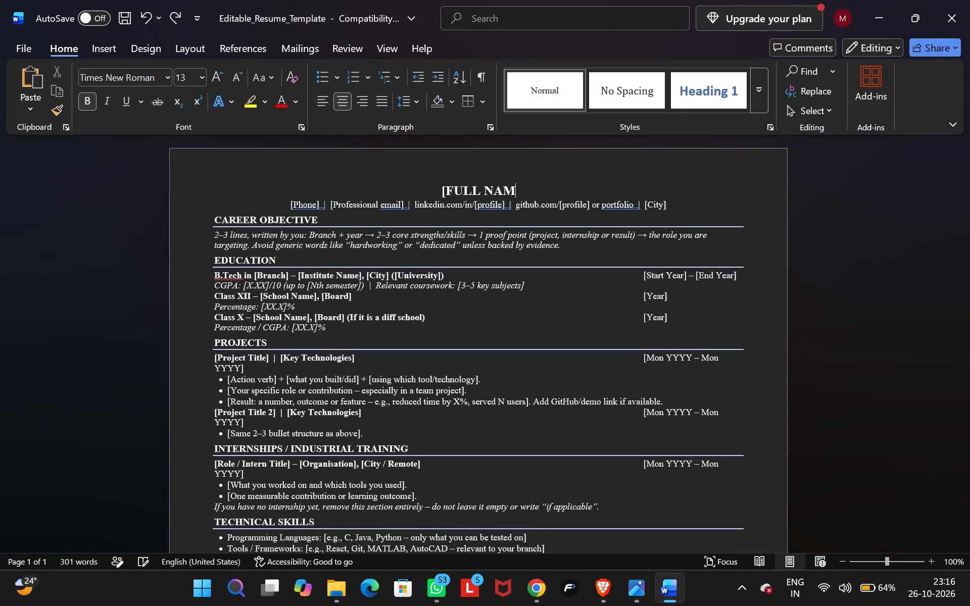
key(ctrl+y)
key(ctrl+y)
key(ctrl+y)
key(ctrl+y)
key(ctrl+y)
key(ctrl+y)
key(ctrl+y)
key(ctrl+y)
key(ctrl+y)
key(ctrl+y)
key(ctrl+y)
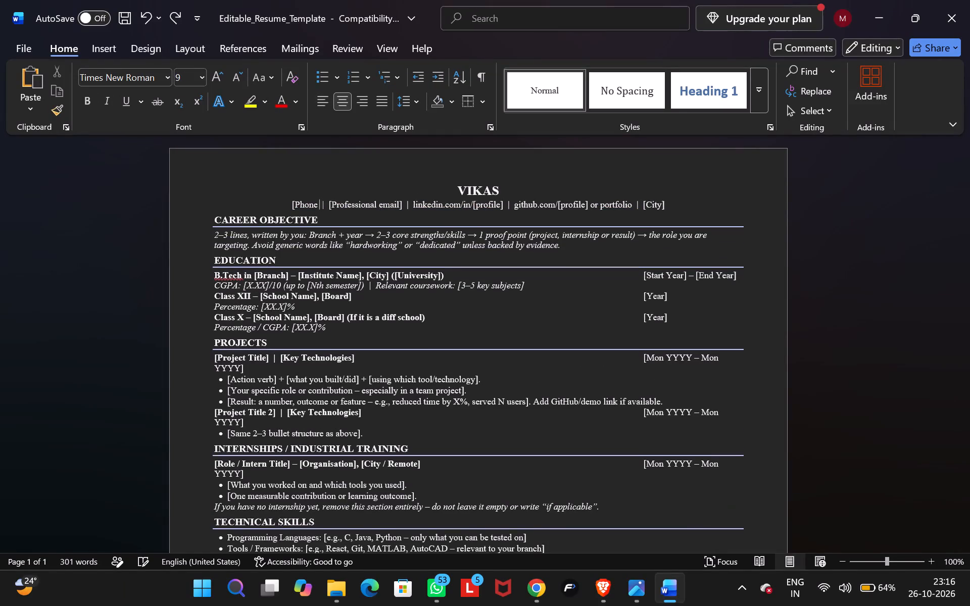
key(ctrl+y)
key(ctrl+y)
key(ctrl+y)
key(ctrl+y)
key(ctrl+y)
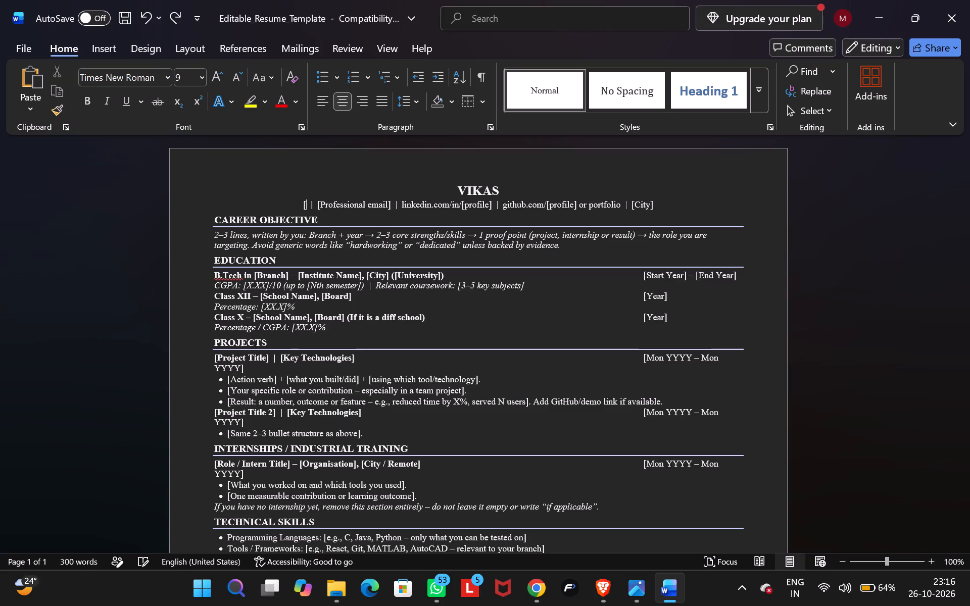
key(ctrl+y)
key(ctrl+y)
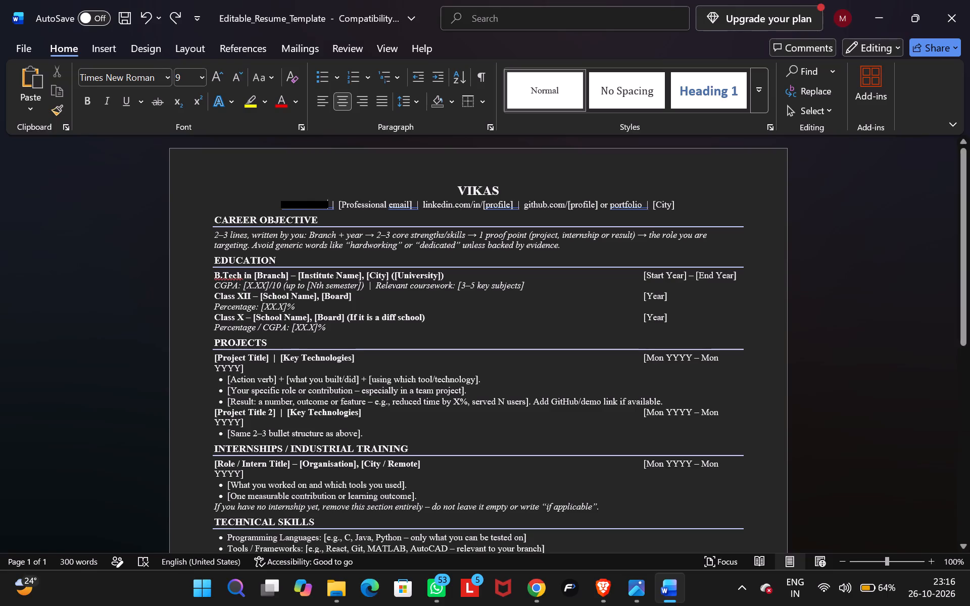
Delete the [Professional email] placeholder from the contact line under the name.
click(411, 204)
key(BackSpace)
key(BackSpace)
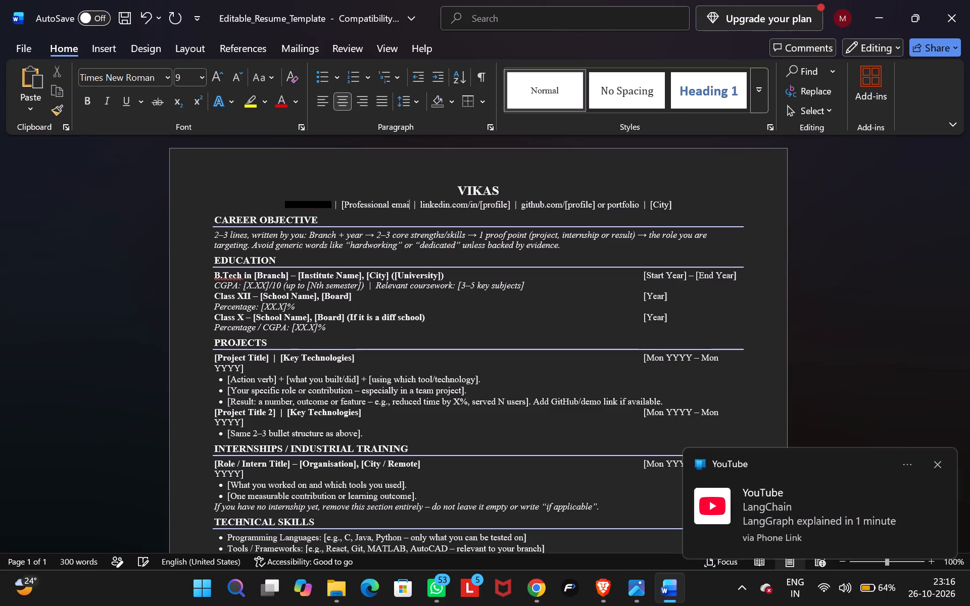
key(BackSpace)
key(BackSpace)
key(BackSpace)
key(BackSpace)
key(BackSpace)
key(BackSpace)
key(BackSpace)
key(BackSpace)
key(BackSpace)
key(BackSpace)
key(BackSpace)
key(BackSpace)
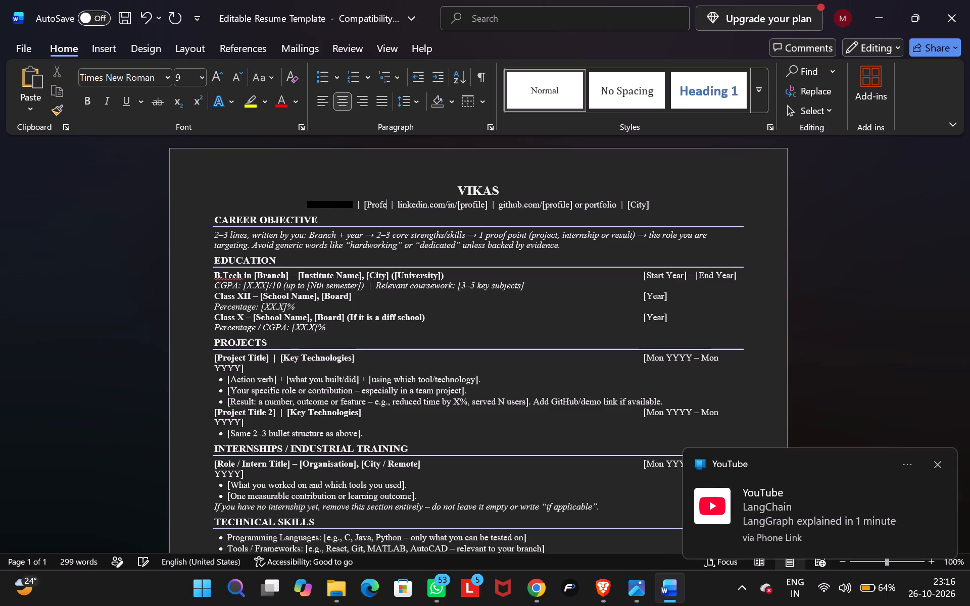
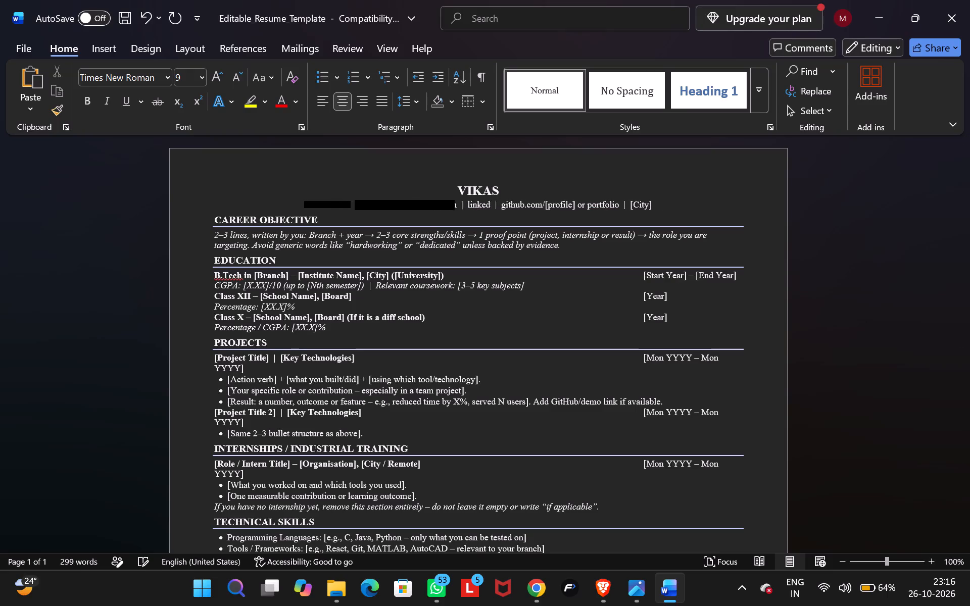
Delete the leftover "linked" text from the contact line under the name.
key(BackSpace)
key(BackSpace)
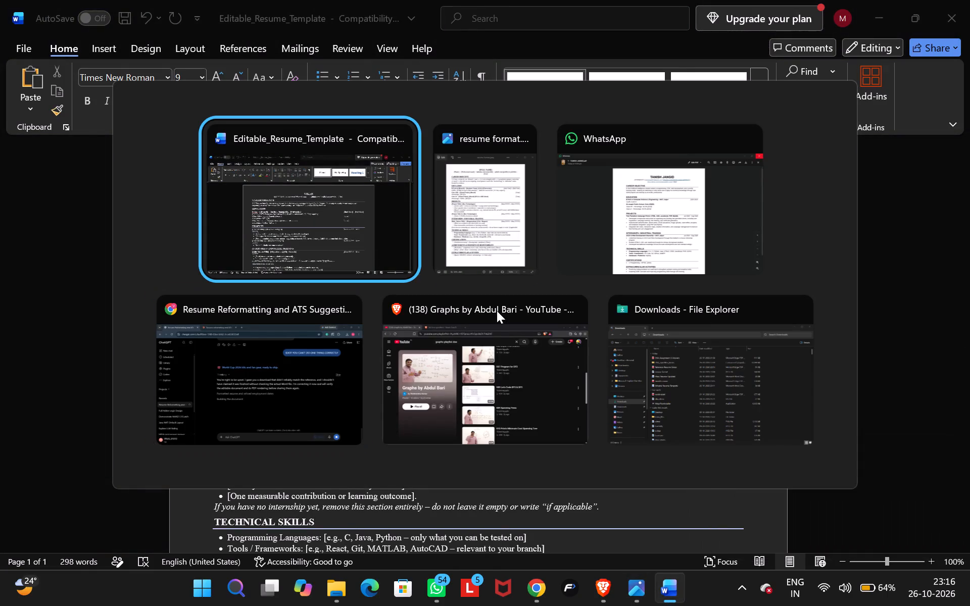
In File Explorer, open the recent Word resume from Downloads whose file name contains the owner's full name.
key(super+e)
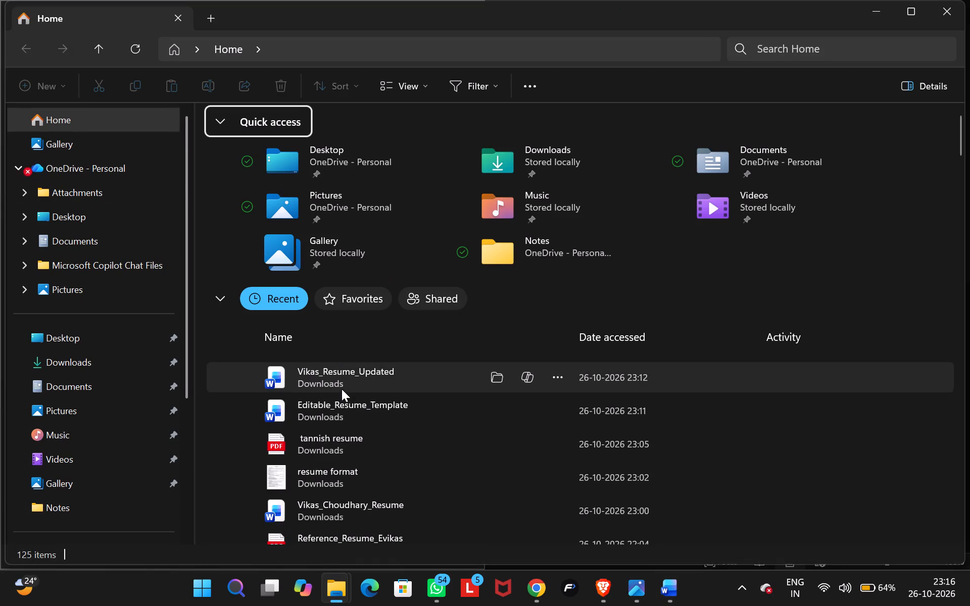
scroll(349, 448, down, 1)
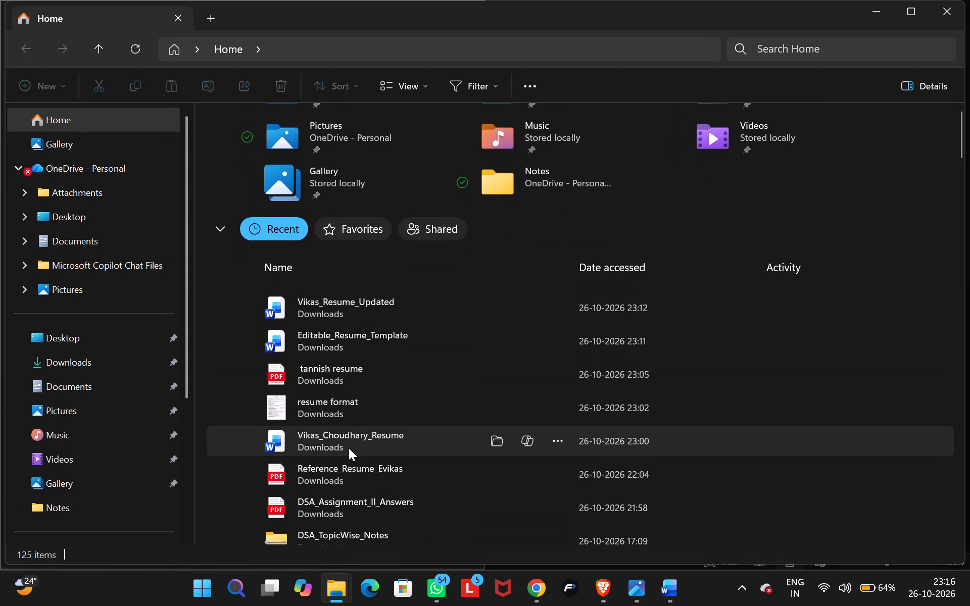
double_click(349, 446)
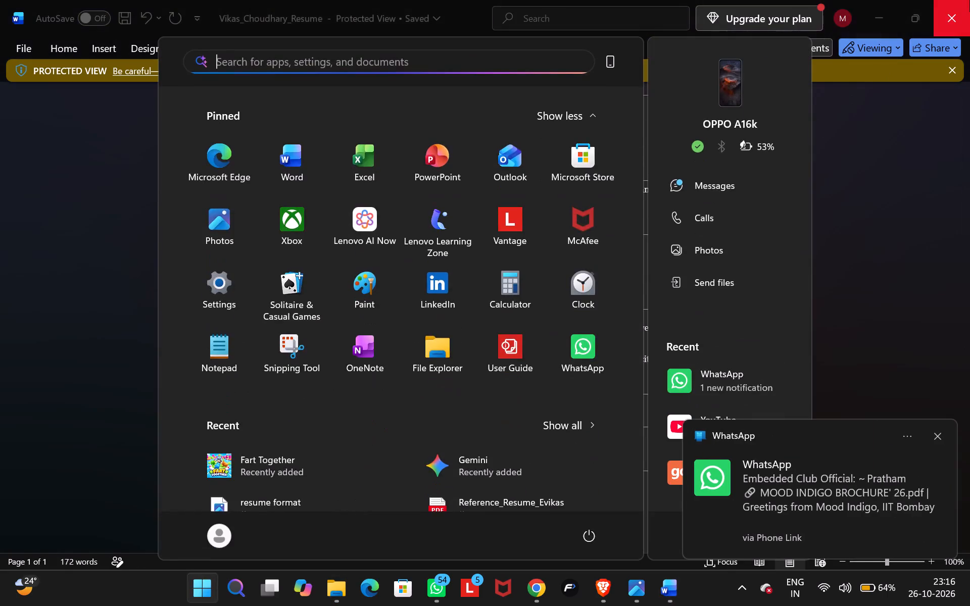
Close the protected-view resume document that is open in Word.
click(969, 0)
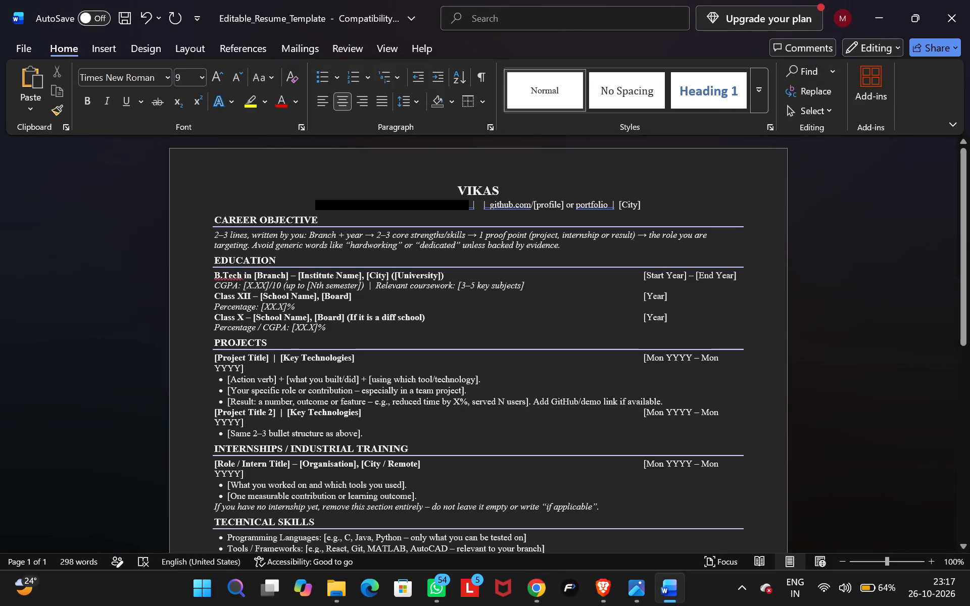
Open the LinkedIn app.
text(linkdi)
key(Return)
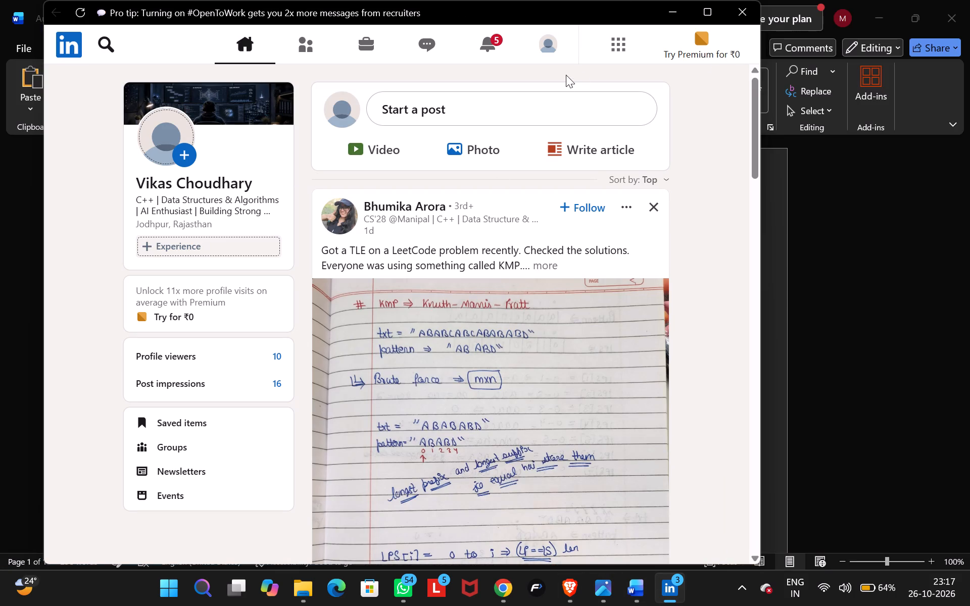
Read the expanded LinkedIn post about the KMP string-matching algorithm and return to the start of the feed.
scroll(561, 214, down, 2)
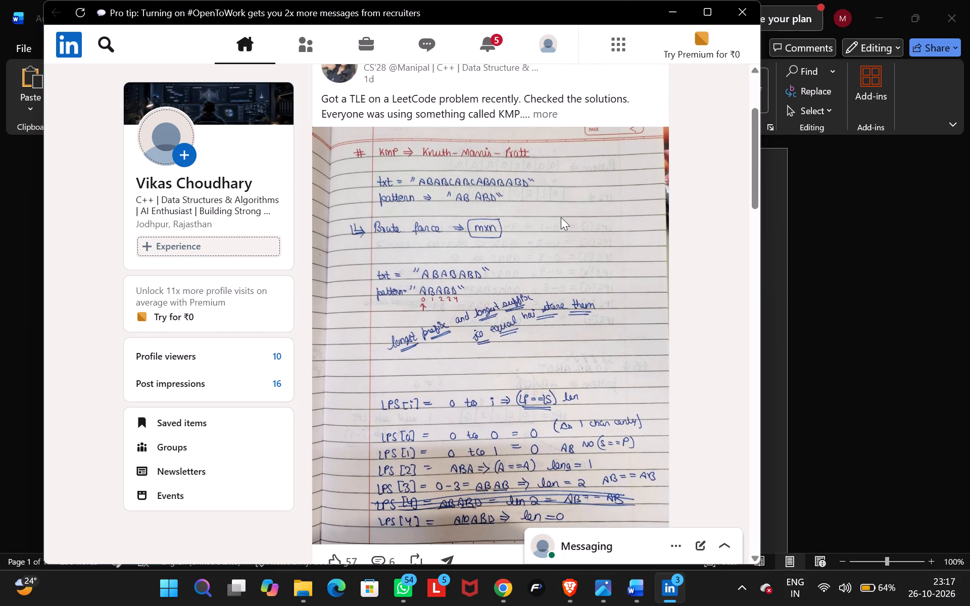
scroll(561, 217, up, 1)
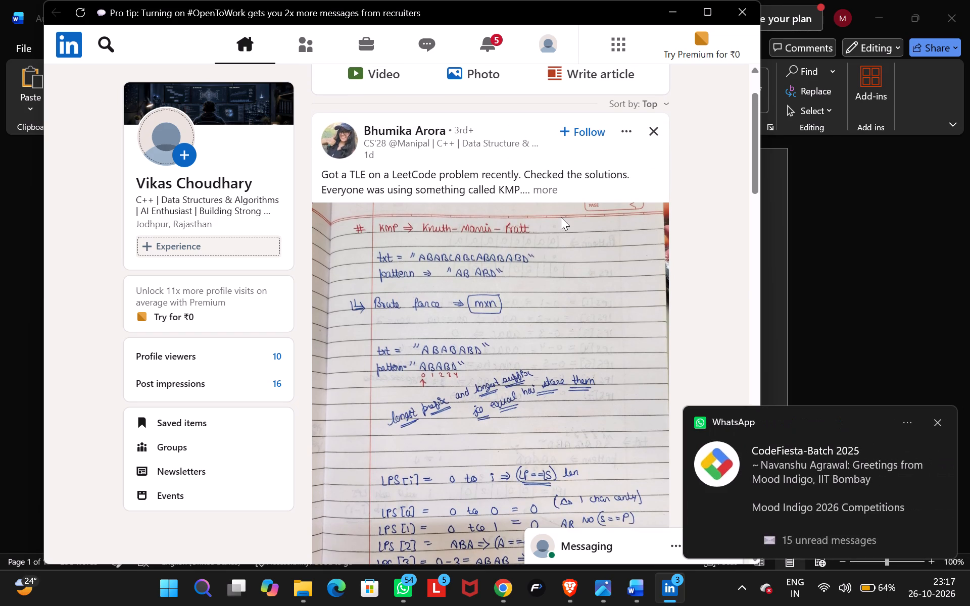
click(551, 189)
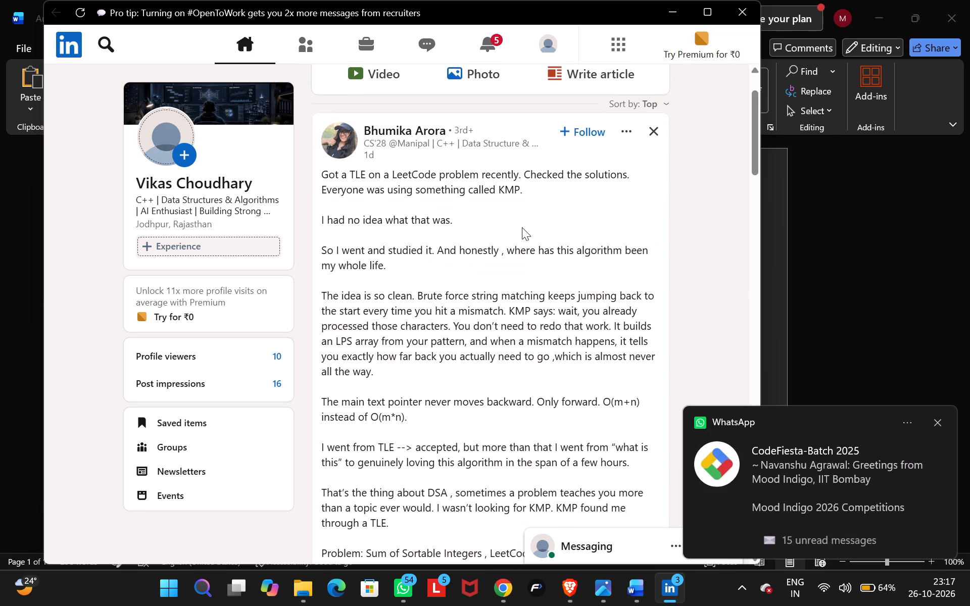
scroll(522, 227, down, 1)
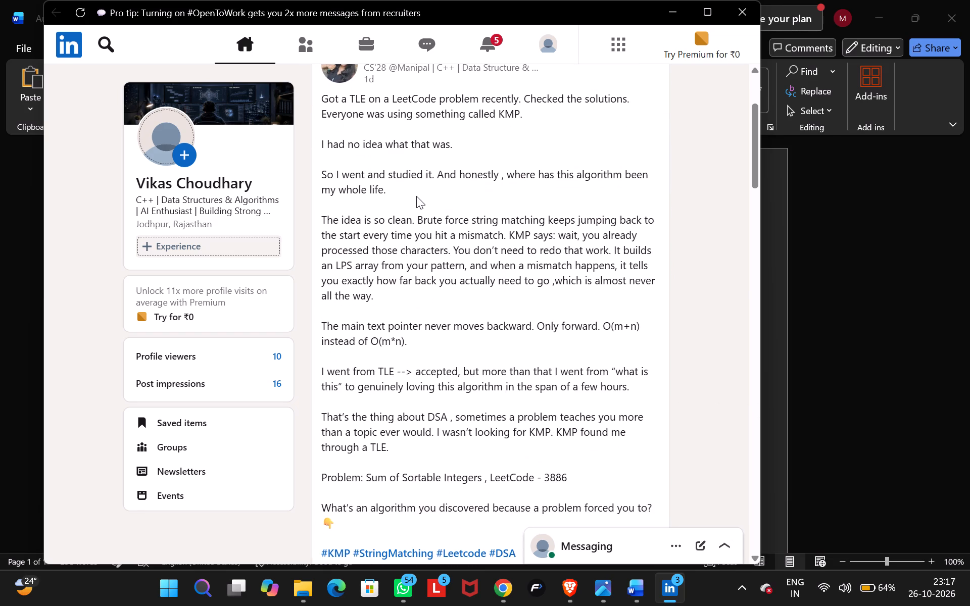
scroll(418, 200, down, 1)
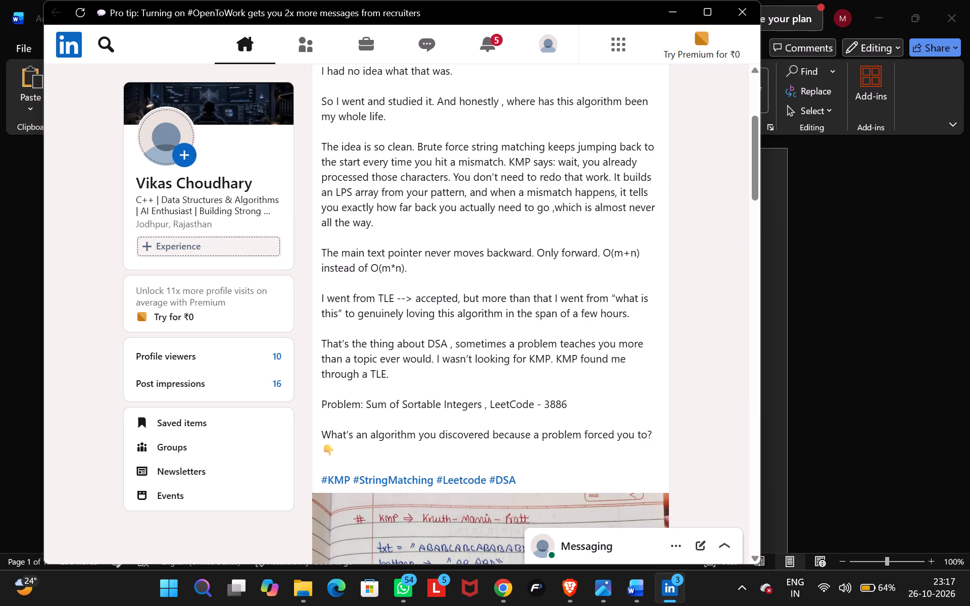
drag(417, 154, 474, 173)
click(476, 205)
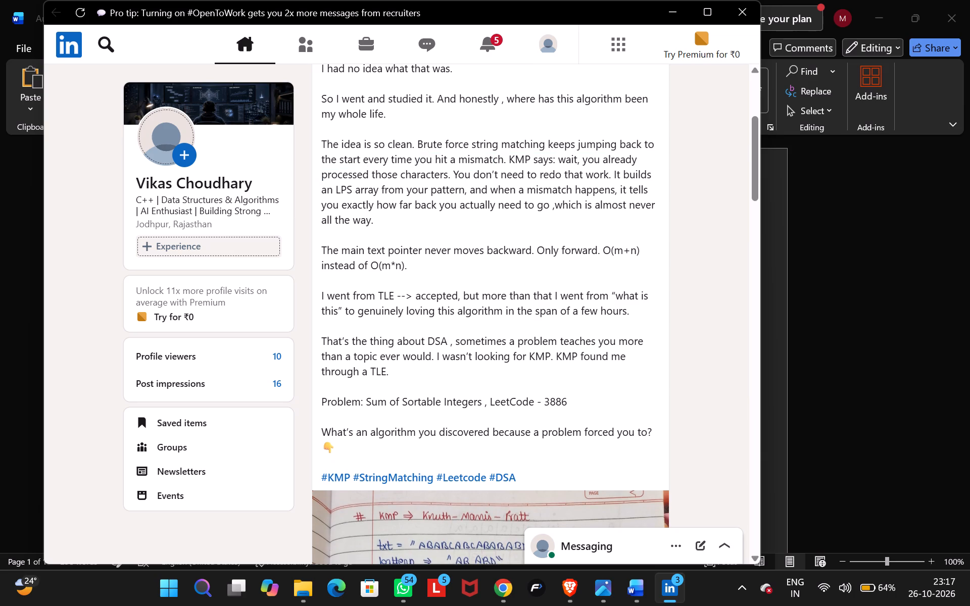
scroll(476, 205, down, 1)
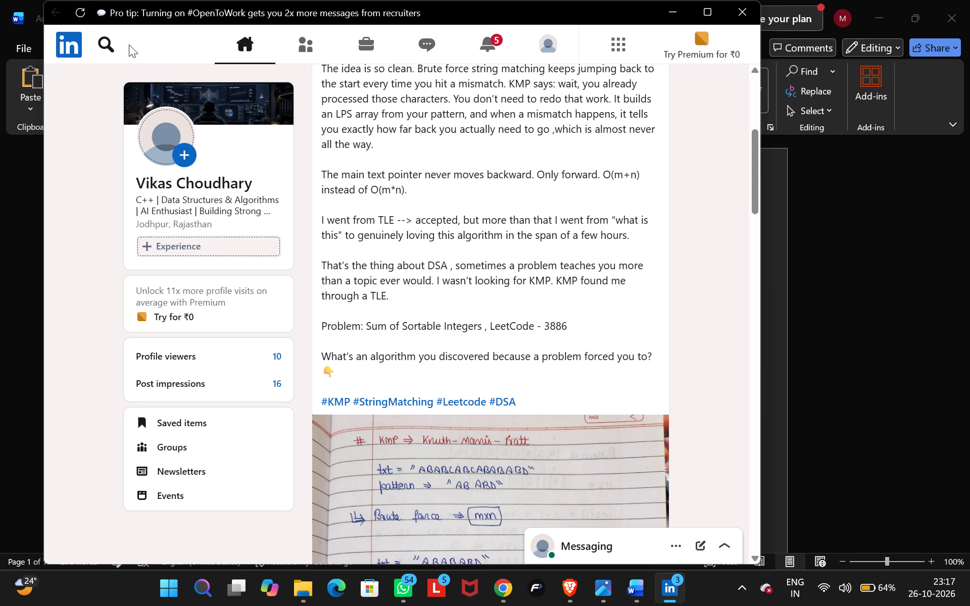
click(65, 49)
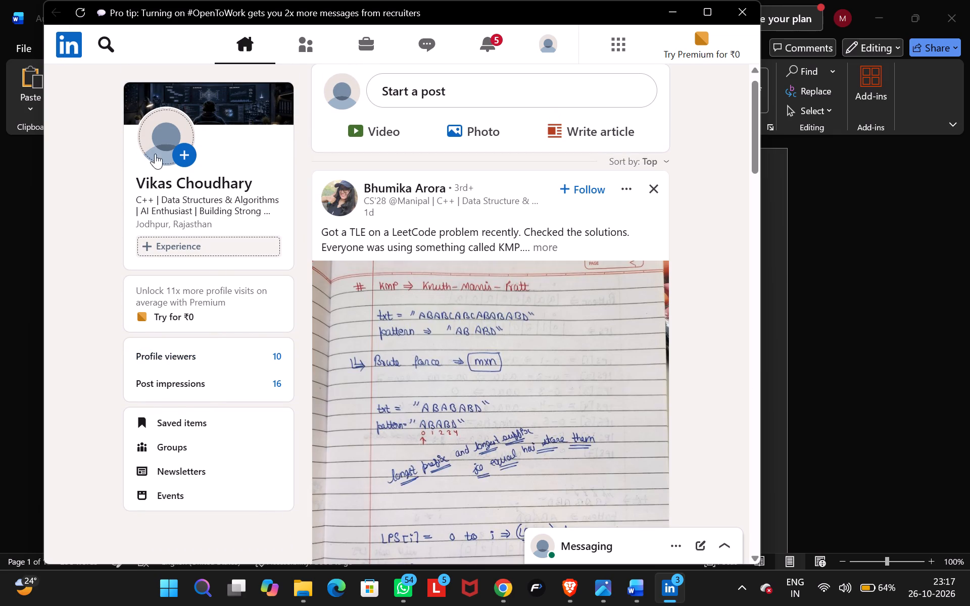
Copy the profile URL from the LinkedIn profile's contact info and paste it into the contact line of the Word resume.
click(180, 182)
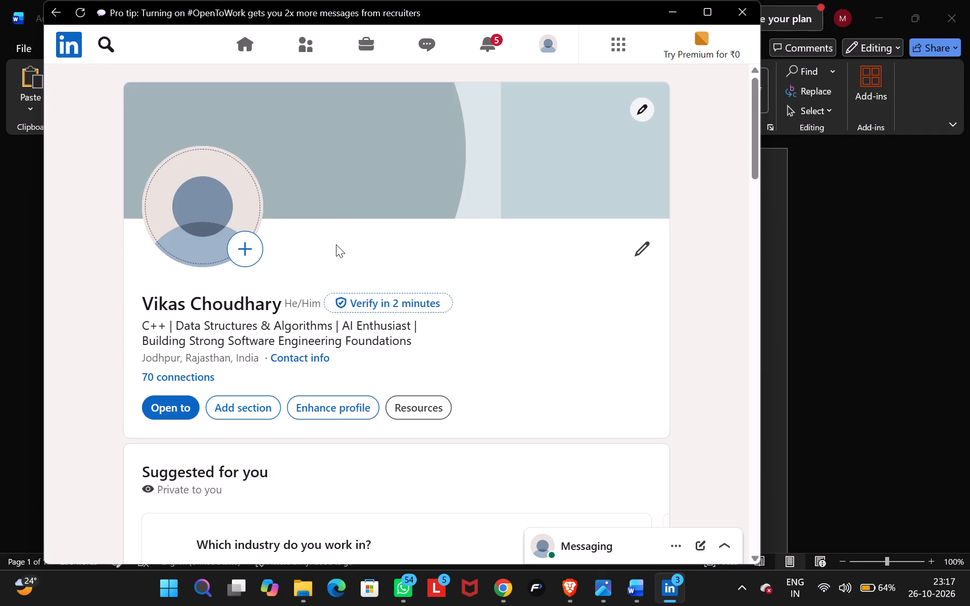
scroll(367, 385, down, 1)
click(312, 283)
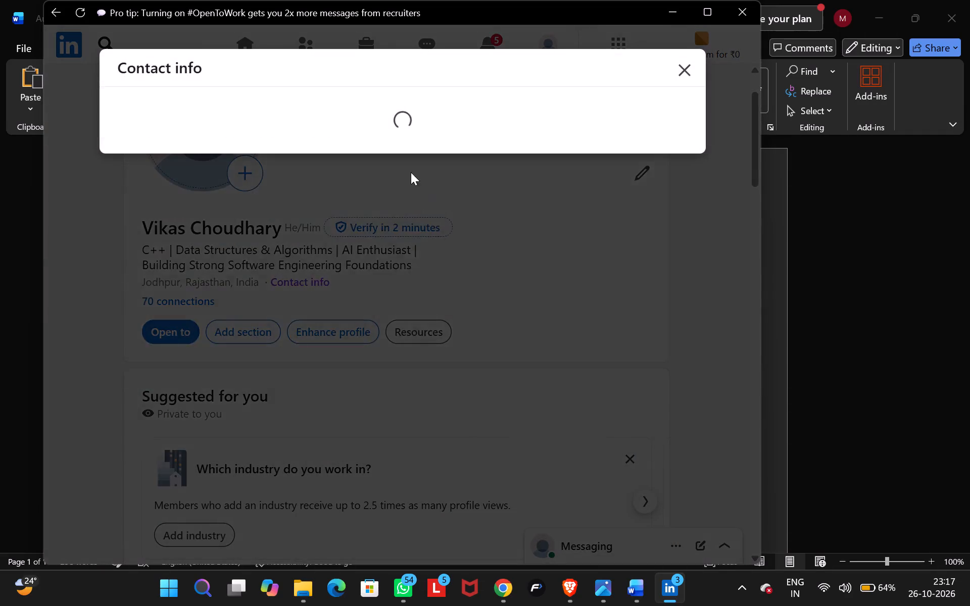
drag(362, 126, 125, 129)
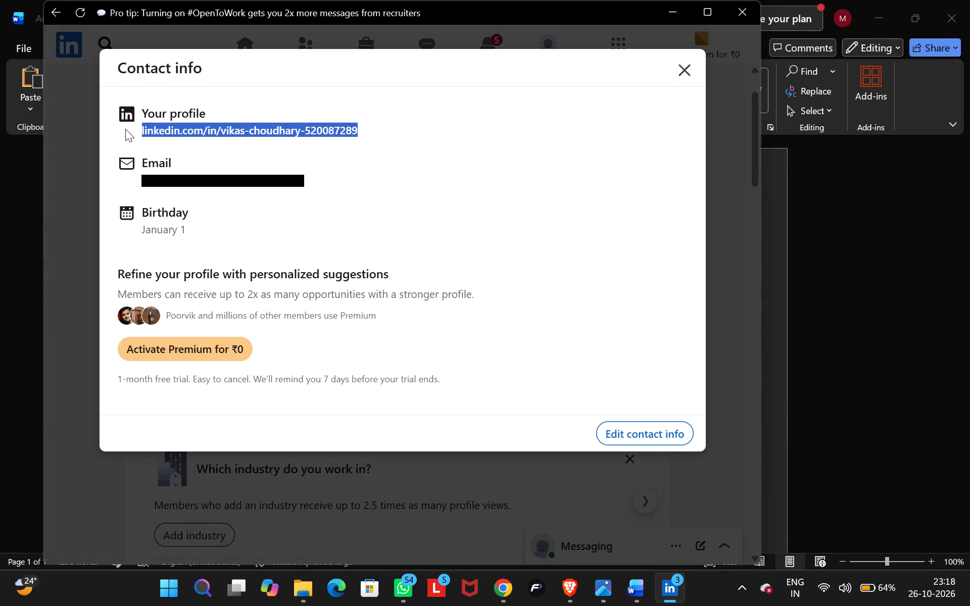
click(121, 136)
drag(129, 128, 413, 145)
click(404, 145)
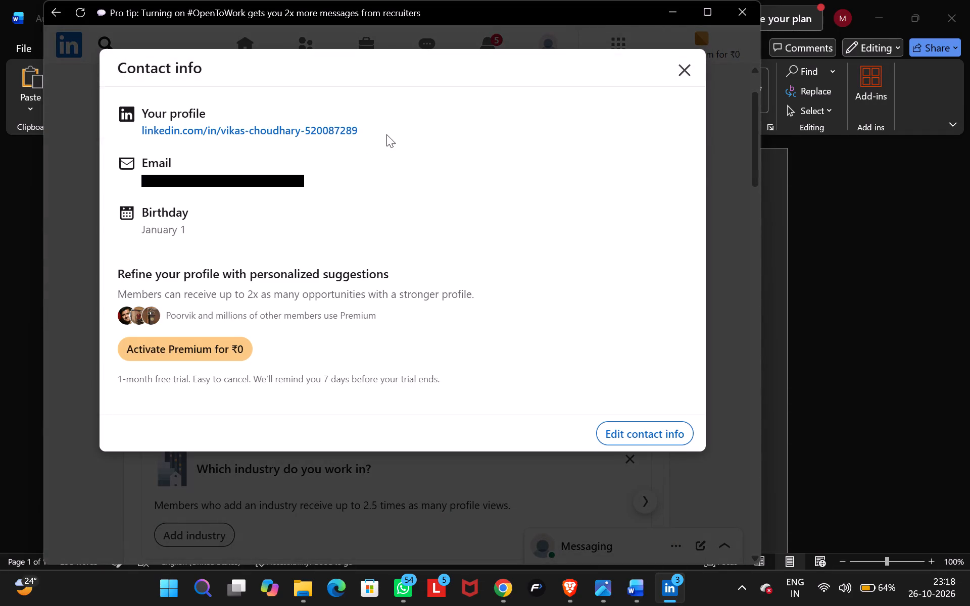
drag(384, 132, 139, 136)
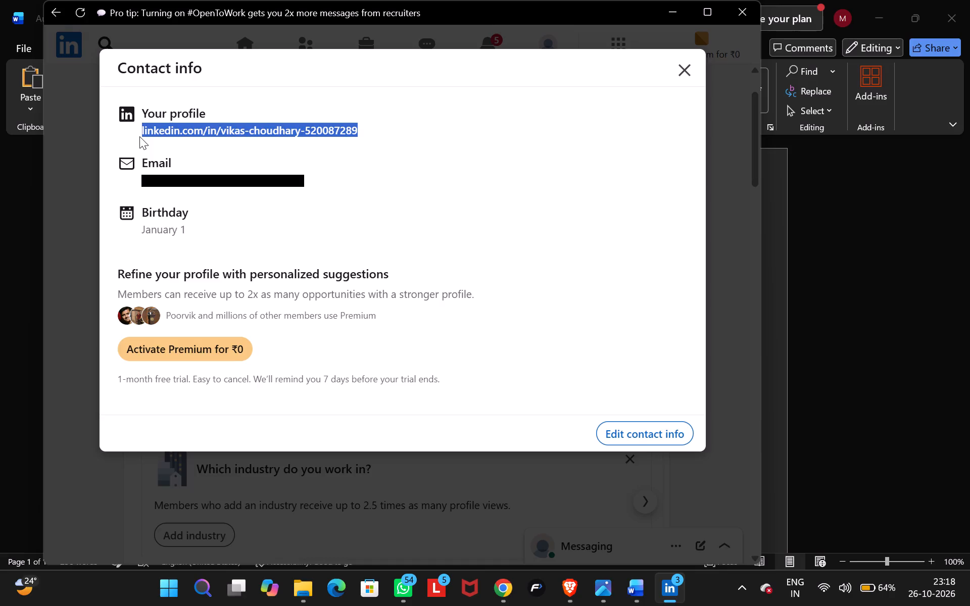
key(ctrl+c)
key(alt+Tab)
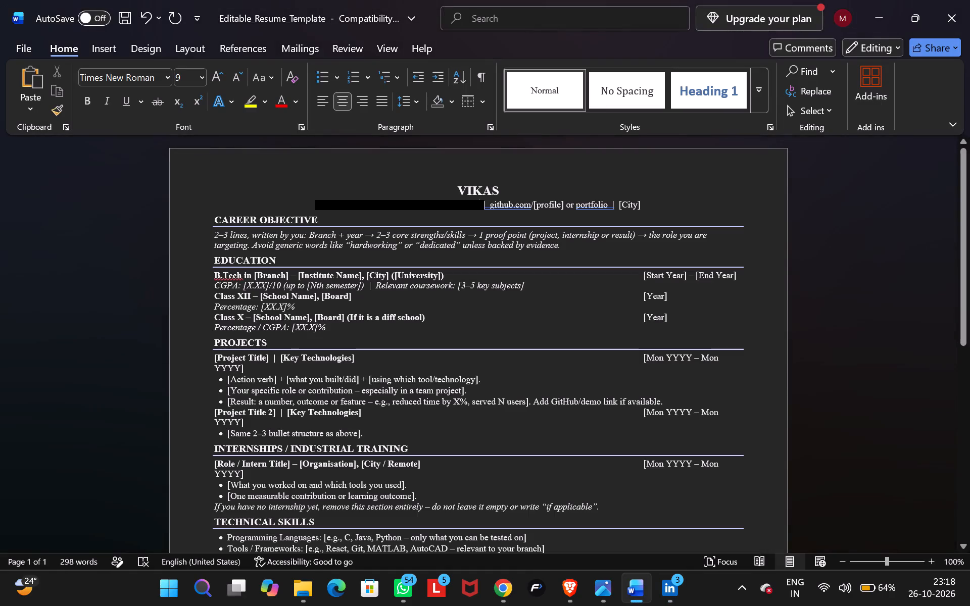
key(ctrl+v)
click(588, 195)
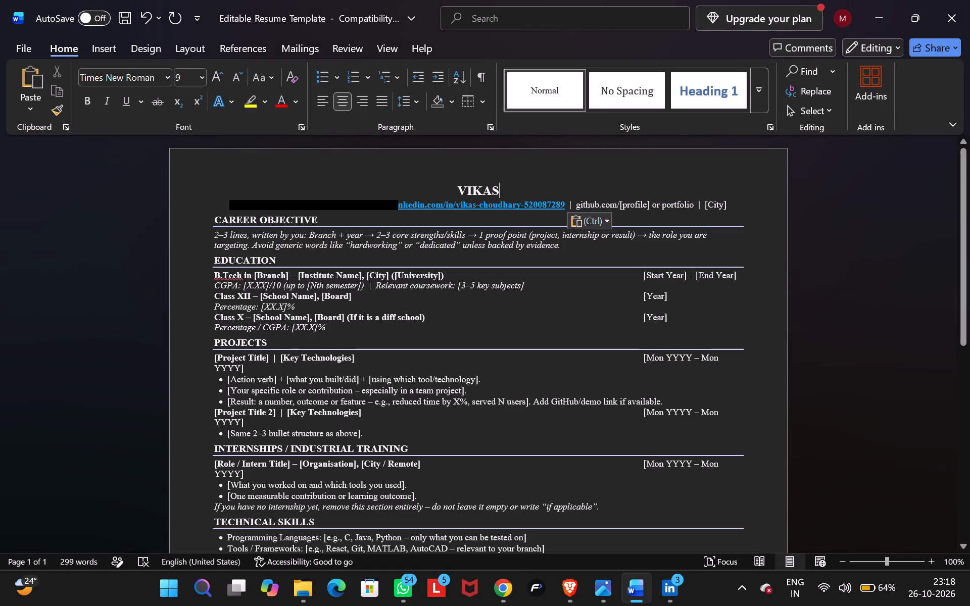
Delete the github.com/[profile] or portfolio placeholder from the resume's contact line, keeping the separators around it.
drag(697, 207, 626, 205)
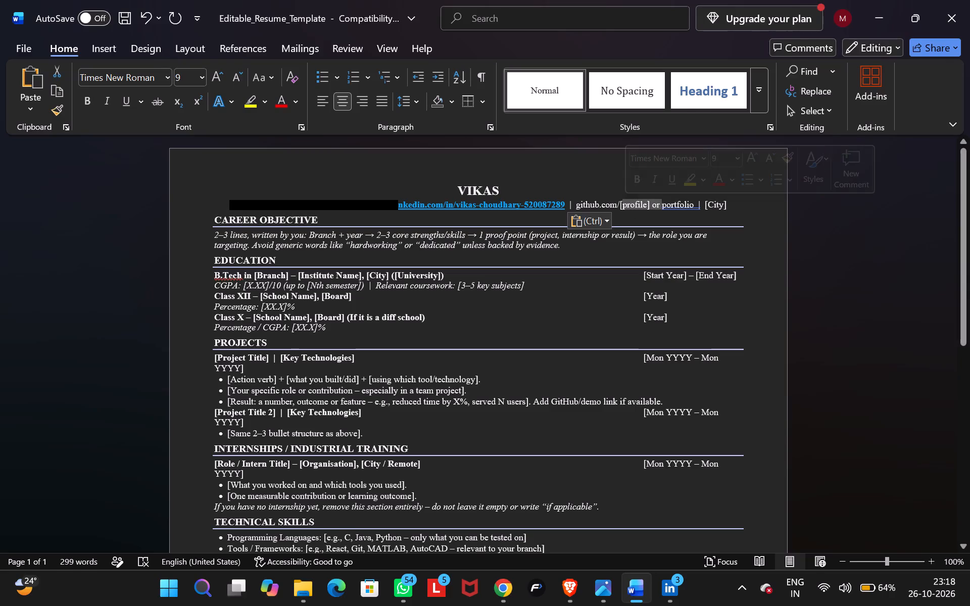
drag(573, 201, 618, 199)
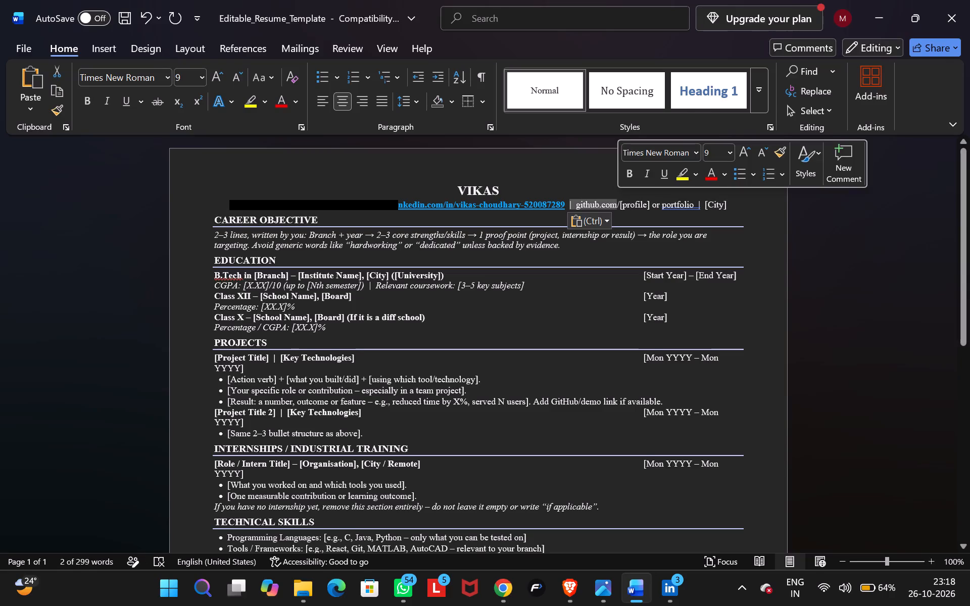
click(692, 199)
key(BackSpace)
key(BackSpace)
key(BackSpace)
key(BackSpace)
key(BackSpace)
key(BackSpace)
key(BackSpace)
key(BackSpace)
key(BackSpace)
key(BackSpace)
key(BackSpace)
key(BackSpace)
key(BackSpace)
key(BackSpace)
key(BackSpace)
key(BackSpace)
key(BackSpace)
key(BackSpace)
key(BackSpace)
key(BackSpace)
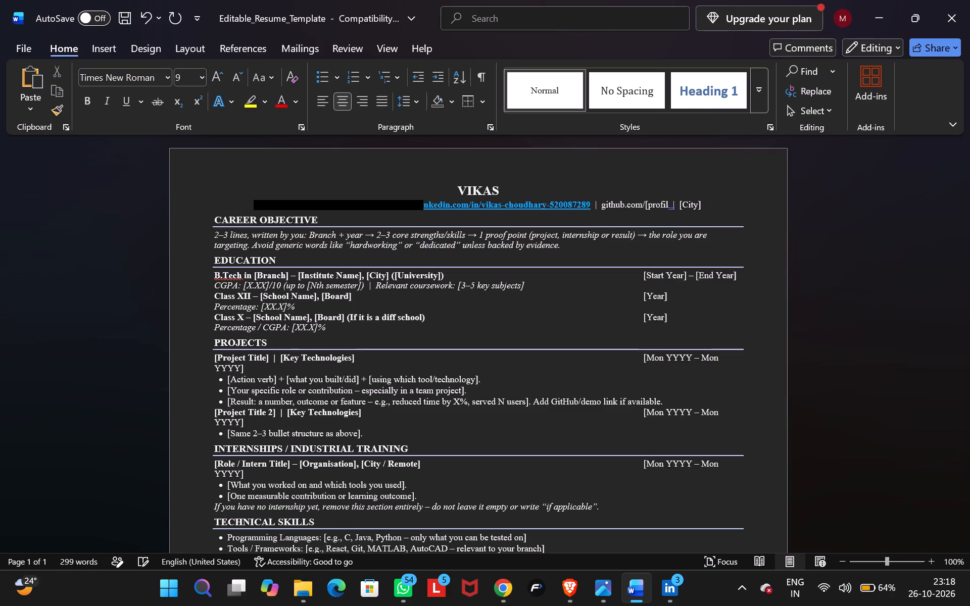
key(BackSpace)
key(BackSpace)
key(BackSpace)
key(BackSpace)
key(BackSpace)
key(BackSpace)
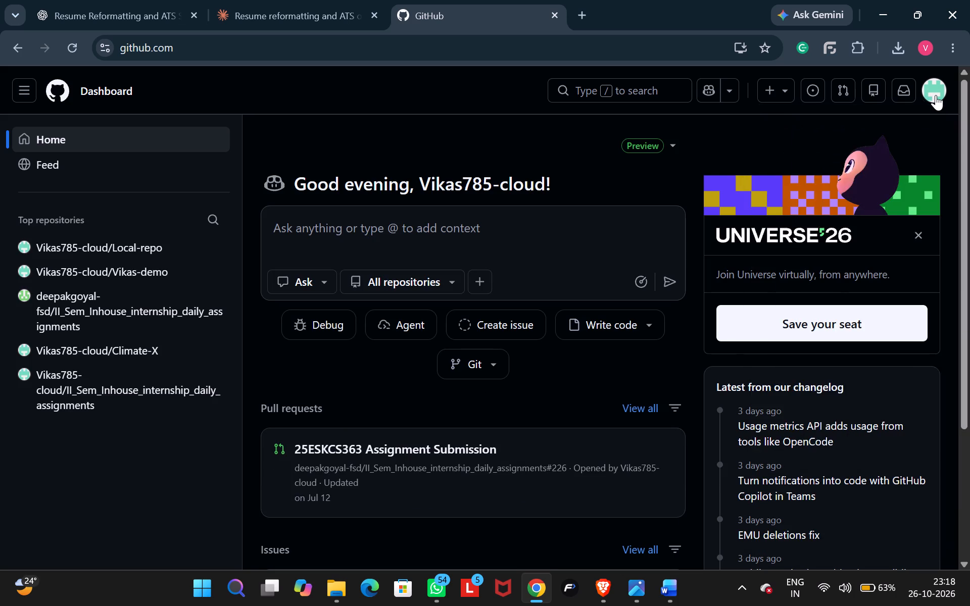
click(809, 189)
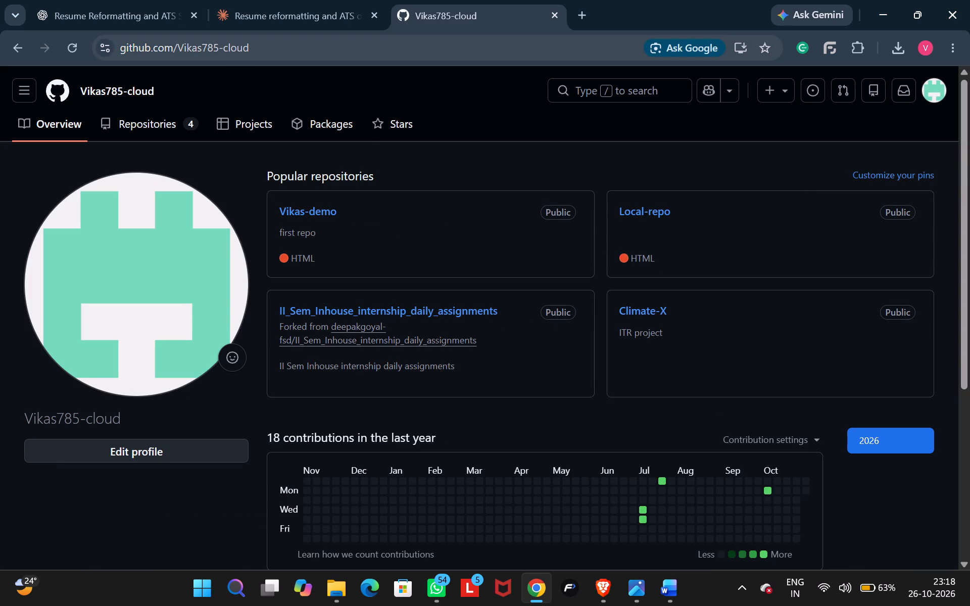
Copy the GitHub profile URL and paste it between the LinkedIn link and [City] in the Word resume's contact line.
drag(255, 47, 117, 43)
key(ctrl+c)
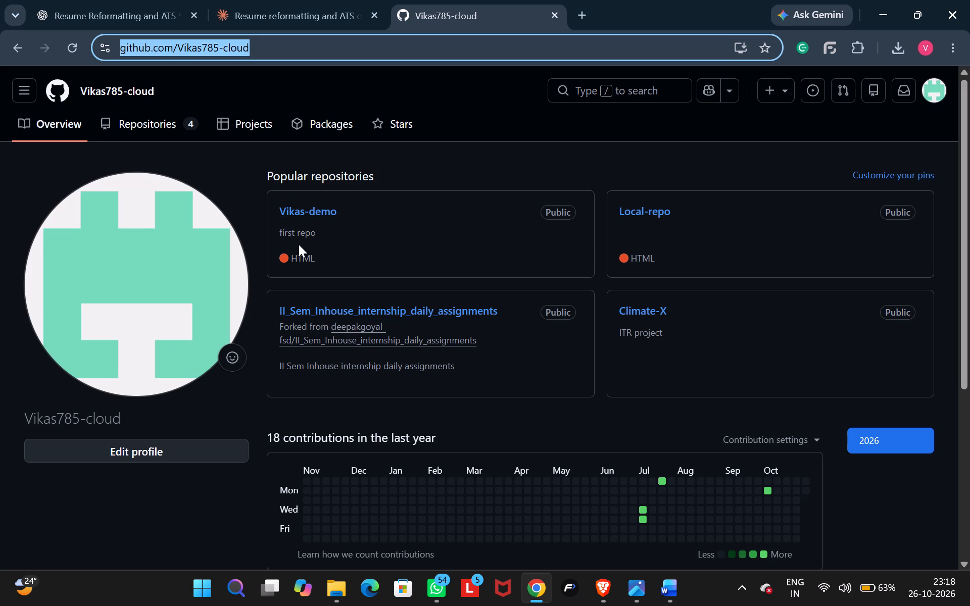
key(alt+Tab)
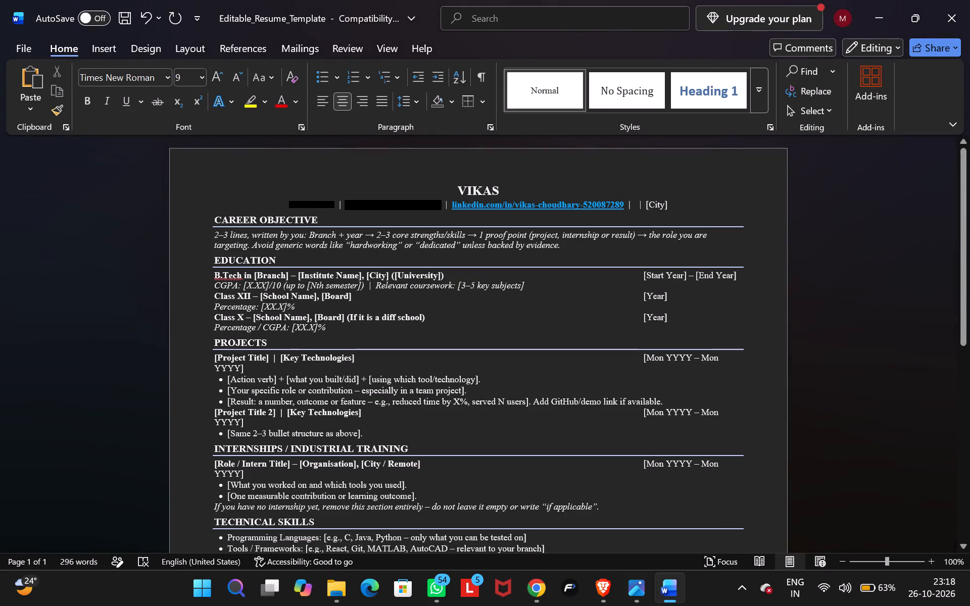
key(ctrl+v)
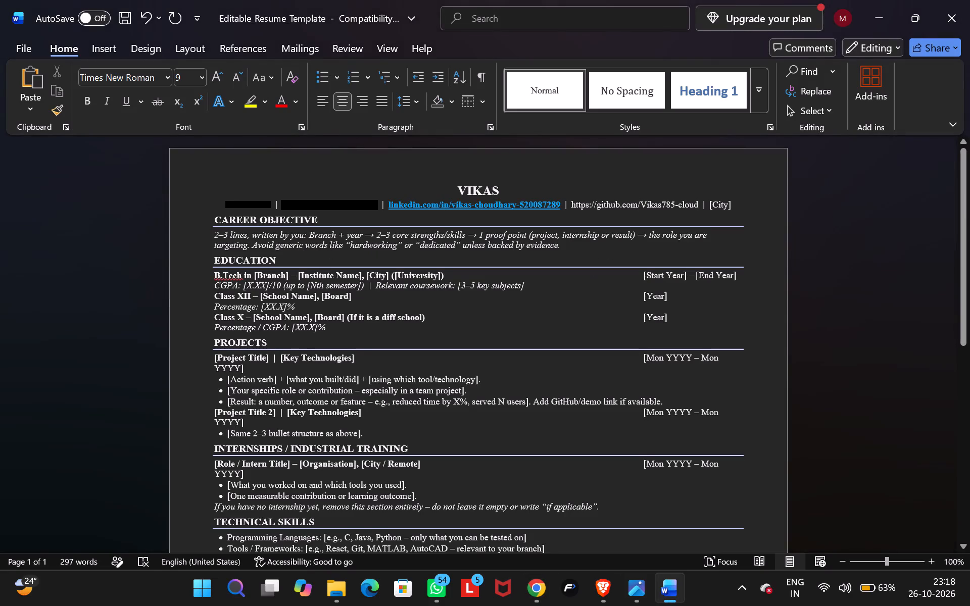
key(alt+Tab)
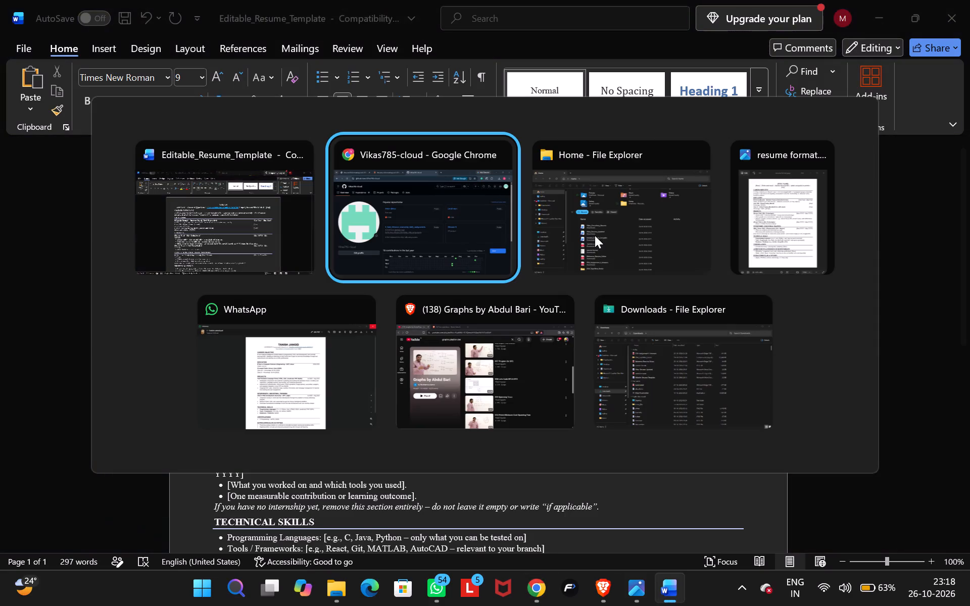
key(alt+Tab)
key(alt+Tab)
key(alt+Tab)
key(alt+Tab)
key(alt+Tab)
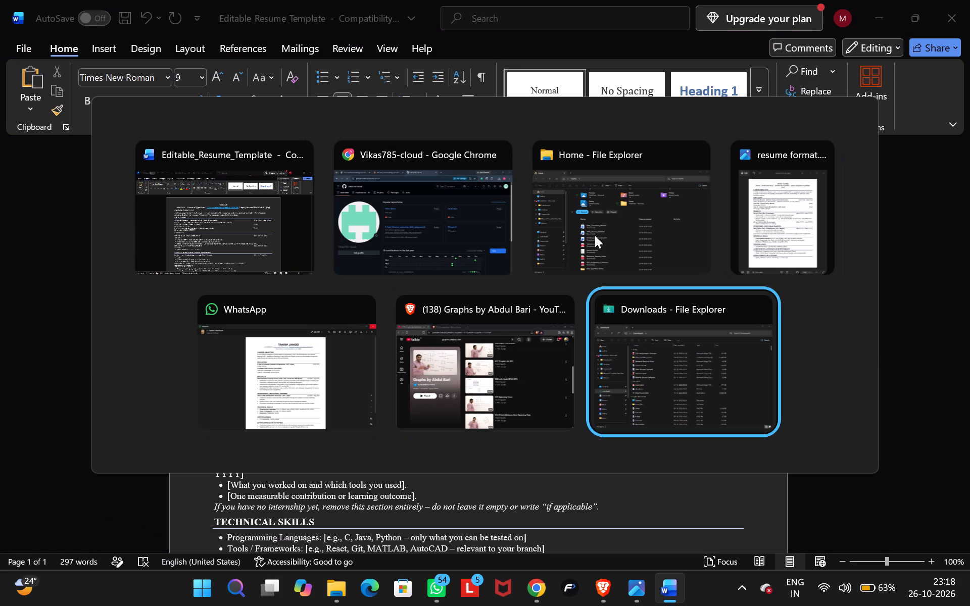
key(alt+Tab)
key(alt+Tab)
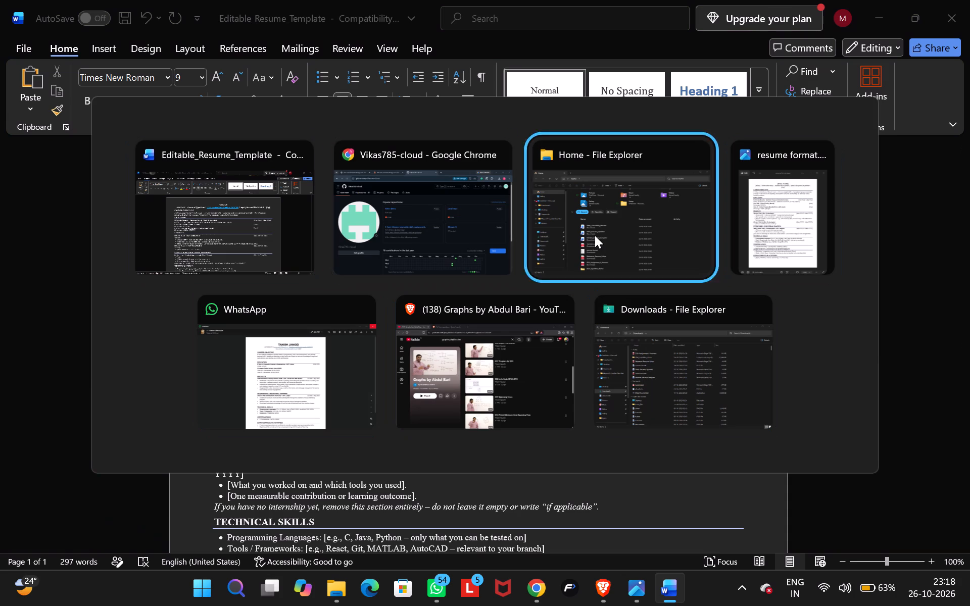
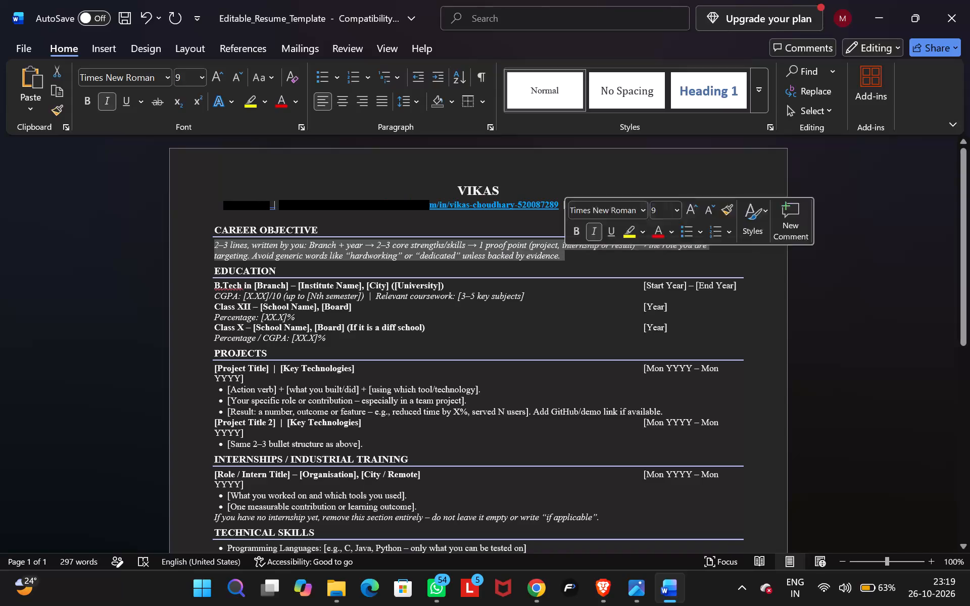
Format the Career Objective placeholder paragraph in Aptos, size 11, without italics.
click(165, 76)
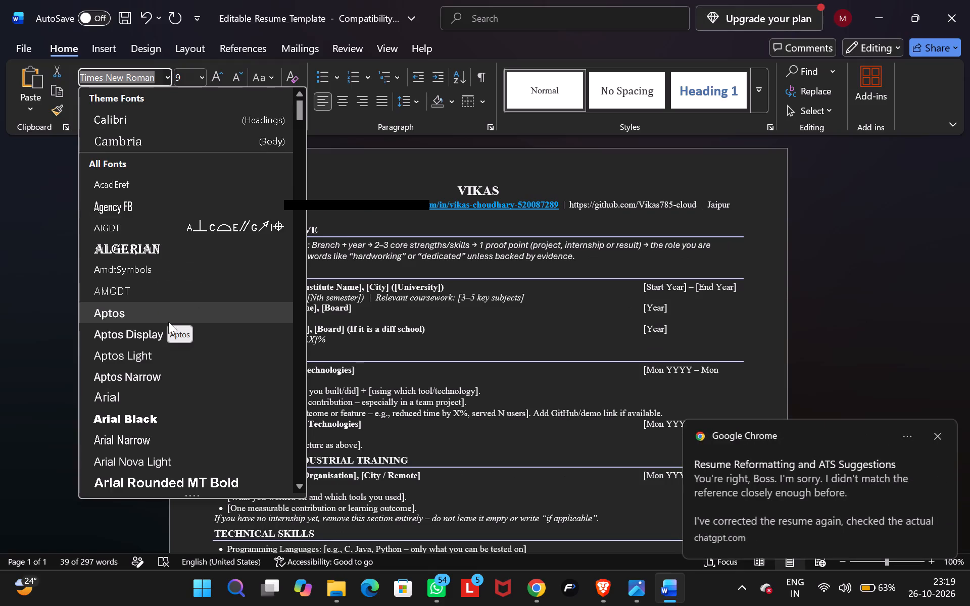
click(130, 312)
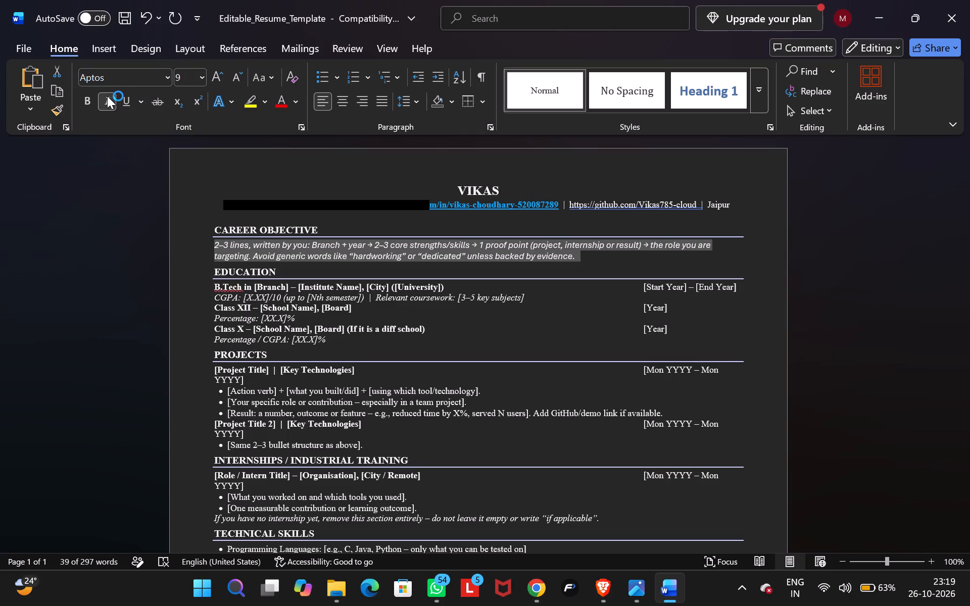
click(107, 96)
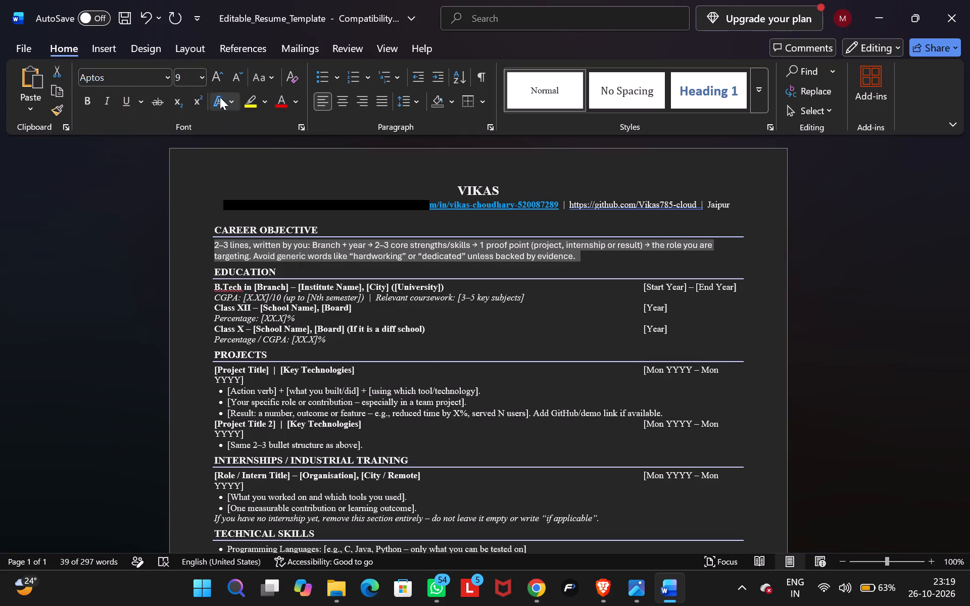
click(202, 79)
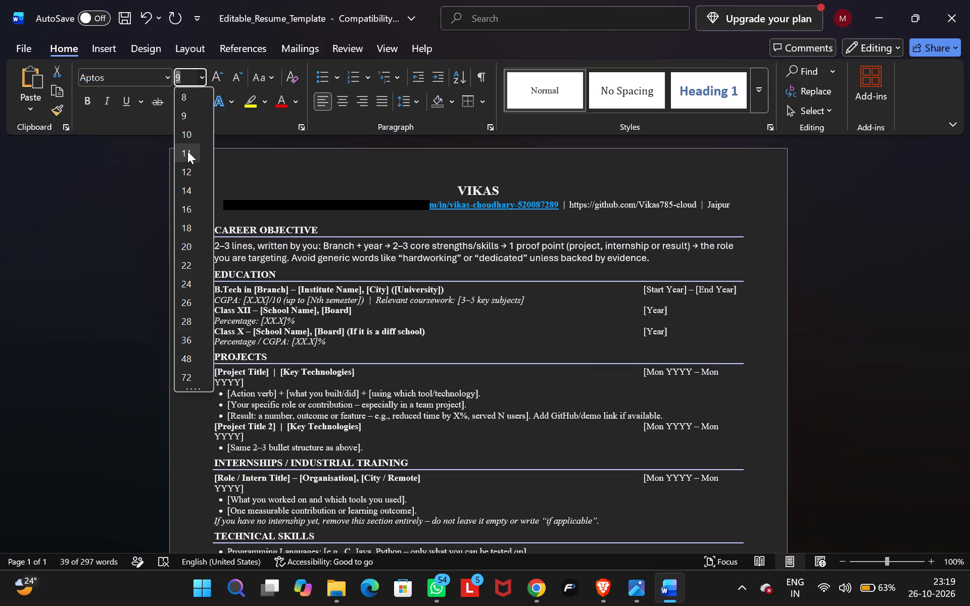
click(187, 151)
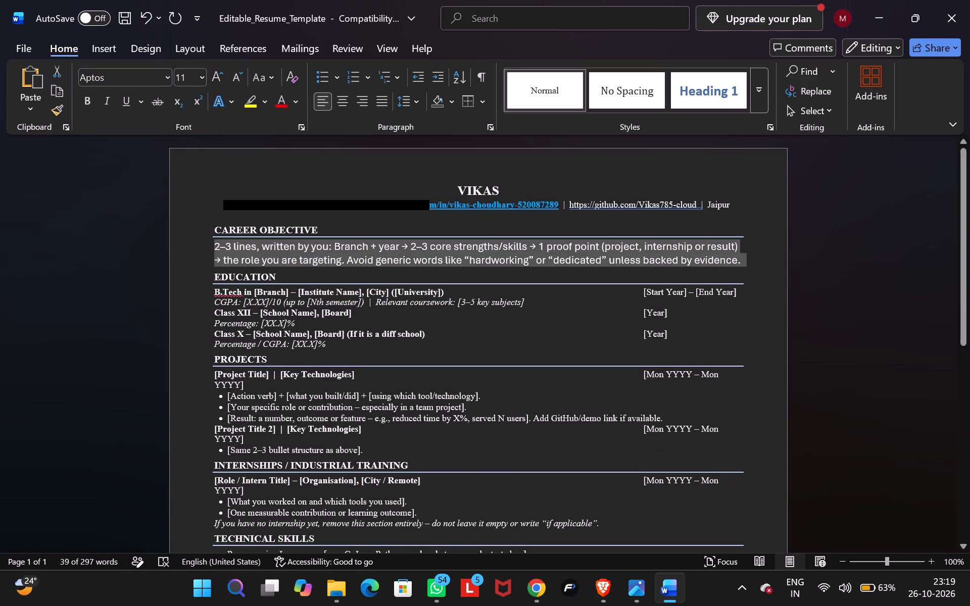
Set the font size of the entire resume, from the name heading through Extracurricular Activities, to 11.
click(209, 203)
drag(209, 190, 265, 261)
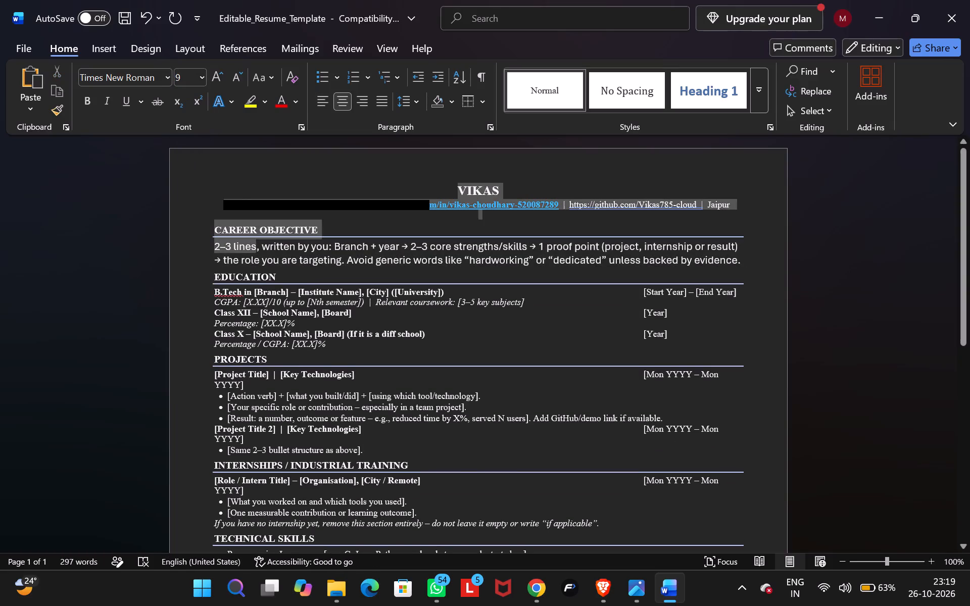
drag(265, 261, 503, 582)
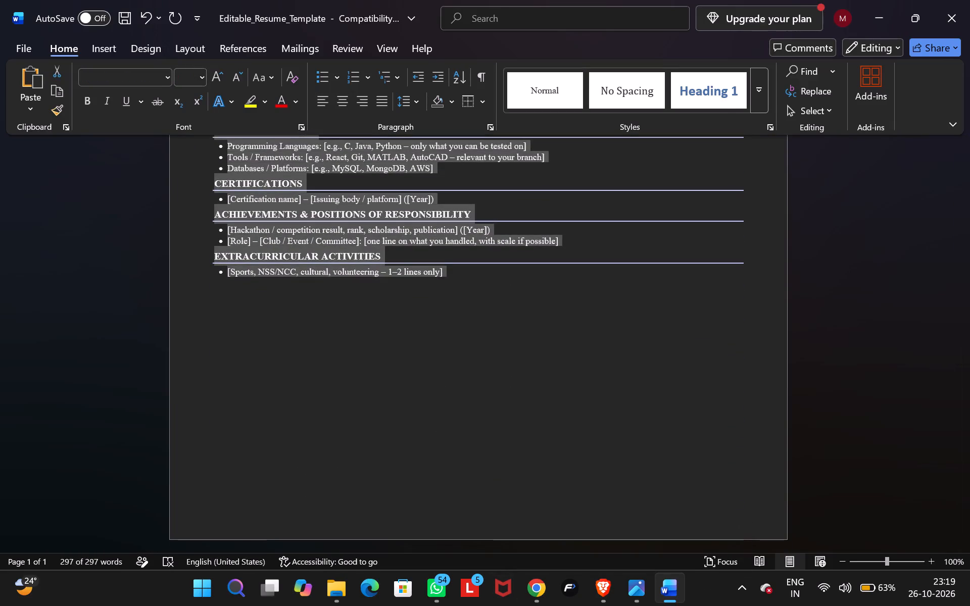
click(196, 74)
click(200, 82)
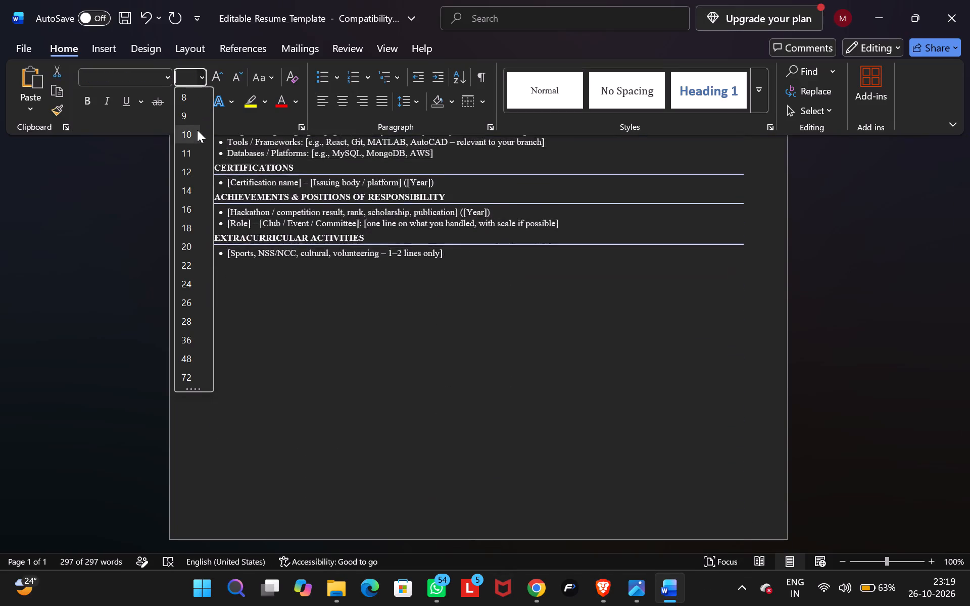
click(192, 154)
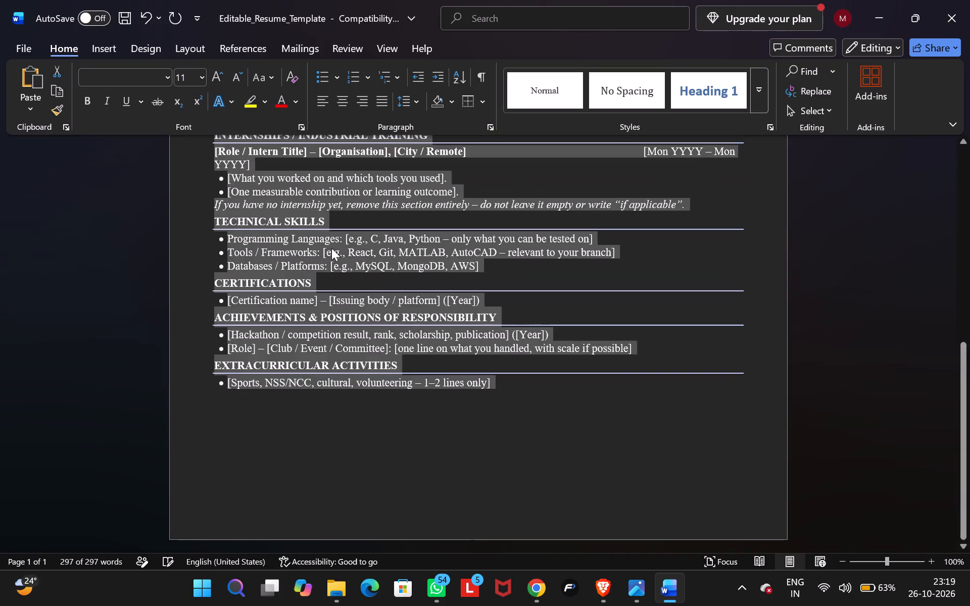
scroll(377, 274, up, 13)
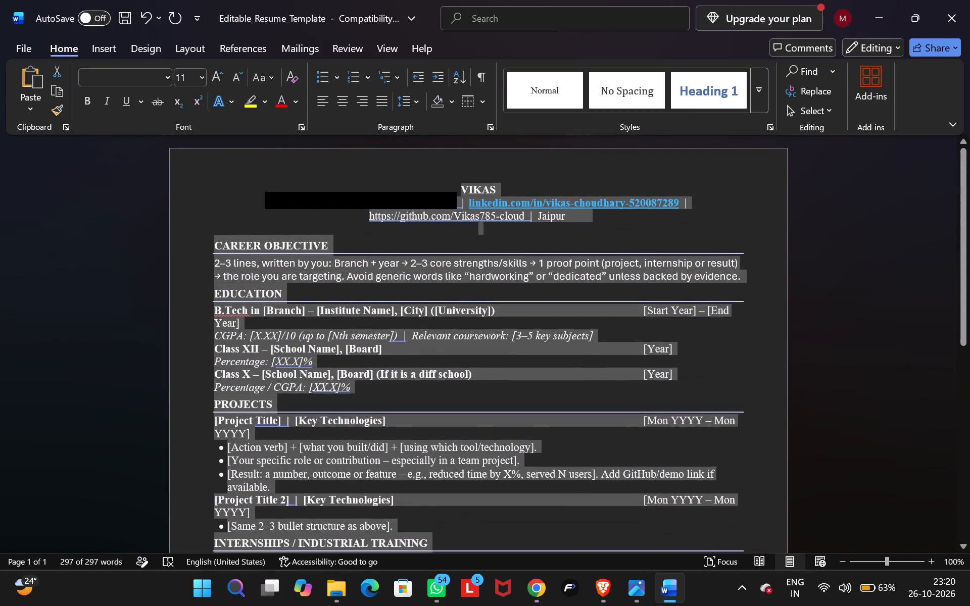
click(265, 191)
scroll(256, 206, down, 4)
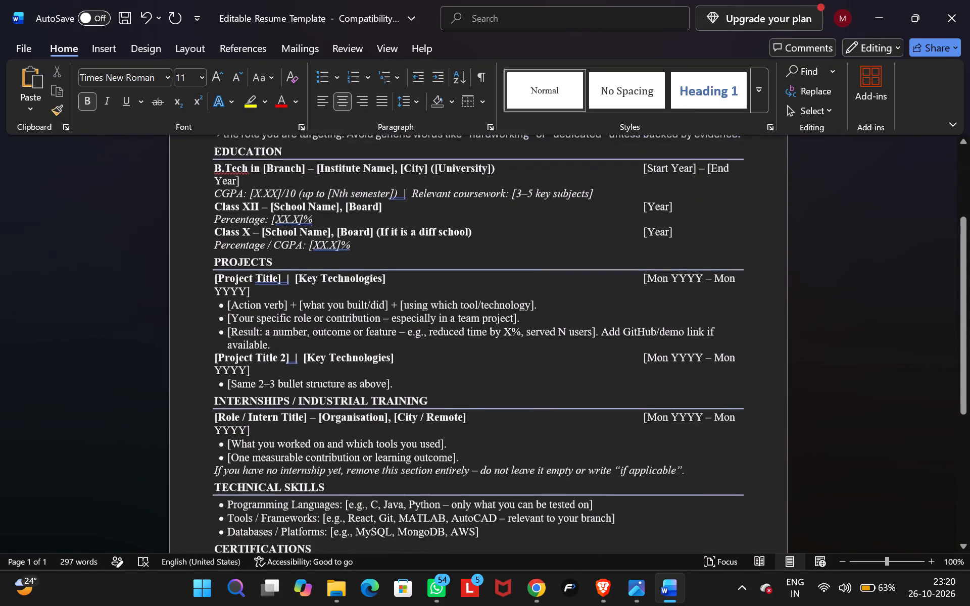
scroll(255, 185, up, 2)
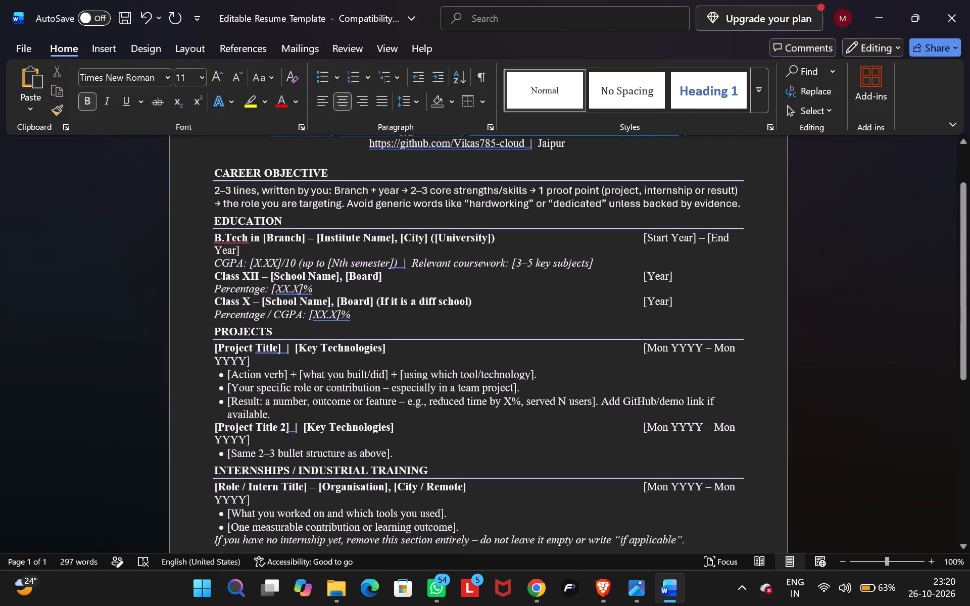
Delete the whole placeholder paragraph under Career Objective, including its final period, keeping the empty line.
drag(211, 185, 765, 214)
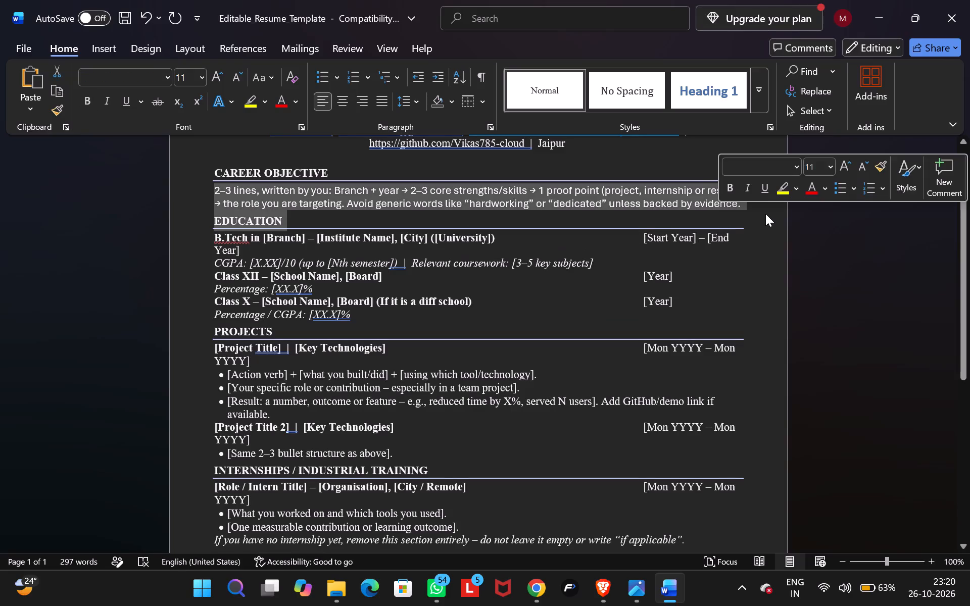
click(638, 215)
scroll(596, 220, up, 2)
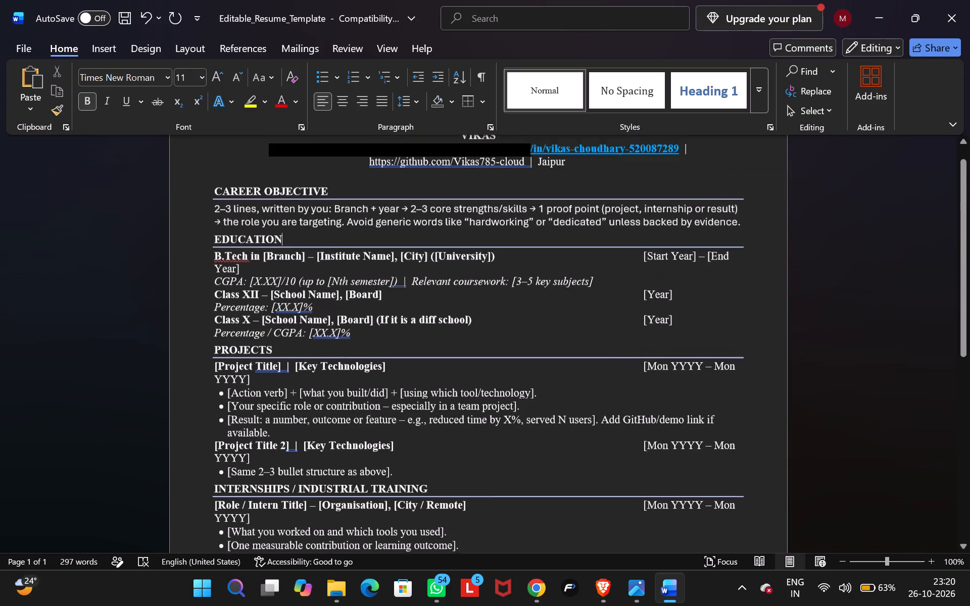
drag(212, 260, 403, 281)
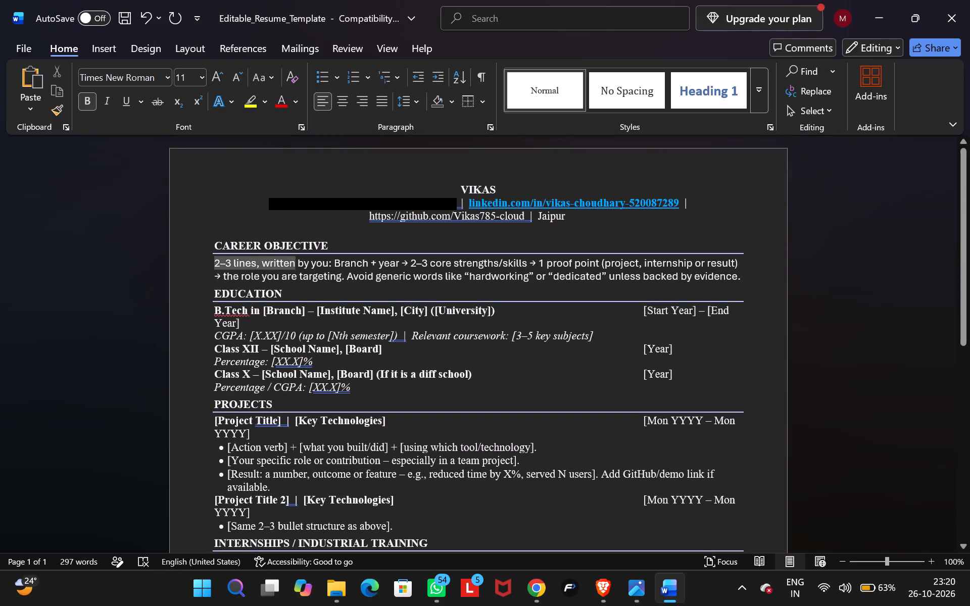
drag(403, 281, 731, 276)
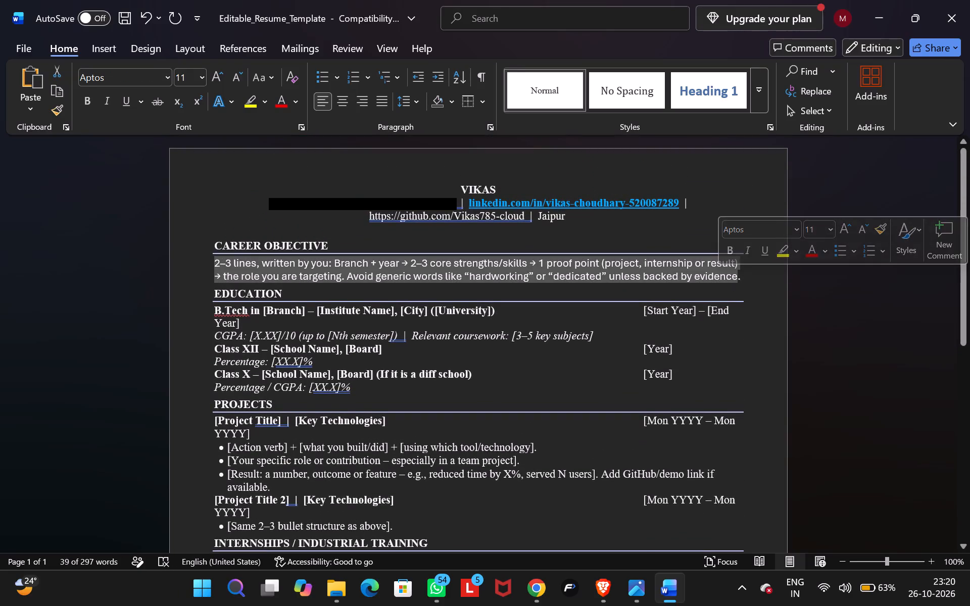
key(BackSpace)
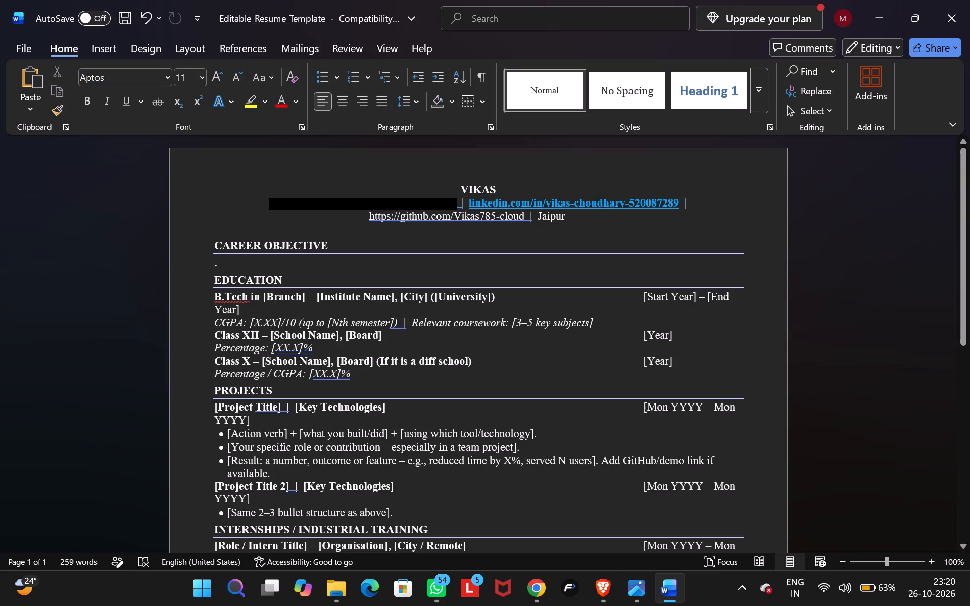
key(Right)
key(BackSpace)
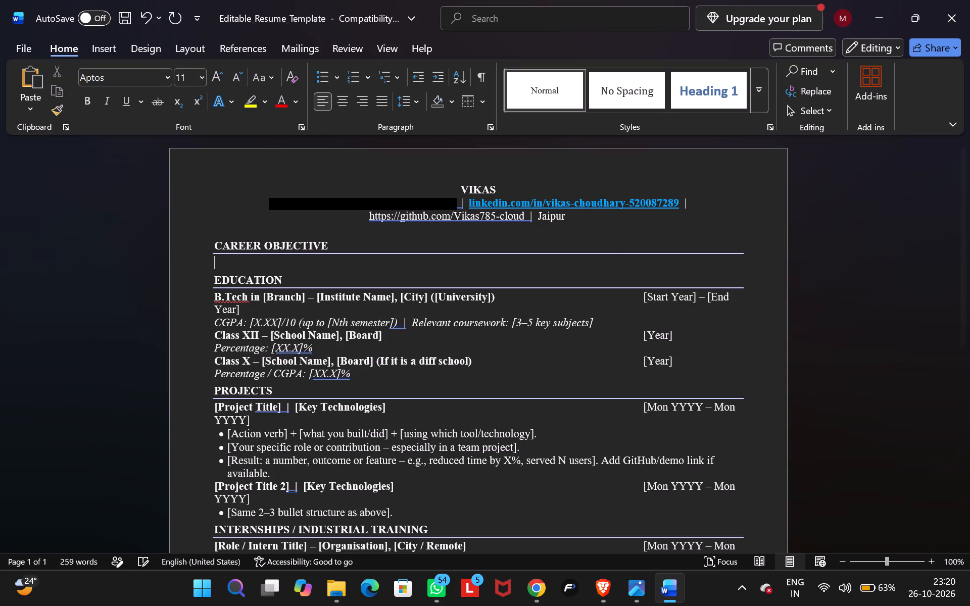
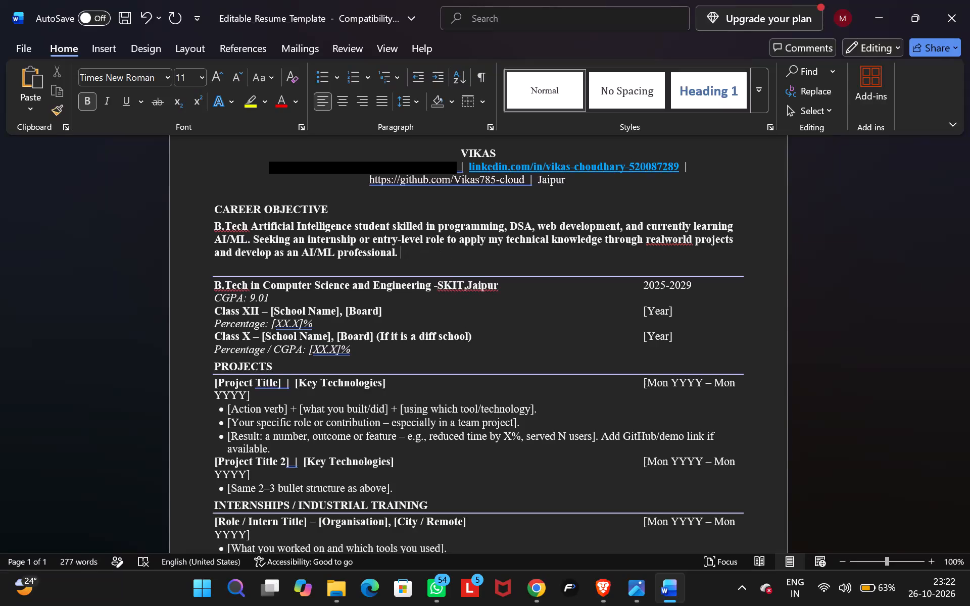
Undo the recent edits back through the bold objective paste, restoring the EDUCATION heading directly under CAREER OBJECTIVE.
key(ctrl+z)
key(ctrl+z)
key(ctrl+z)
key(ctrl+z)
key(ctrl+z)
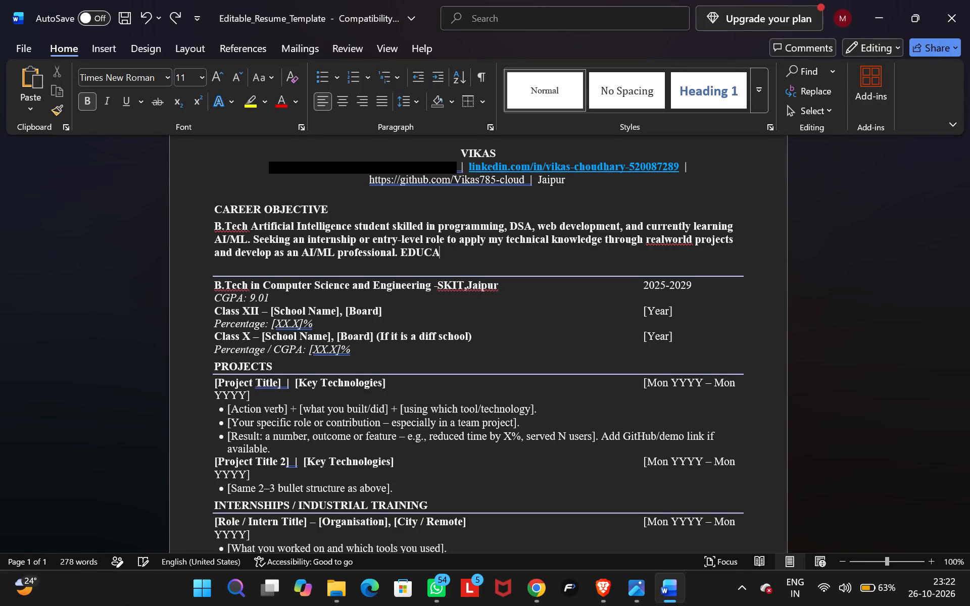
key(ctrl+z)
key(ctrl+z)
key(ctrl+z)
key(ctrl+z)
key(ctrl+z)
key(ctrl+z)
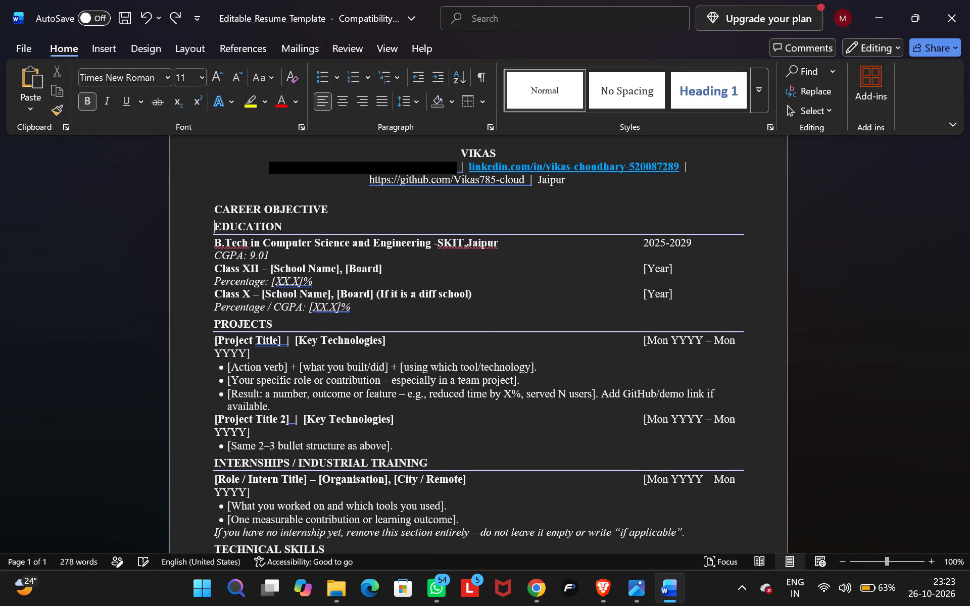
Paste the copied B.Tech Artificial Intelligence objective paragraph on a new line beneath the CAREER OBJECTIVE heading.
click(415, 217)
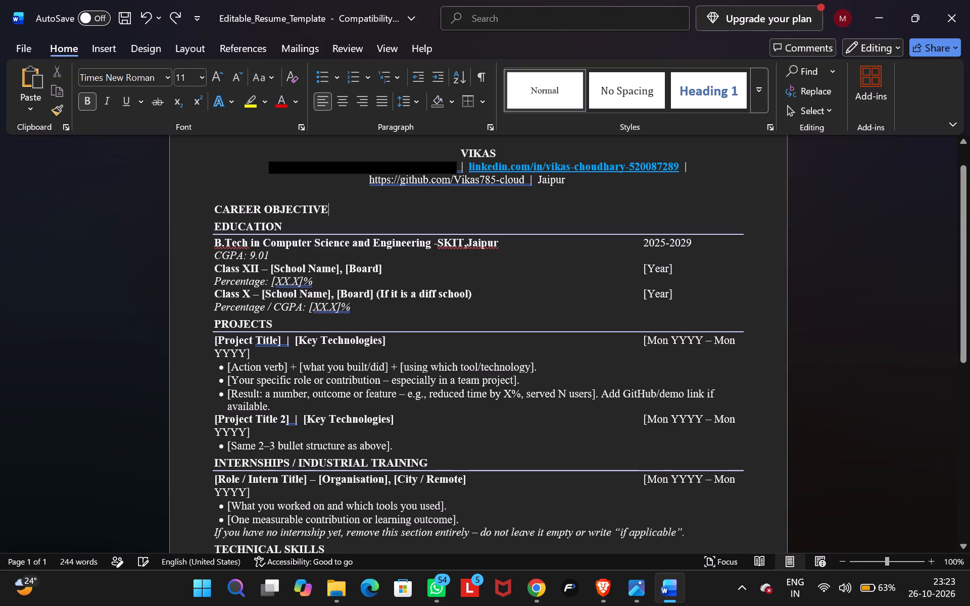
key(Return)
key(ctrl+v)
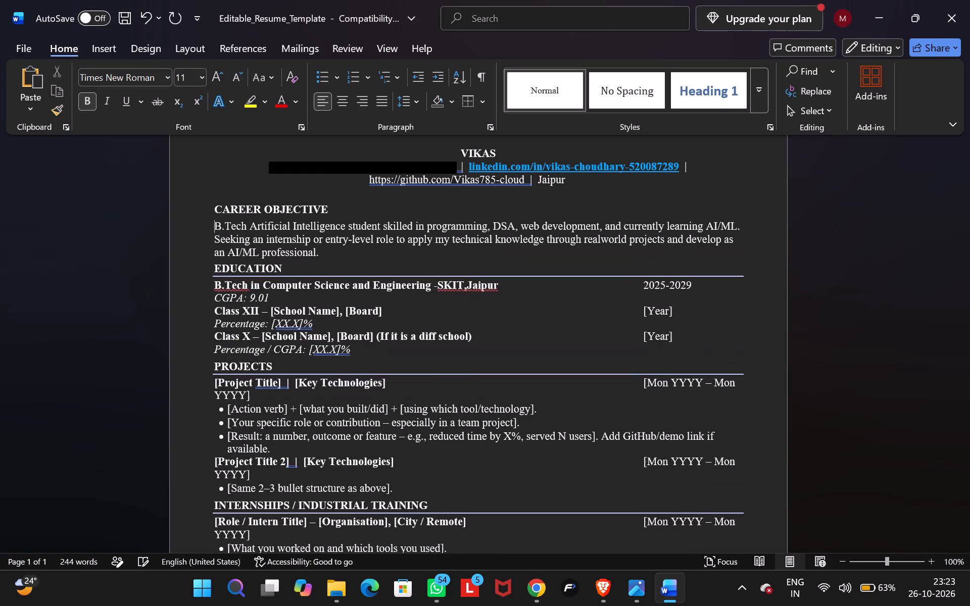
Insert an empty line between the CAREER OBJECTIVE heading and its paragraph.
click(385, 220)
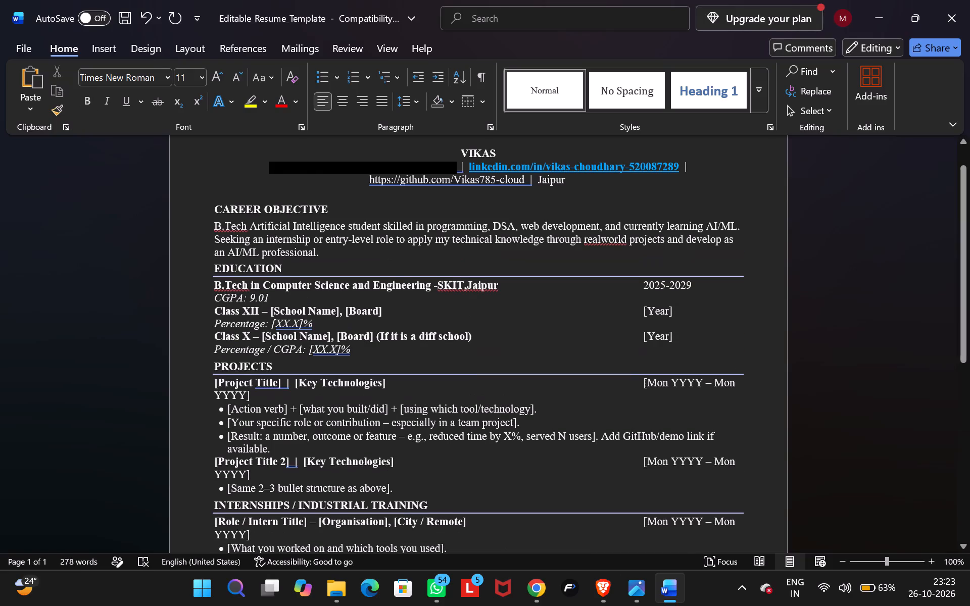
click(370, 214)
key(Return)
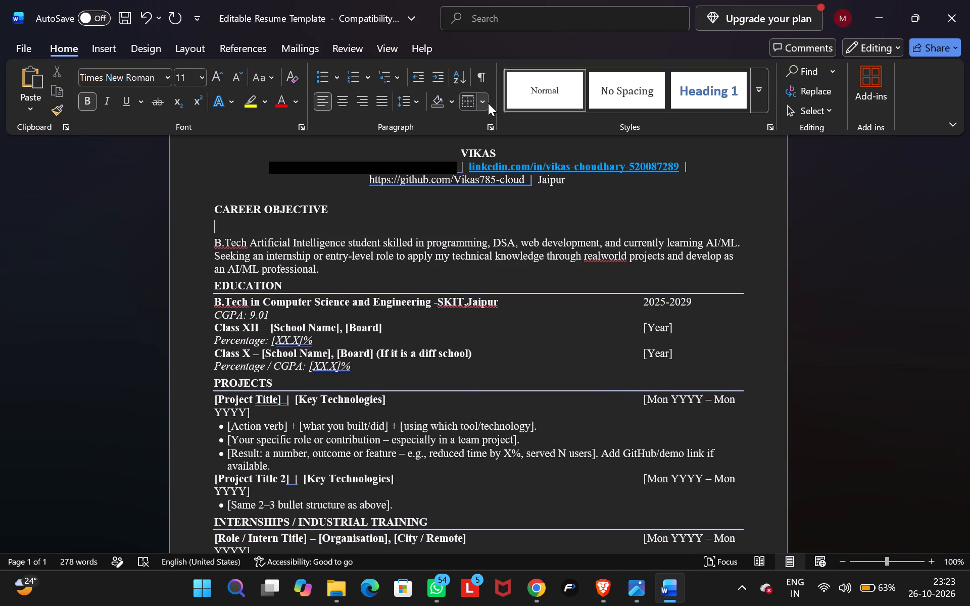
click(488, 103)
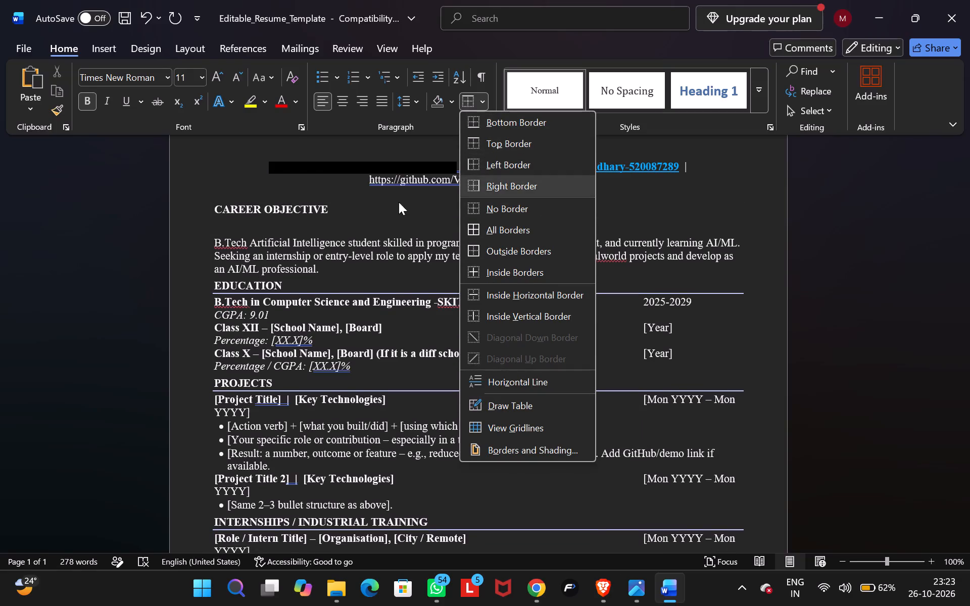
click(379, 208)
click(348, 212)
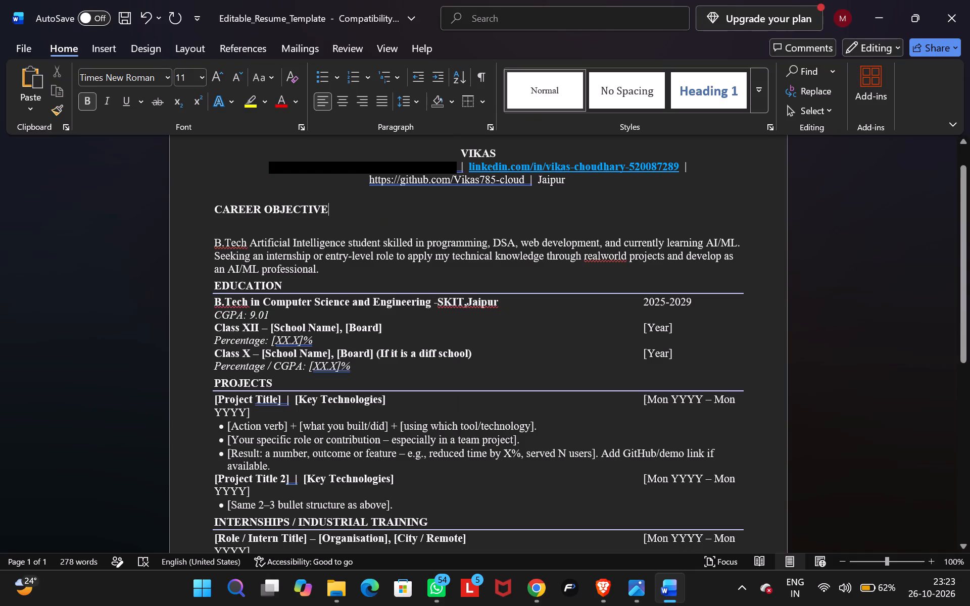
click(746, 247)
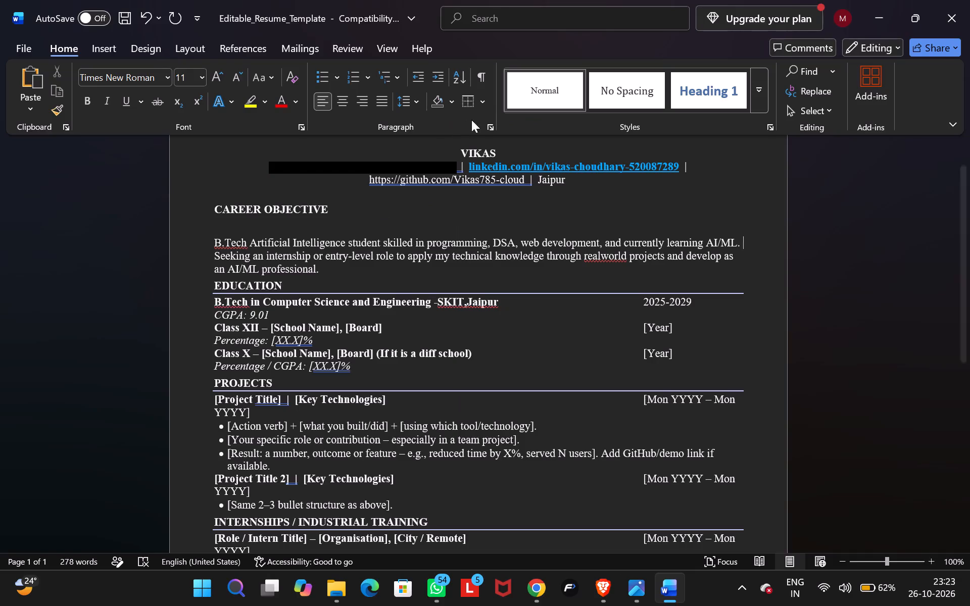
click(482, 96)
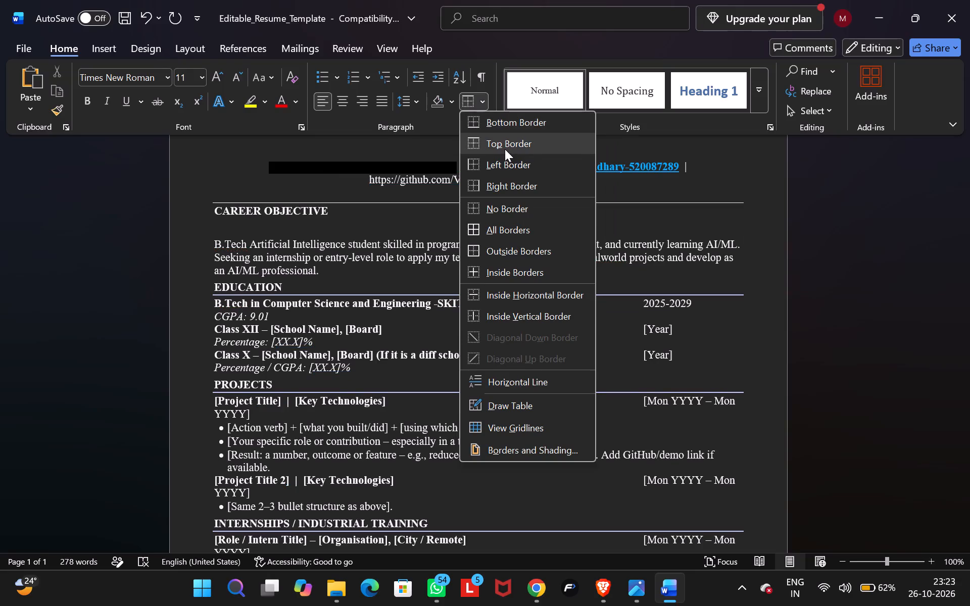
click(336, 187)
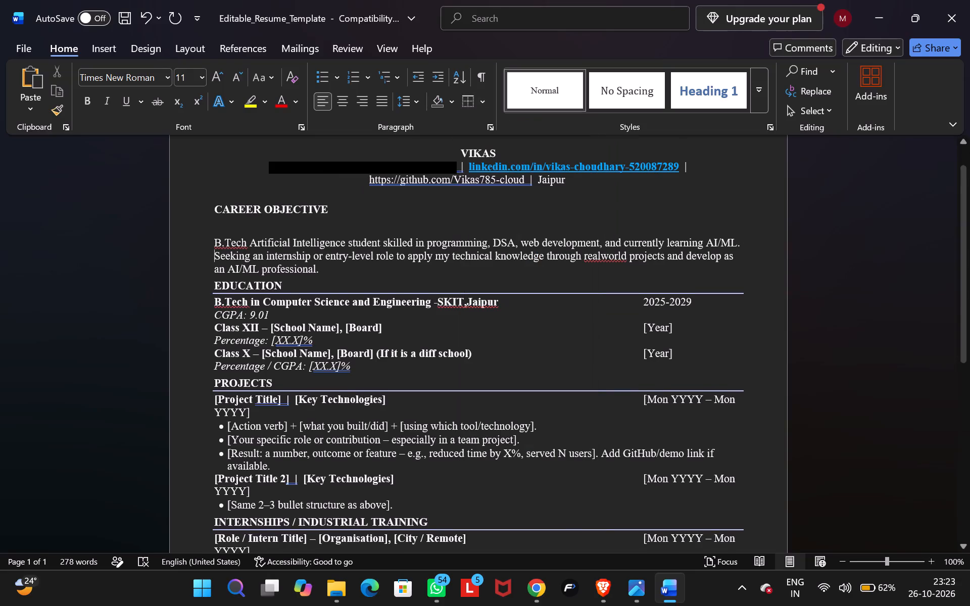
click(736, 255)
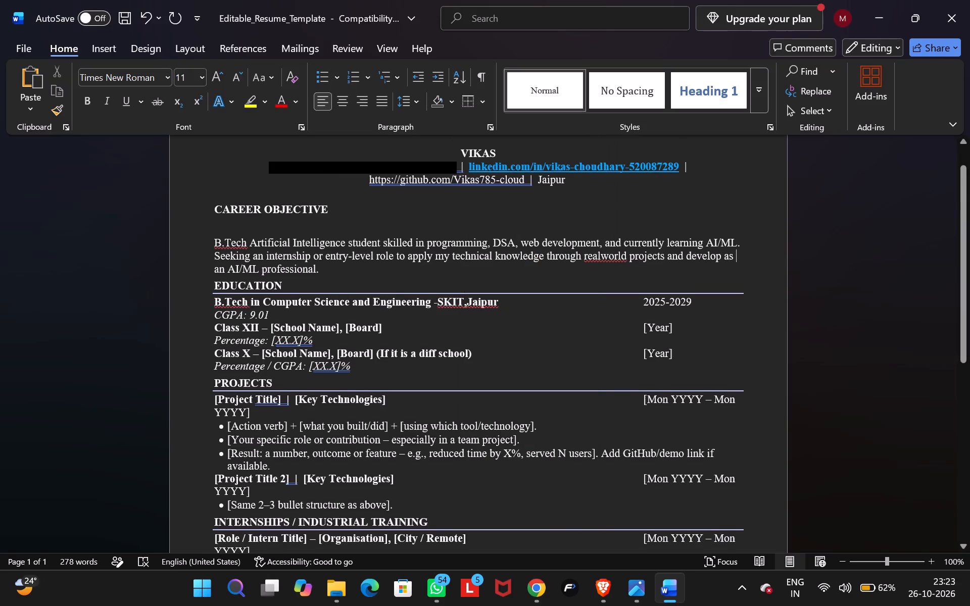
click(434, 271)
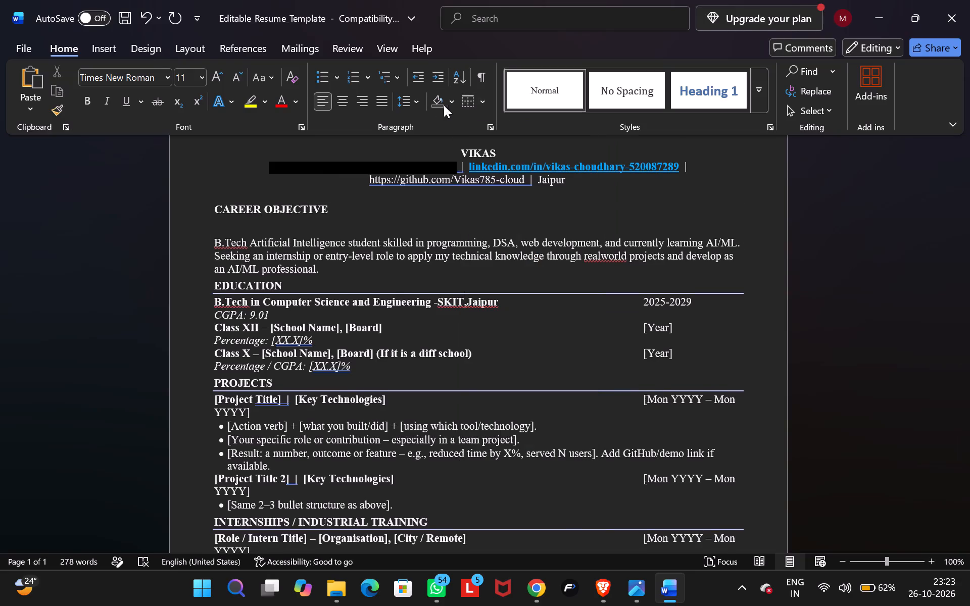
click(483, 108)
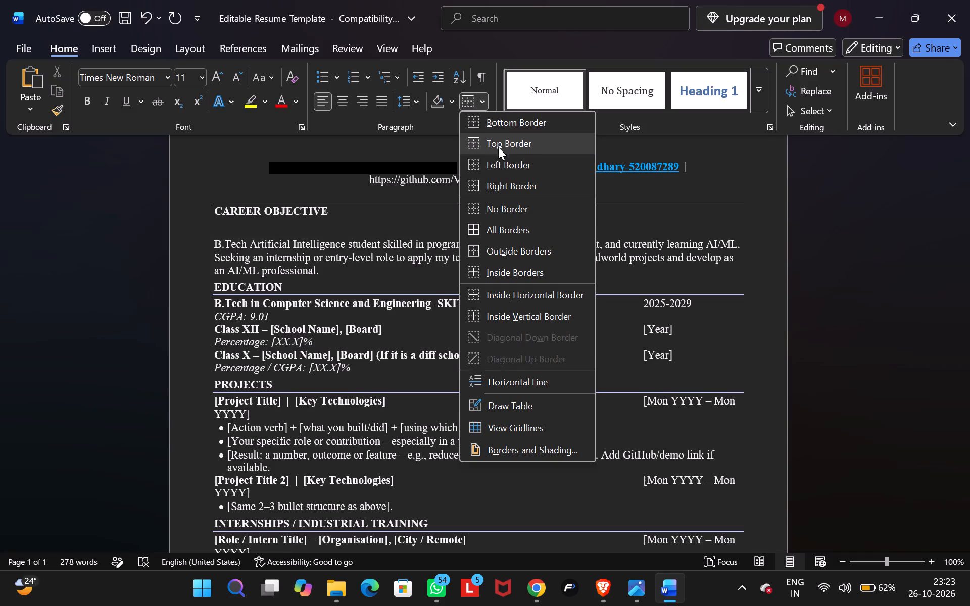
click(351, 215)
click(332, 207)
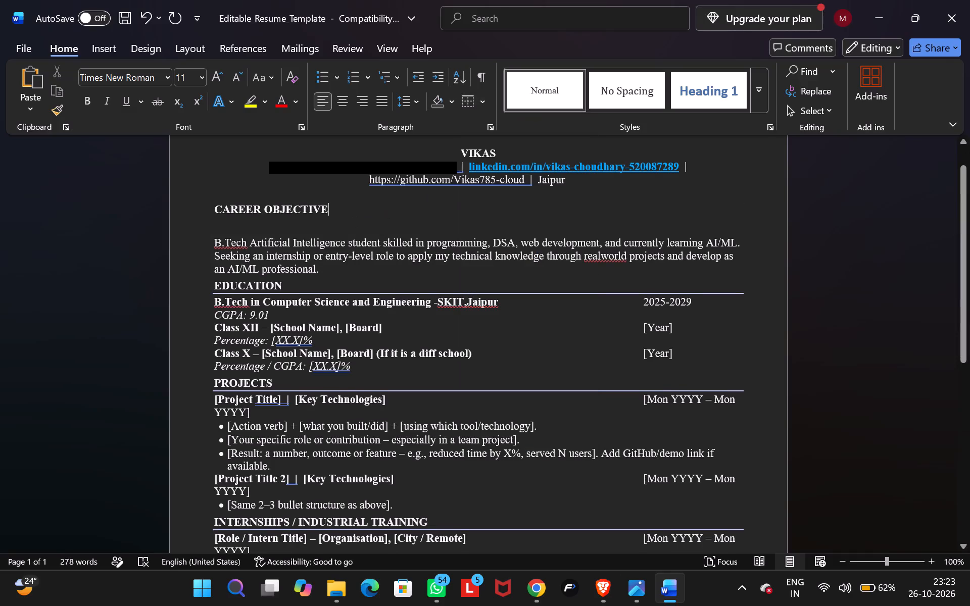
Replace the school name and board placeholders on the Class XII line with "SPJV,CBSE".
scroll(720, 430, down, 1)
scroll(562, 372, up, 1)
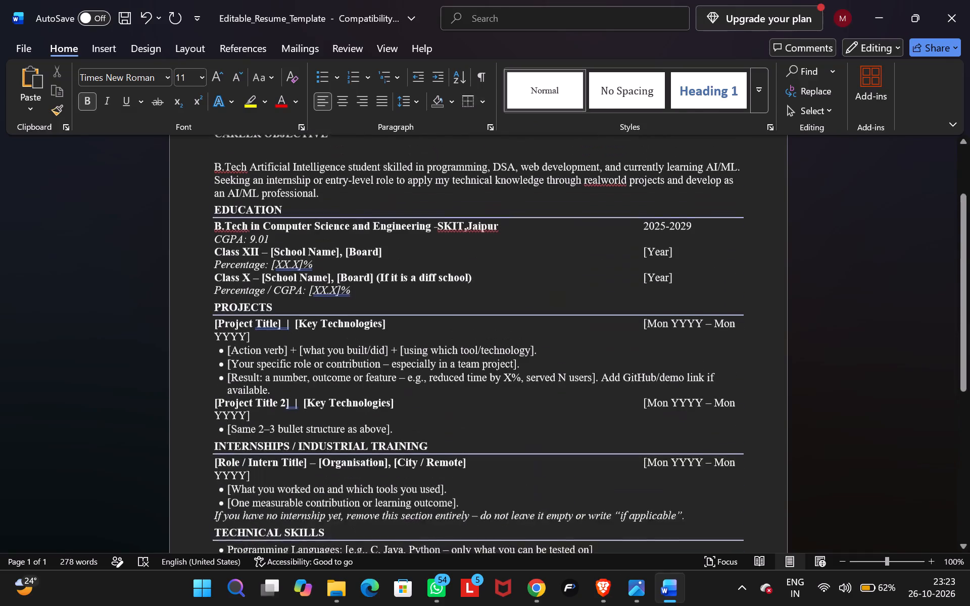
click(400, 247)
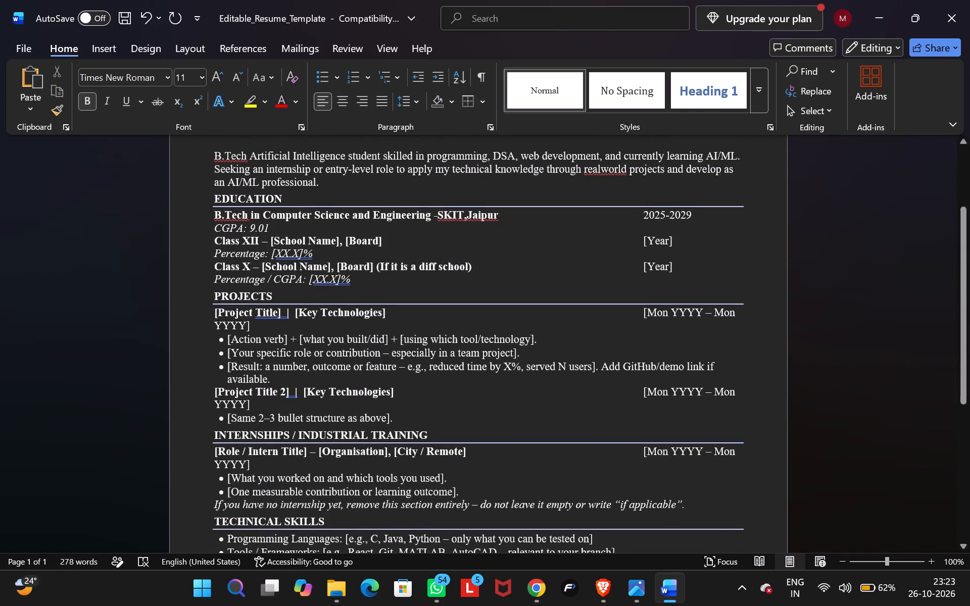
click(393, 239)
key(BackSpace)
key(BackSpace)
key(BackSpace)
key(BackSpace)
key(BackSpace)
key(BackSpace)
key(BackSpace)
key(BackSpace)
key(BackSpace)
key(BackSpace)
key(BackSpace)
key(BackSpace)
key(BackSpace)
key(BackSpace)
key(BackSpace)
key(BackSpace)
key(BackSpace)
key(BackSpace)
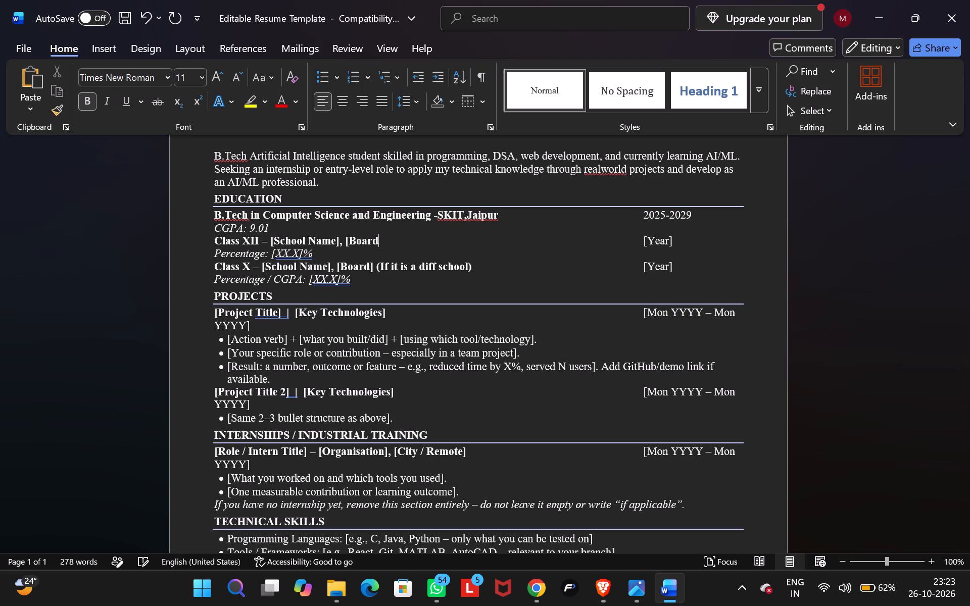
key(BackSpace)
key(BackSpace)
key(BackSpace)
key(BackSpace)
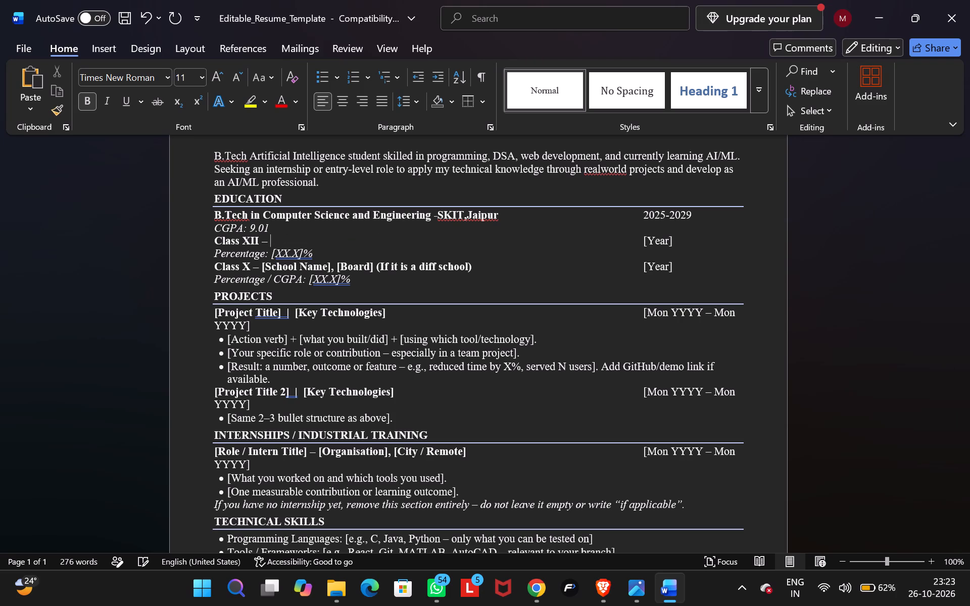
text(SP)
key(shift+j)
key(shift+v)
key(comma)
text(CBSE)
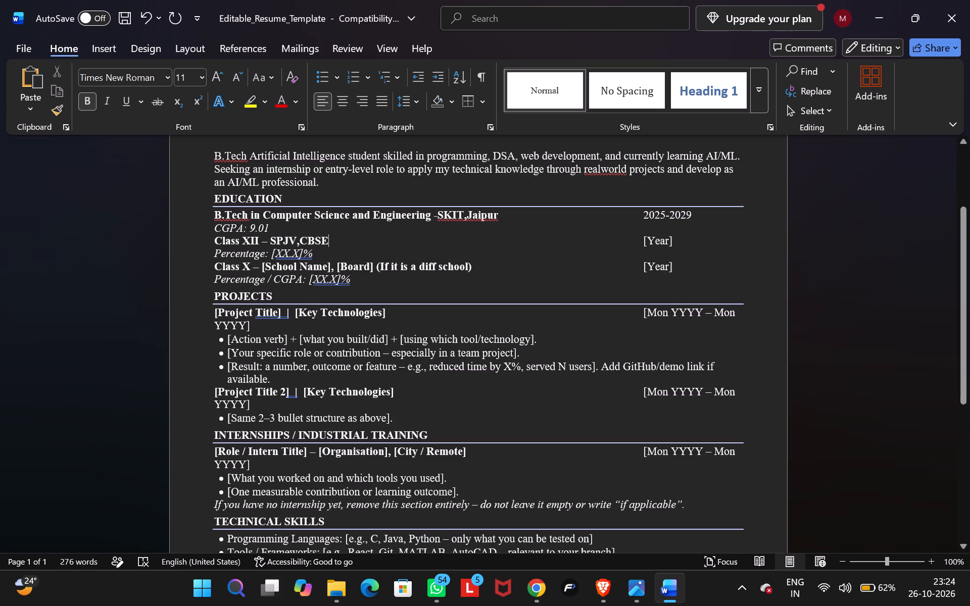
Replace the percentage placeholder under Class XII with 80, keeping the percent sign.
click(350, 254)
key(Left)
key(Left)
key(Right)
key(BackSpace)
key(BackSpace)
key(BackSpace)
key(BackSpace)
key(BackSpace)
key(BackSpace)
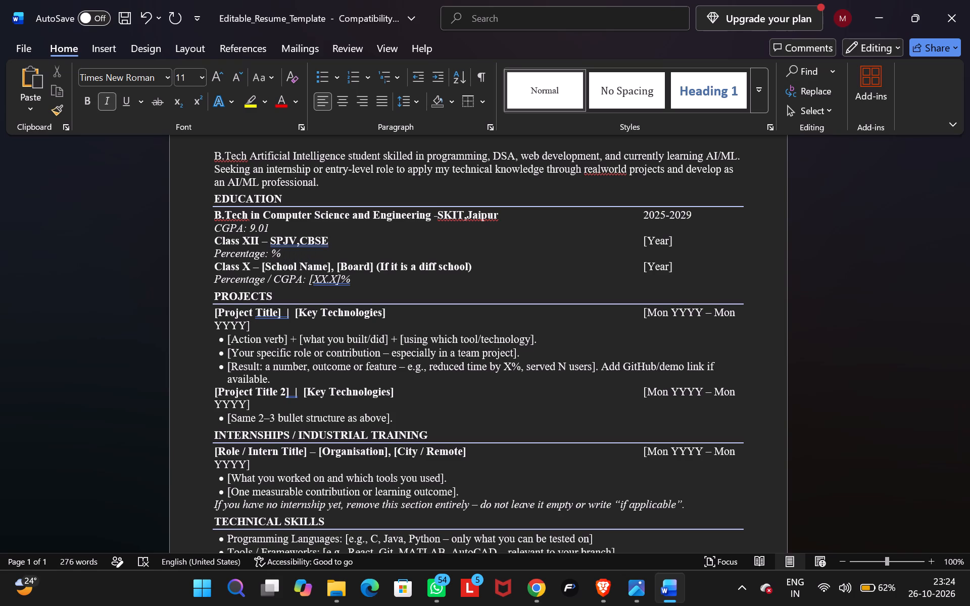
text(79)
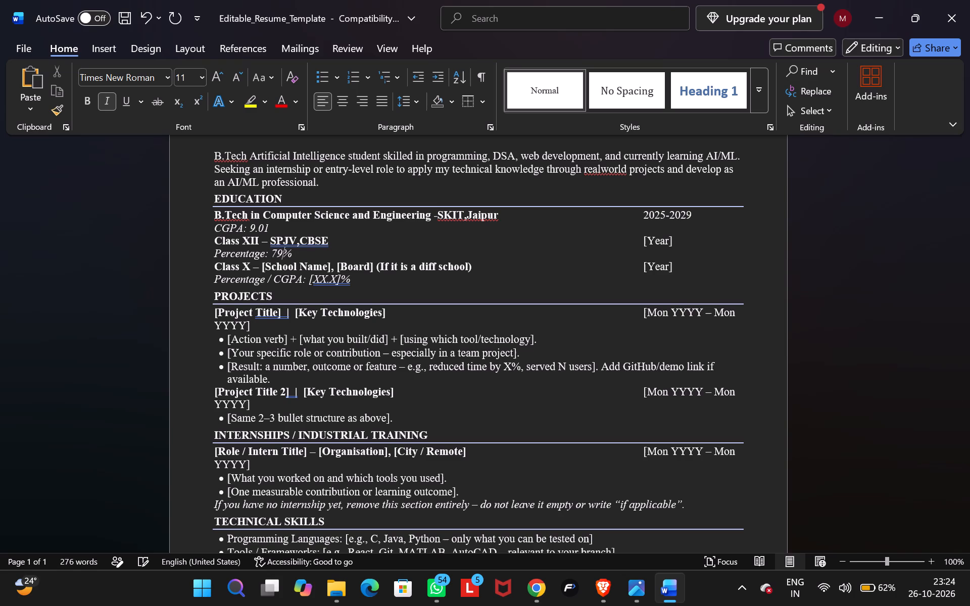
key(period)
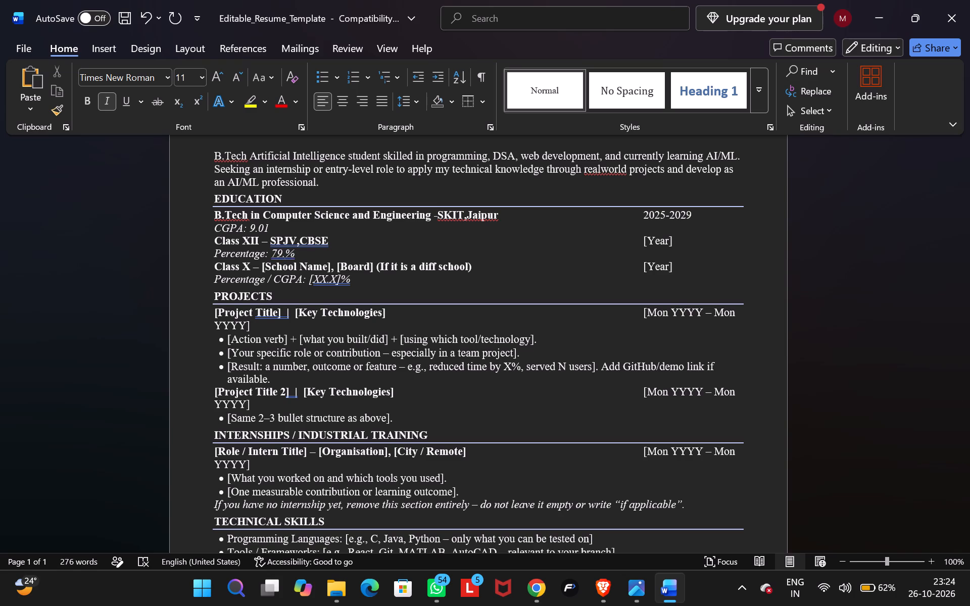
key(BackSpace)
key(BackSpace)
key(BackSpace)
text(80)
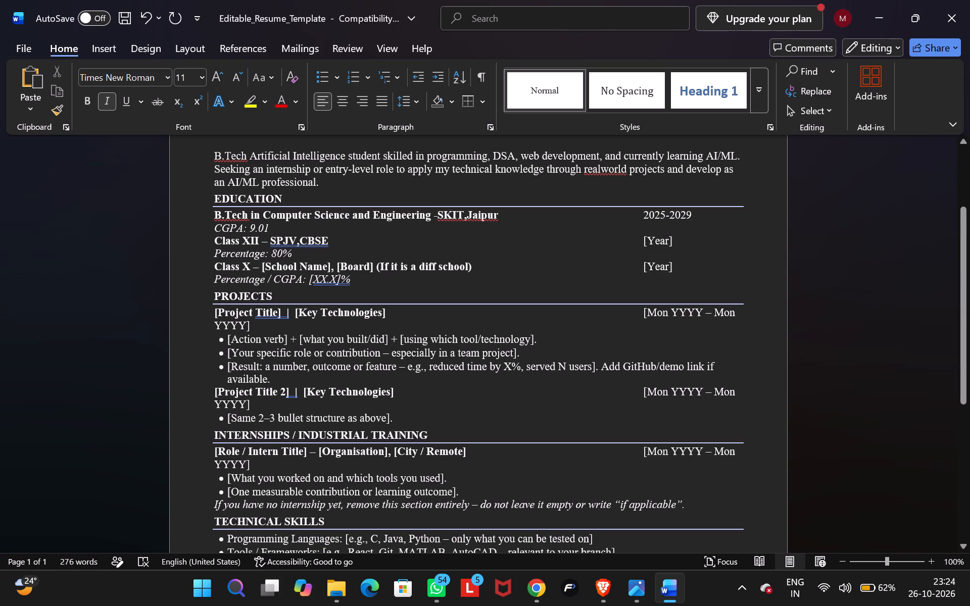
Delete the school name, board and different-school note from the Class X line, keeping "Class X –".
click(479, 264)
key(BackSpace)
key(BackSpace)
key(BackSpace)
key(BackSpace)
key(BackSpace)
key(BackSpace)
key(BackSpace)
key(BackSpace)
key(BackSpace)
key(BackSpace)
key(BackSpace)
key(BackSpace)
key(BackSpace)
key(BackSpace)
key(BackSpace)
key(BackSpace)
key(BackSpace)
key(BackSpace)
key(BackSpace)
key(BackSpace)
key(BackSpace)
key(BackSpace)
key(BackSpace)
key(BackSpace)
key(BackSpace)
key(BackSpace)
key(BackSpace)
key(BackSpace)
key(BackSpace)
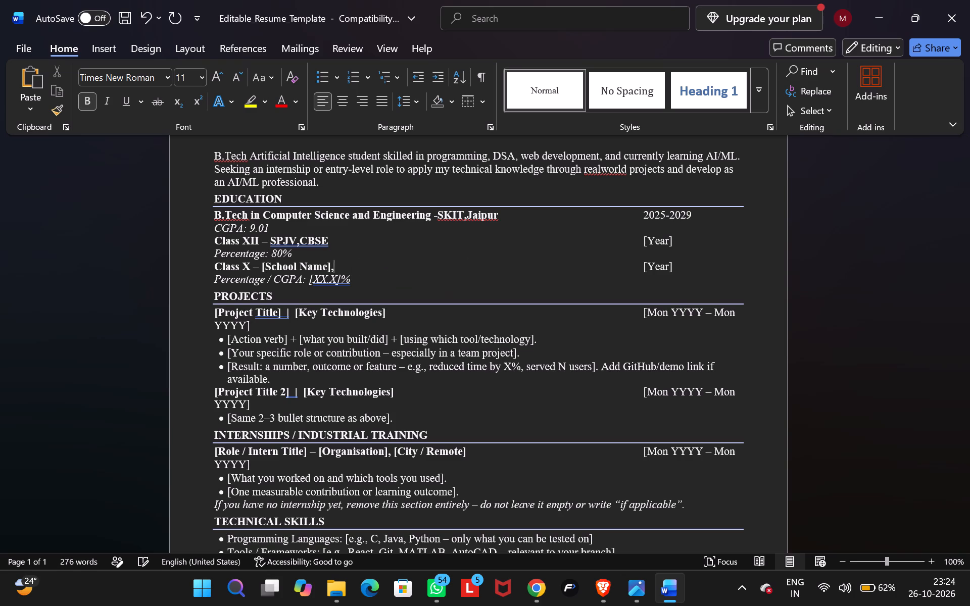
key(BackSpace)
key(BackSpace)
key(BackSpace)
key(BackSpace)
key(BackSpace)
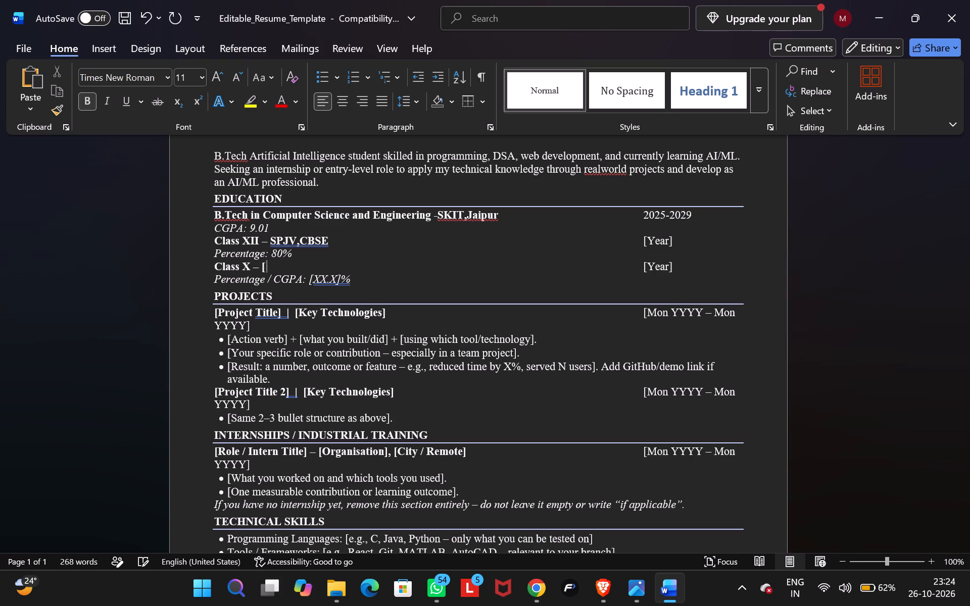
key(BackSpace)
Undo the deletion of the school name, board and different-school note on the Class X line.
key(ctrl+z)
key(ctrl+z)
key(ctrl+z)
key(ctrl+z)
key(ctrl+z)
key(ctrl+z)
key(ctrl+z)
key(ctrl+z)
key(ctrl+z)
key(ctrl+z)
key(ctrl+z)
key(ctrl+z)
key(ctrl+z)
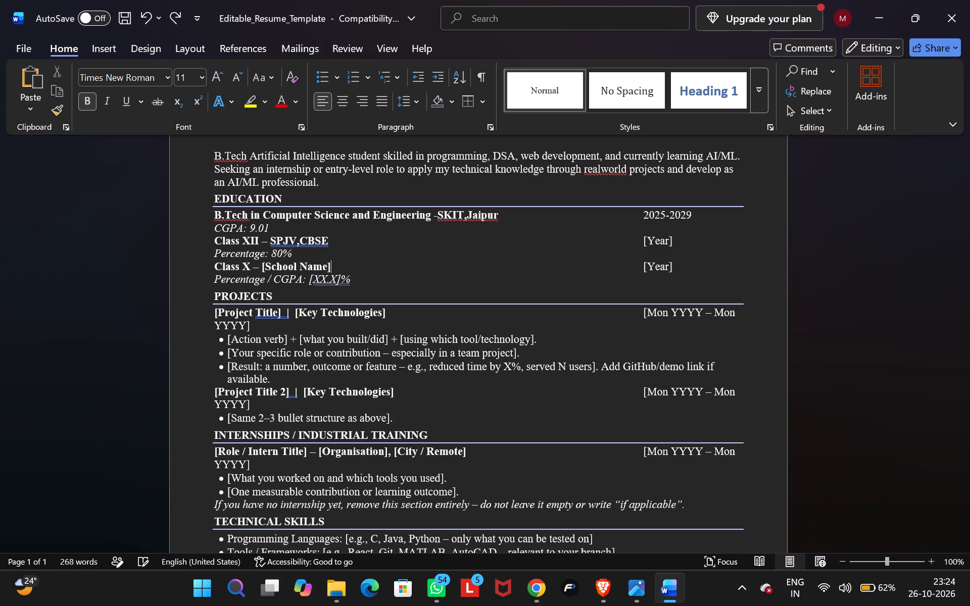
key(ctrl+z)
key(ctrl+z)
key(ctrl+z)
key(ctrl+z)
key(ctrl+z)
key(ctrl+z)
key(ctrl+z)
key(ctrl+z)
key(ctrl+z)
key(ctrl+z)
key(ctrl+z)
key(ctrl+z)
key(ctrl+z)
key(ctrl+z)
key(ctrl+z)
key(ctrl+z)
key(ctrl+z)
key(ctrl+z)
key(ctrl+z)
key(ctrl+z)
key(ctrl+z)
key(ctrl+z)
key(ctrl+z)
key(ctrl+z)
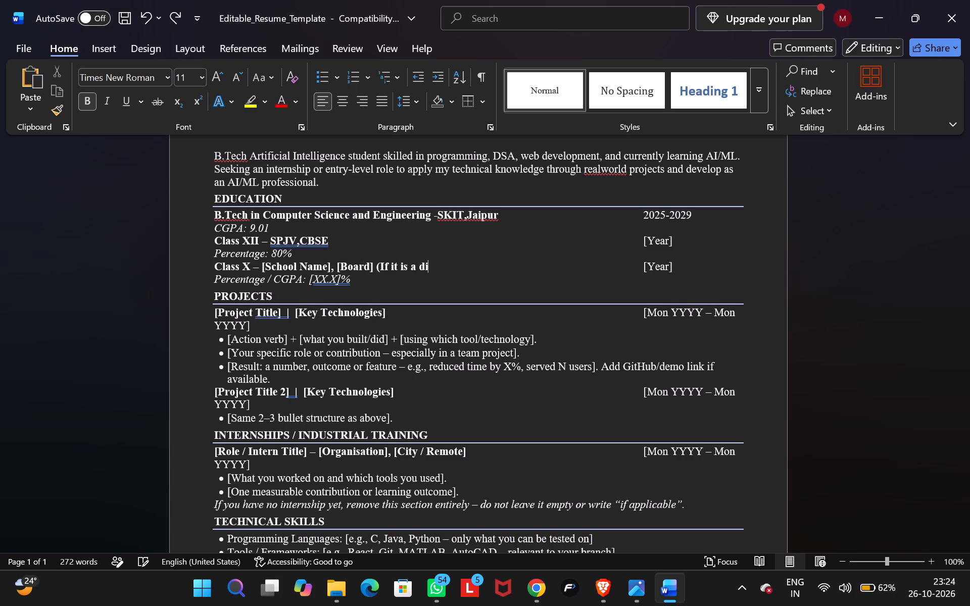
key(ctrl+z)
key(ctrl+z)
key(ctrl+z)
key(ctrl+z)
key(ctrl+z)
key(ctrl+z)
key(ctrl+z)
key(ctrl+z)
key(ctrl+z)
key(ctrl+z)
Delete the school name, board and different-school note from the Class X line, keeping "Class X –".
key(BackSpace)
key(BackSpace)
key(BackSpace)
key(BackSpace)
key(BackSpace)
key(BackSpace)
key(BackSpace)
key(BackSpace)
key(BackSpace)
key(BackSpace)
key(BackSpace)
key(BackSpace)
key(BackSpace)
key(BackSpace)
key(BackSpace)
key(BackSpace)
key(BackSpace)
key(BackSpace)
key(BackSpace)
key(BackSpace)
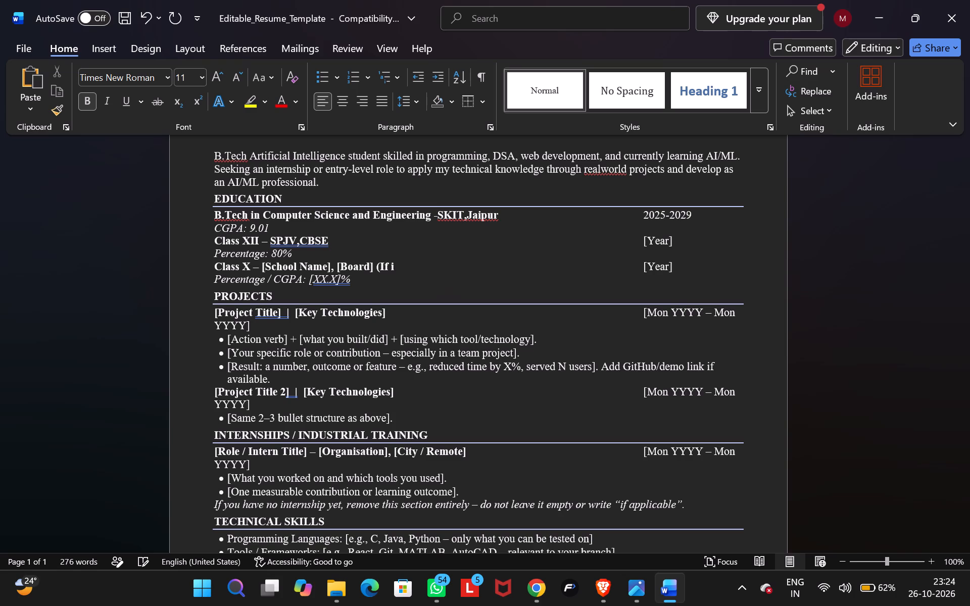
key(BackSpace)
key(BackSpace)
key(BackSpace)
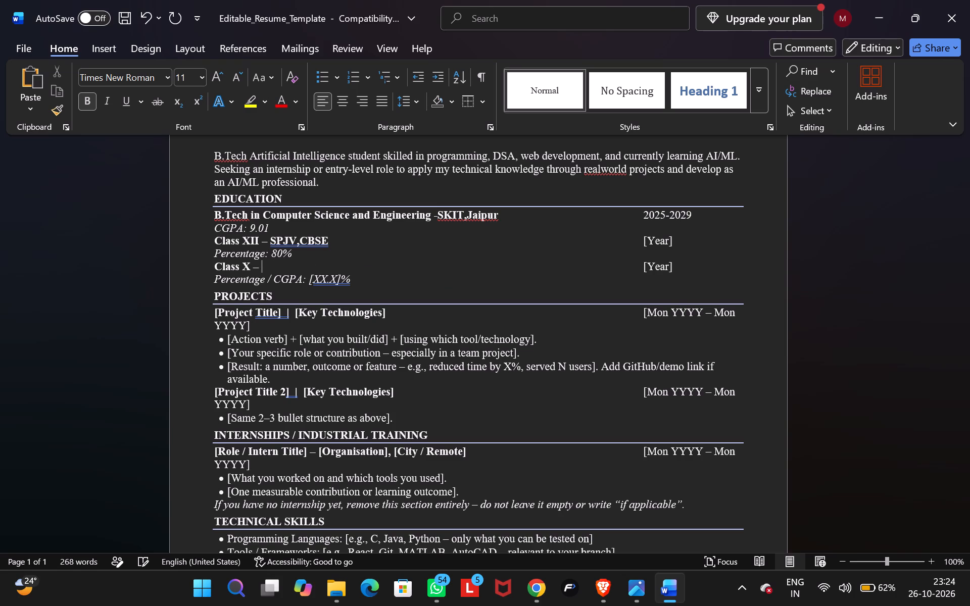
key(BackSpace)
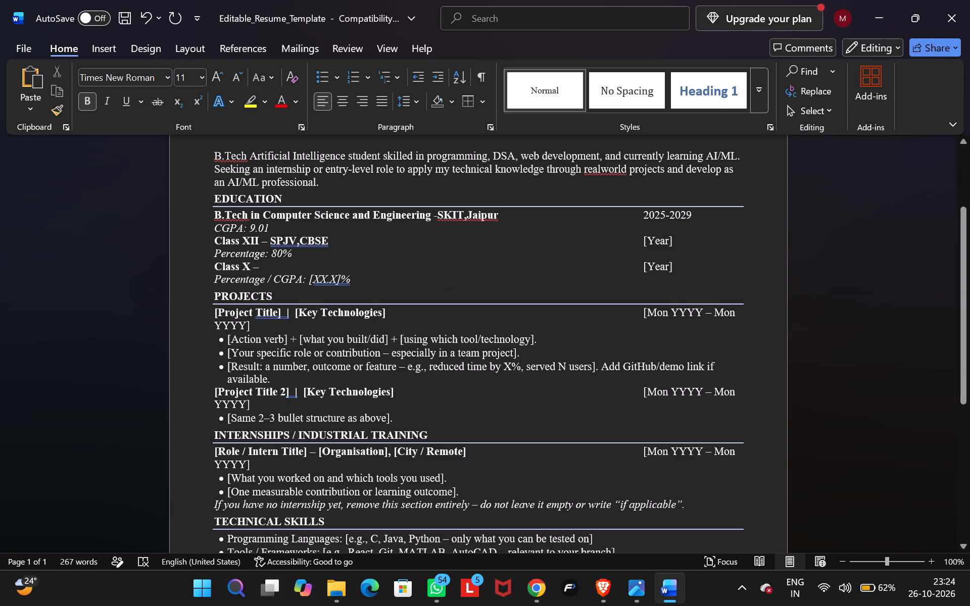
Rewrite the score line under Class X as "Percentage :93.04%", removing the CGPA alternative and the bracketed placeholder.
click(452, 280)
key(Left)
key(Left)
key(Right)
key(BackSpace)
key(BackSpace)
key(BackSpace)
key(BackSpace)
key(BackSpace)
key(BackSpace)
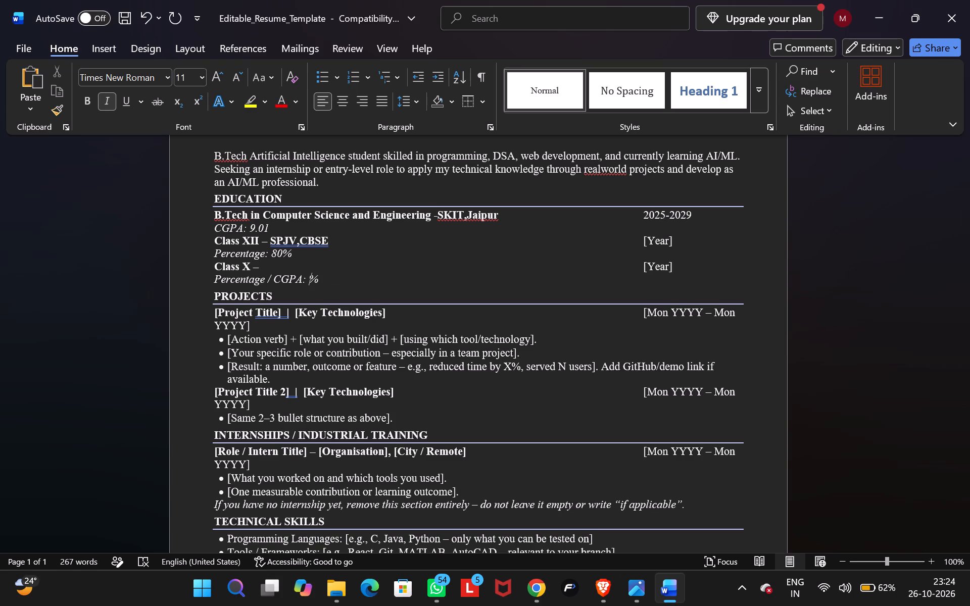
key(BackSpace)
key(Left)
key(BackSpace)
key(BackSpace)
key(BackSpace)
key(BackSpace)
key(BackSpace)
key(Right)
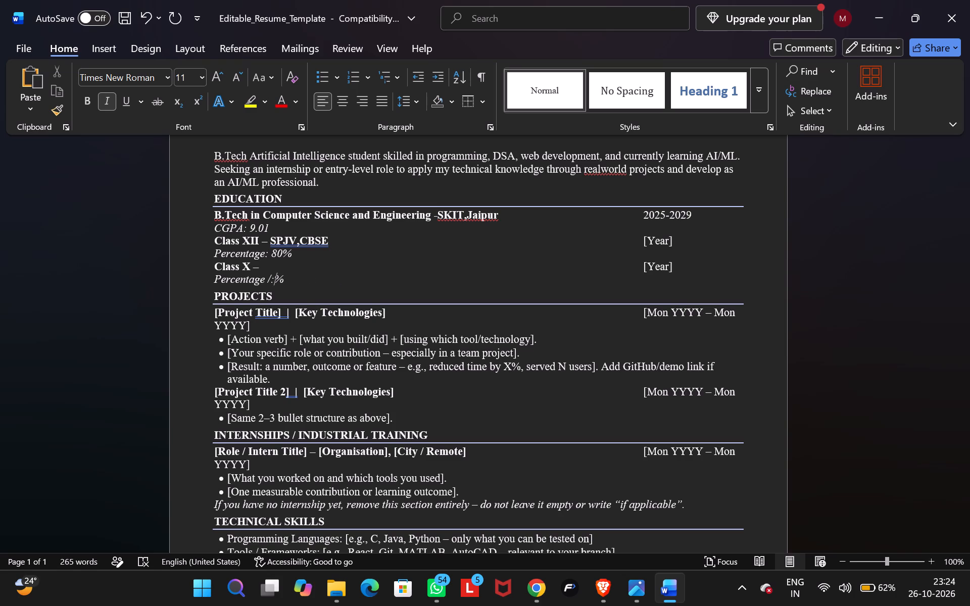
key(Left)
key(BackSpace)
key(Right)
text(93)
text(.04)
click(470, 290)
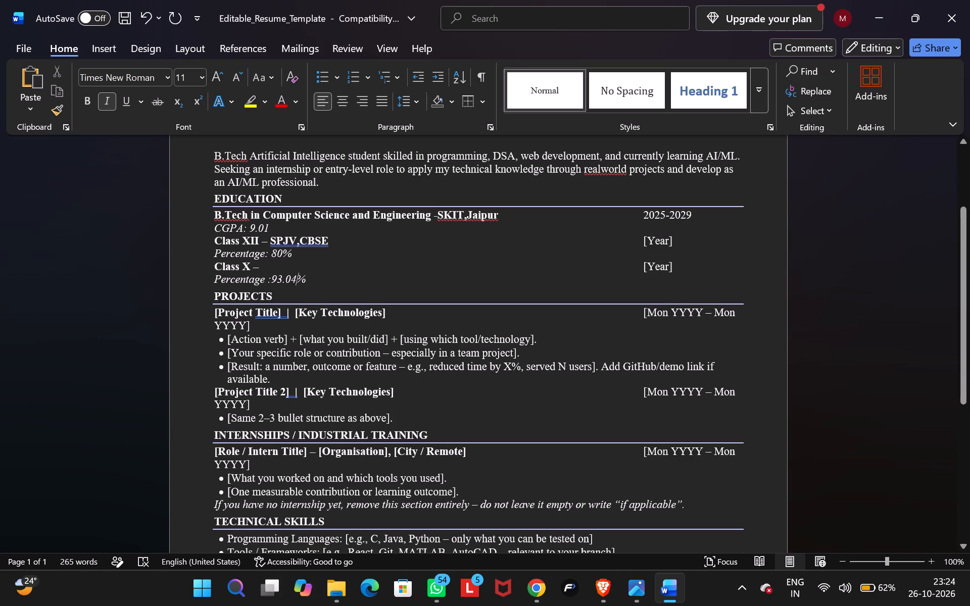
Replace the year placeholder on the Class XII line with 2024, keeping the square brackets.
click(669, 241)
key(BackSpace)
key(BackSpace)
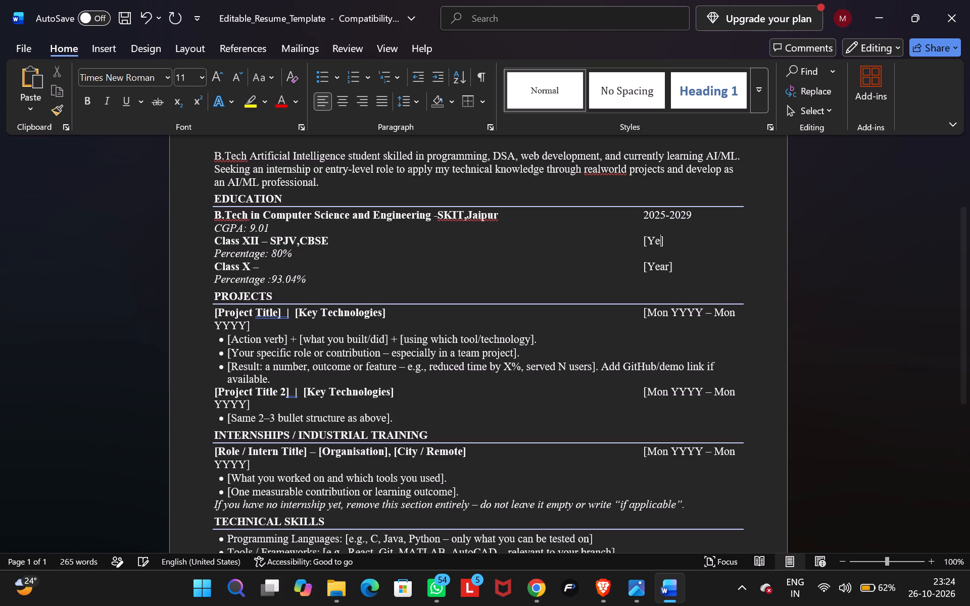
key(BackSpace)
key(BackSpace)
text(2025)
key(BackSpace)
key(4)
Replace the year placeholder on the Class X line with 2022, keeping the square brackets.
click(666, 265)
key(Right)
key(BackSpace)
key(BackSpace)
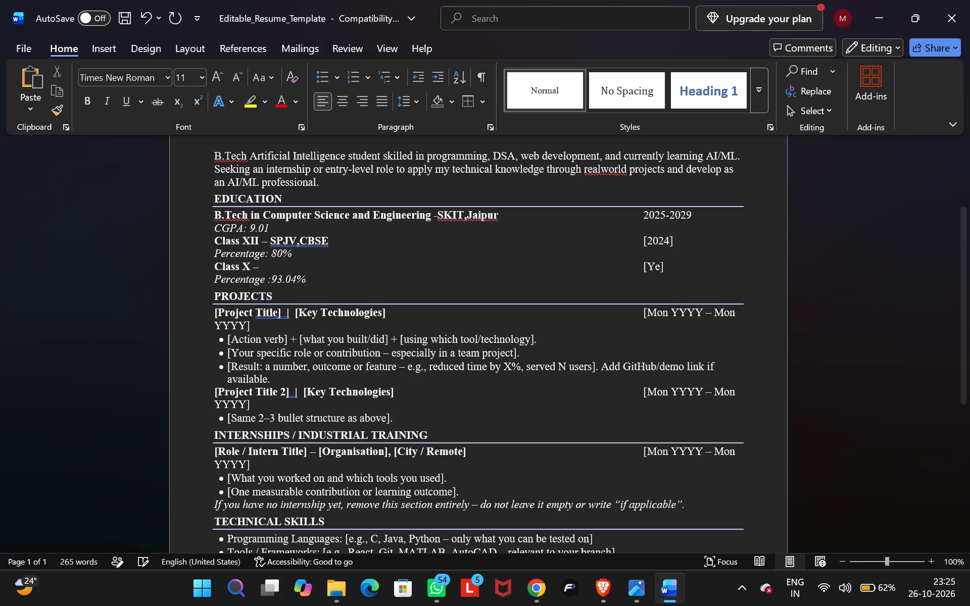
key(BackSpace)
key(BackSpace)
text(2022)
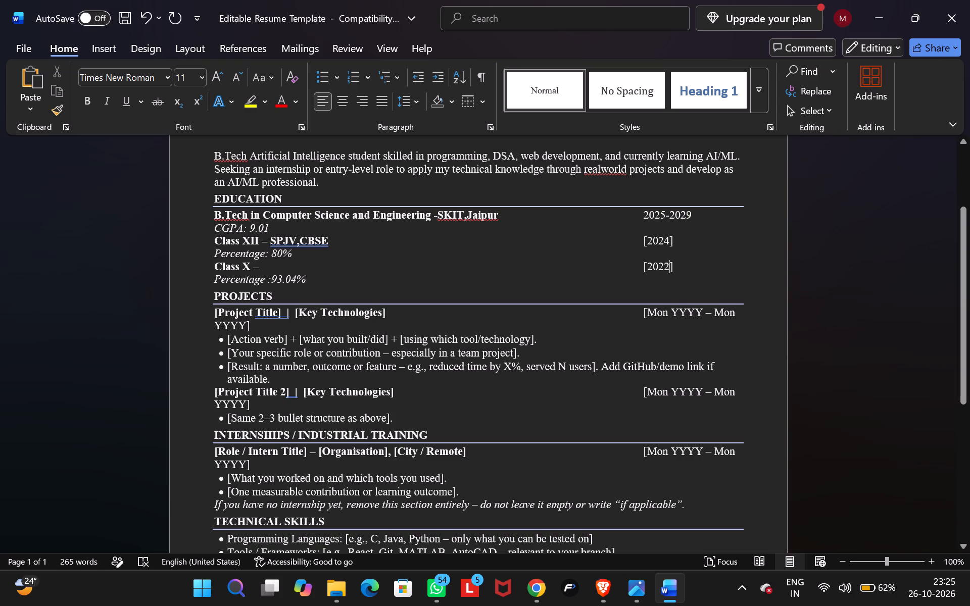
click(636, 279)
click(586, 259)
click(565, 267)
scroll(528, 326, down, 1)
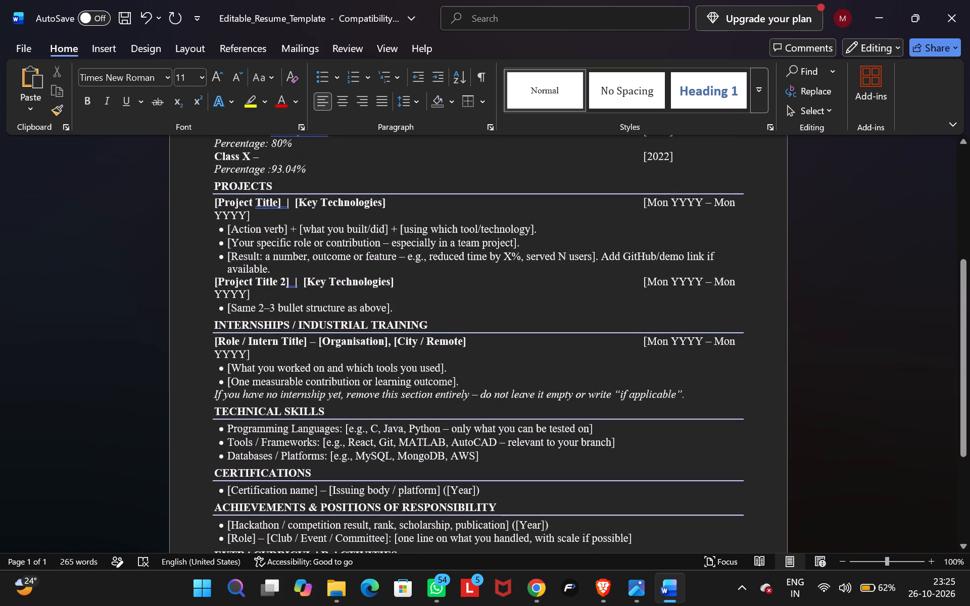
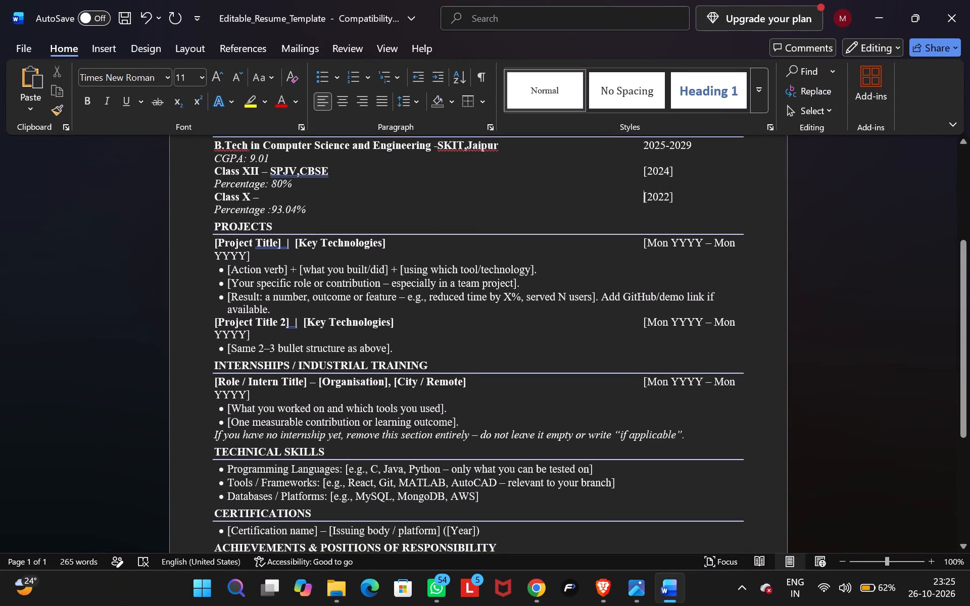
Copy both placeholder project entries under the PROJECTS heading, from the first project title through the last bullet.
drag(207, 227, 402, 353)
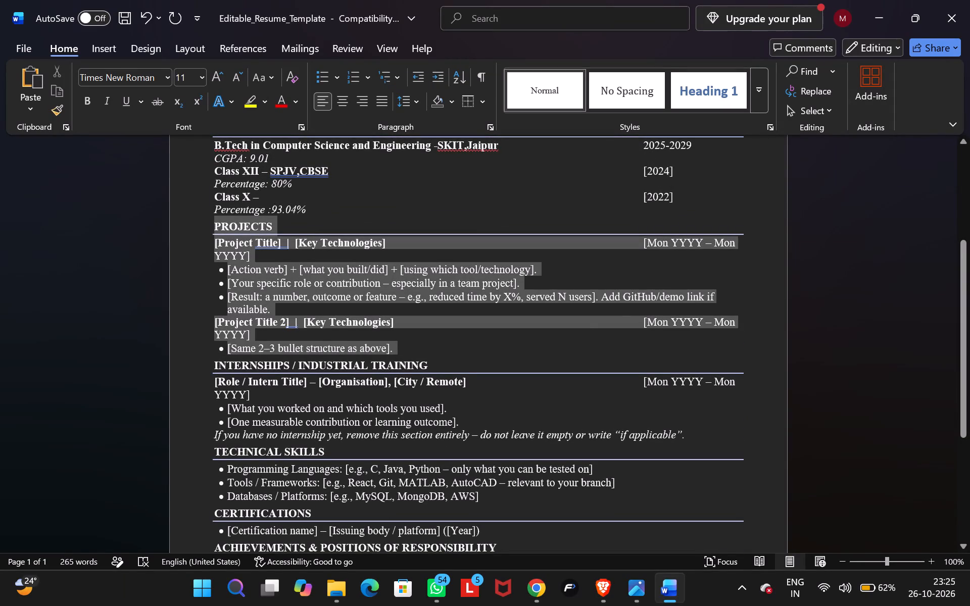
drag(402, 353, 402, 351)
click(351, 380)
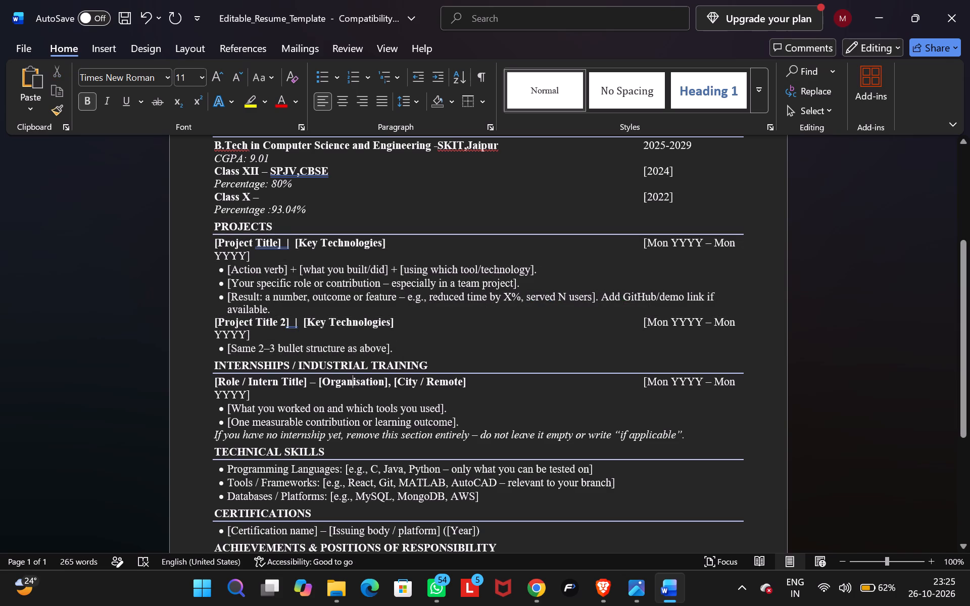
drag(208, 245, 417, 350)
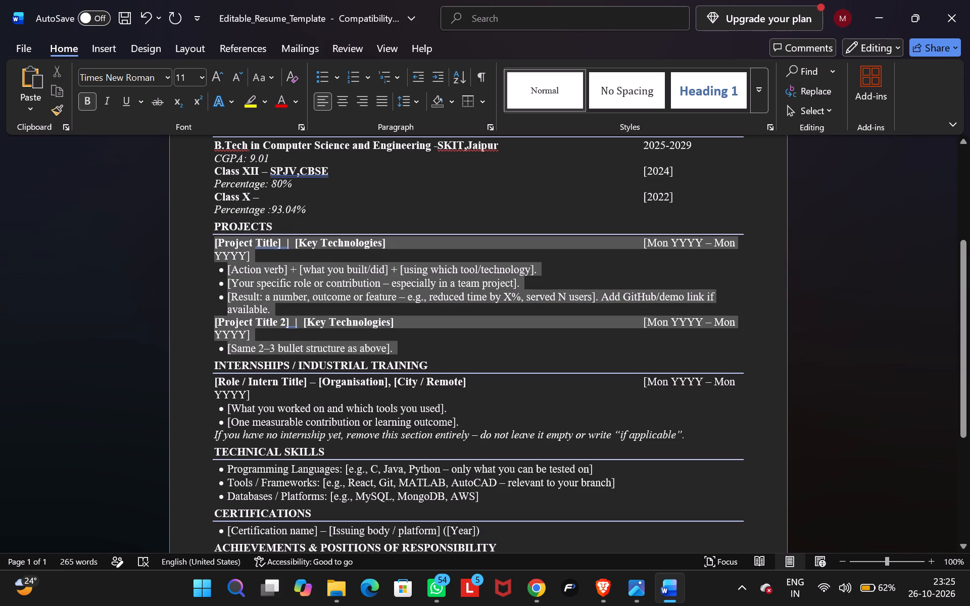
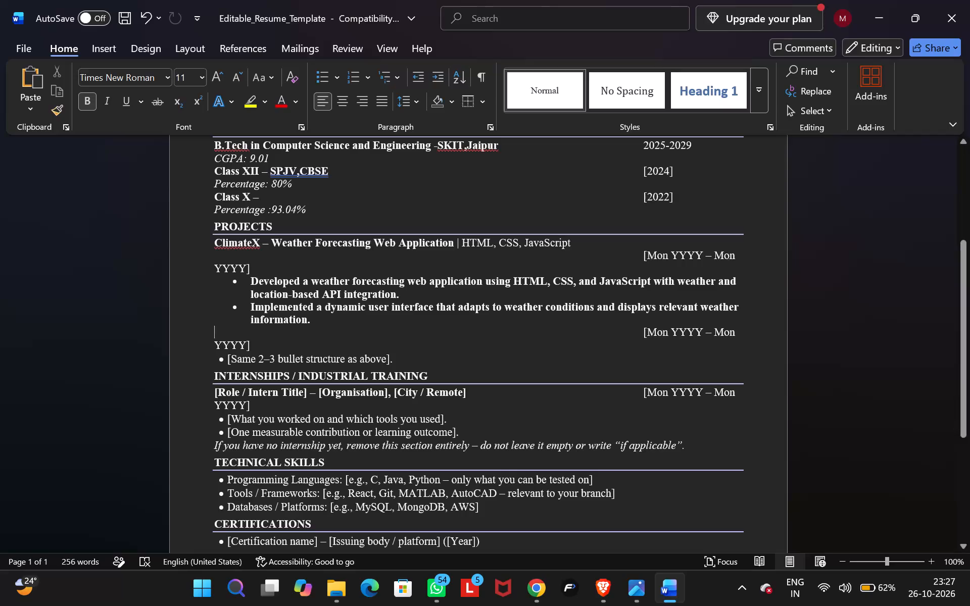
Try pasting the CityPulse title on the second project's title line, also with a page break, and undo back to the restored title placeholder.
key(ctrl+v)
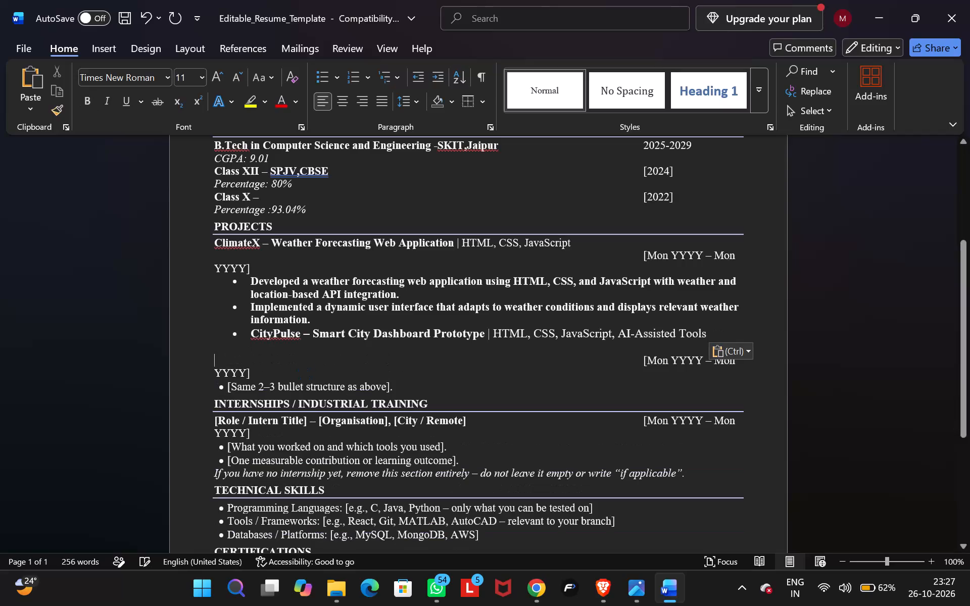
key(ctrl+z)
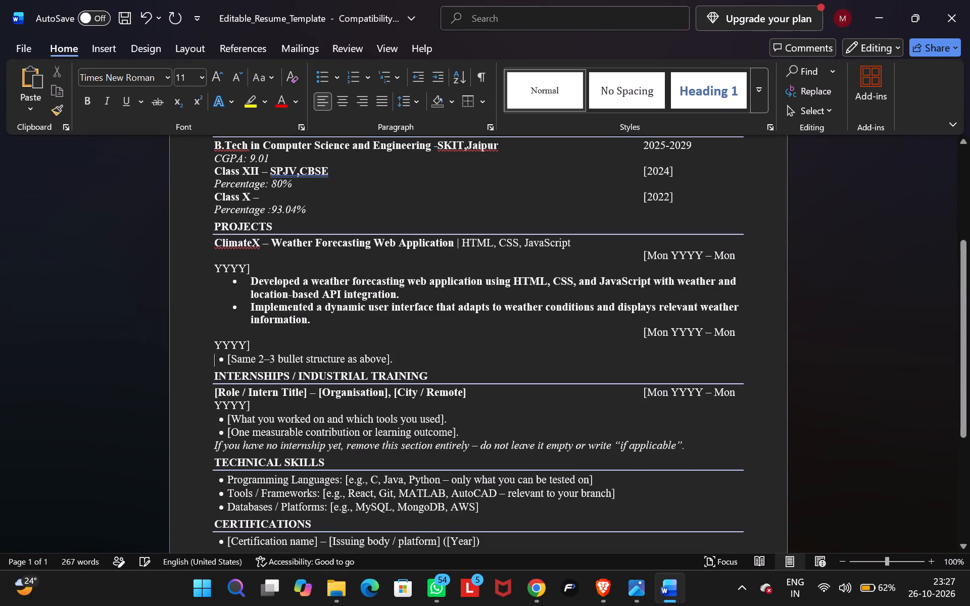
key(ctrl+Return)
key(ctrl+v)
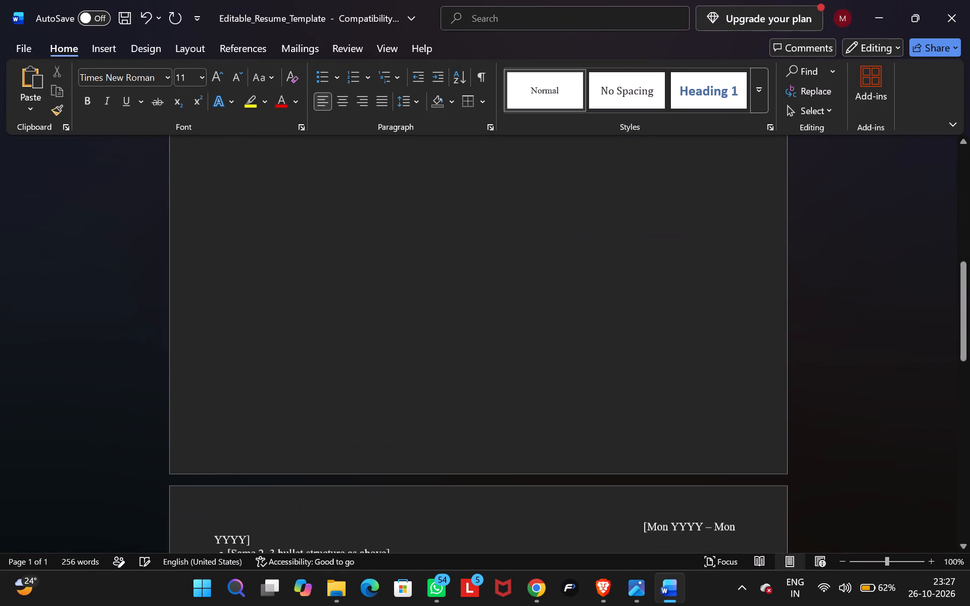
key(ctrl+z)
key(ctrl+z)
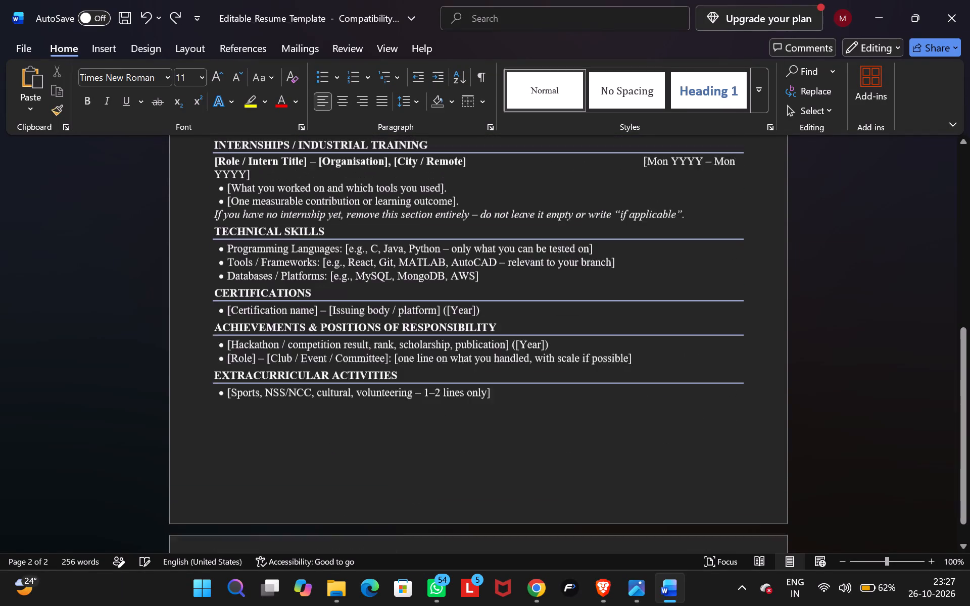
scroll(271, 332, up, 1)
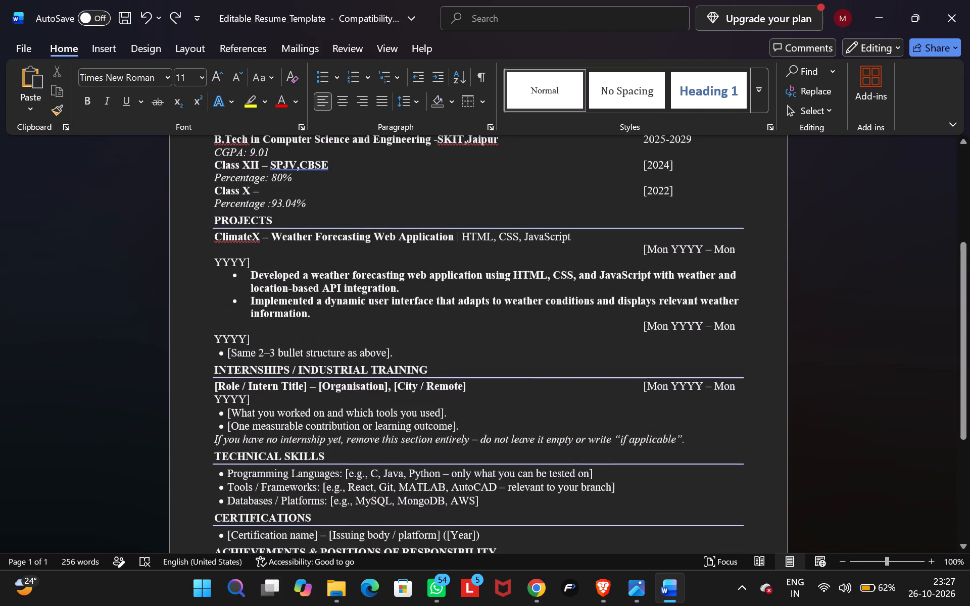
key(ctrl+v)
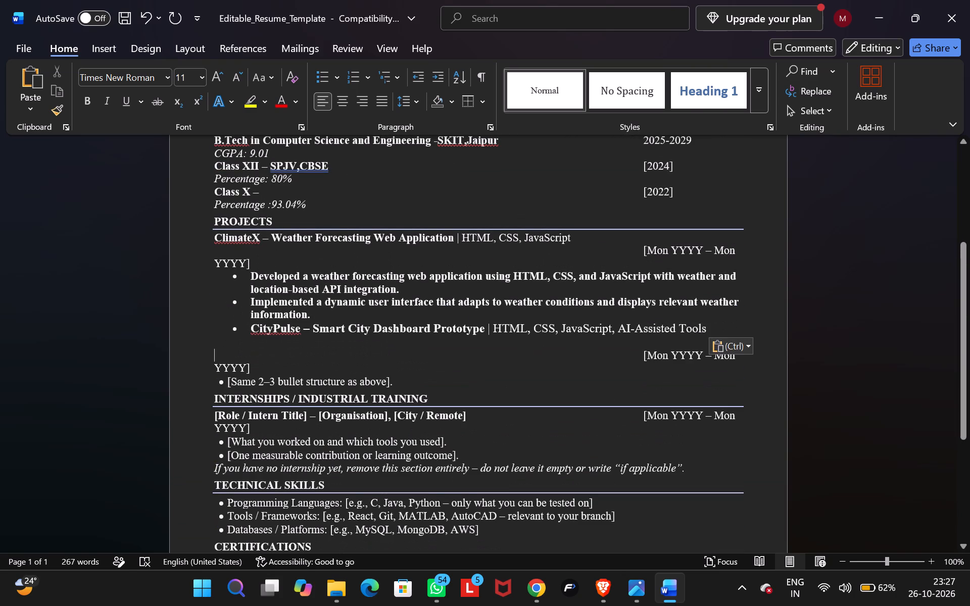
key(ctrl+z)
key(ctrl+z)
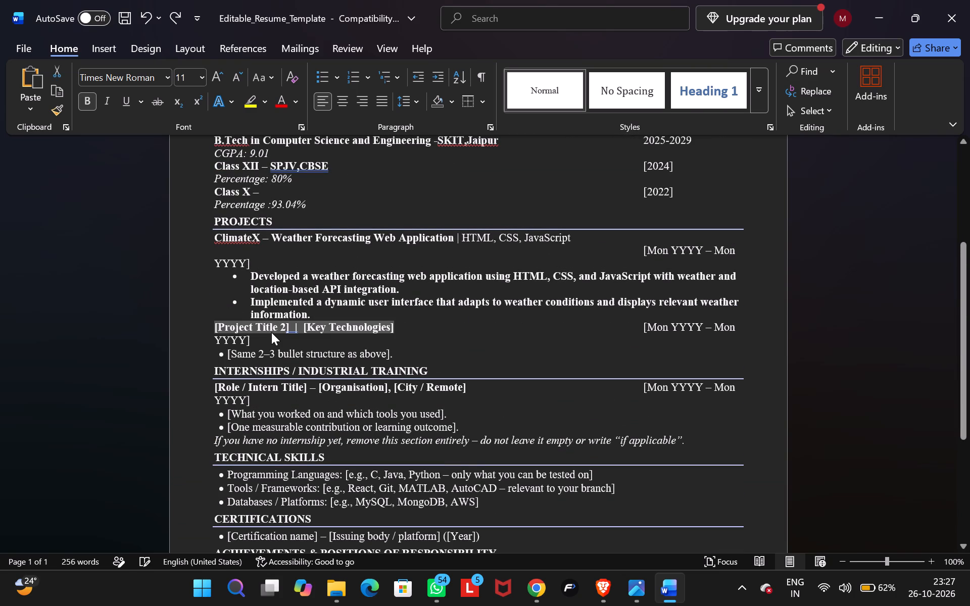
Paste "CityPulse – Smart City Dashboard Prototype | HTML, CSS, JavaScript, AI-Assisted Tools" directly after the second project's title and key technologies placeholders.
click(267, 323)
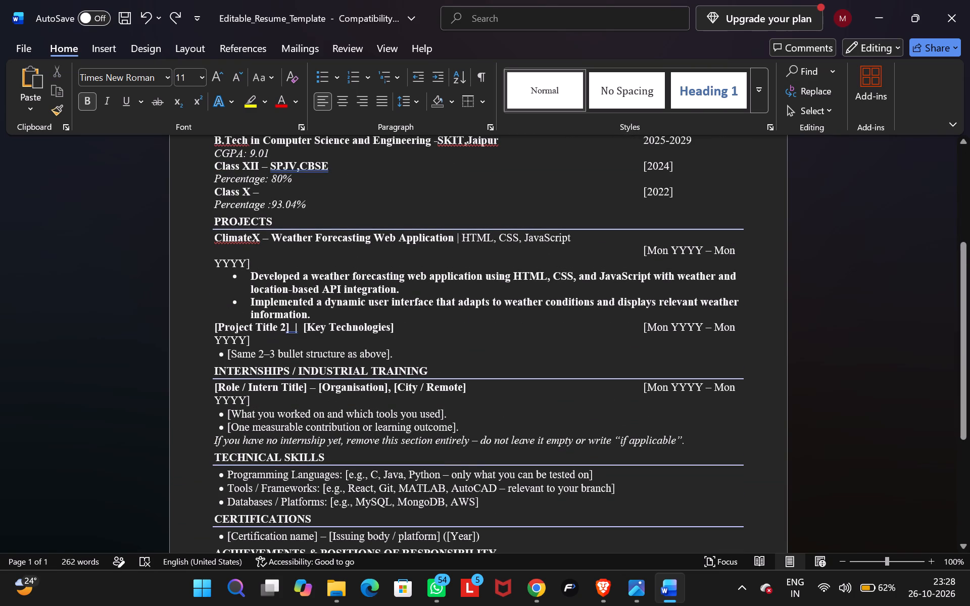
click(406, 329)
key(ctrl+v)
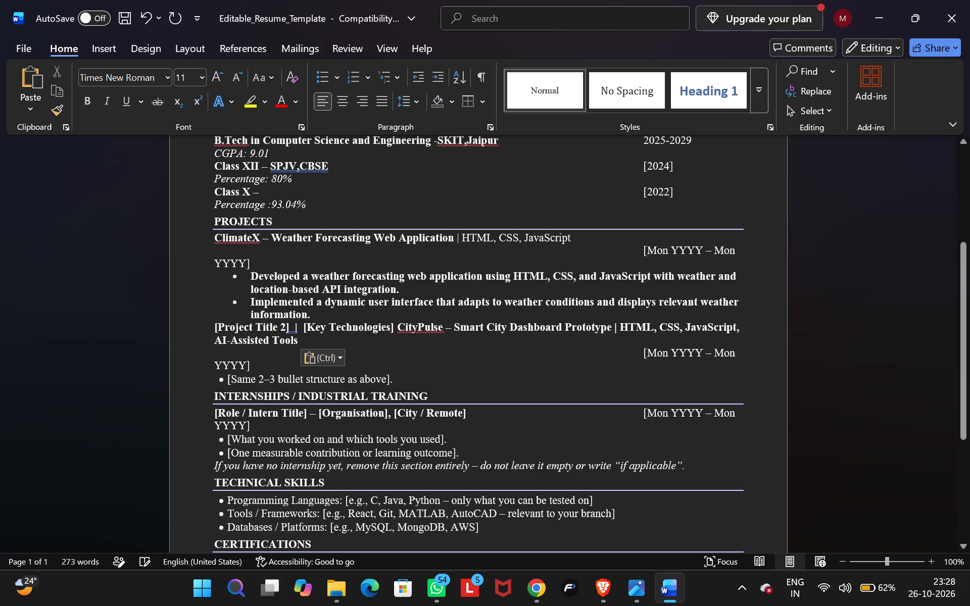
Delete the "[Project Title 2] | [Key Technologies]" placeholder text in front of the CityPulse title.
click(396, 326)
drag(396, 326, 250, 342)
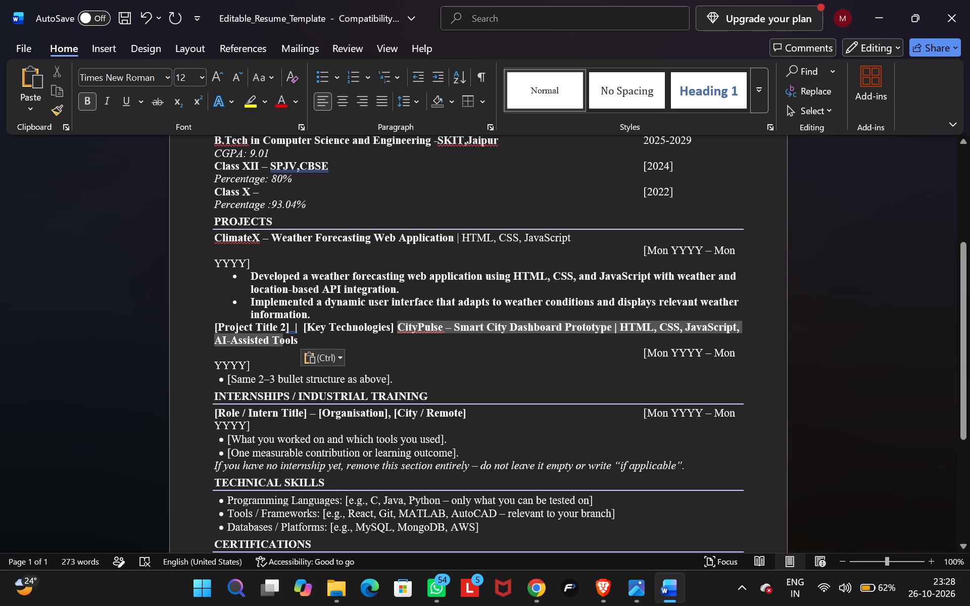
drag(250, 342, 213, 326)
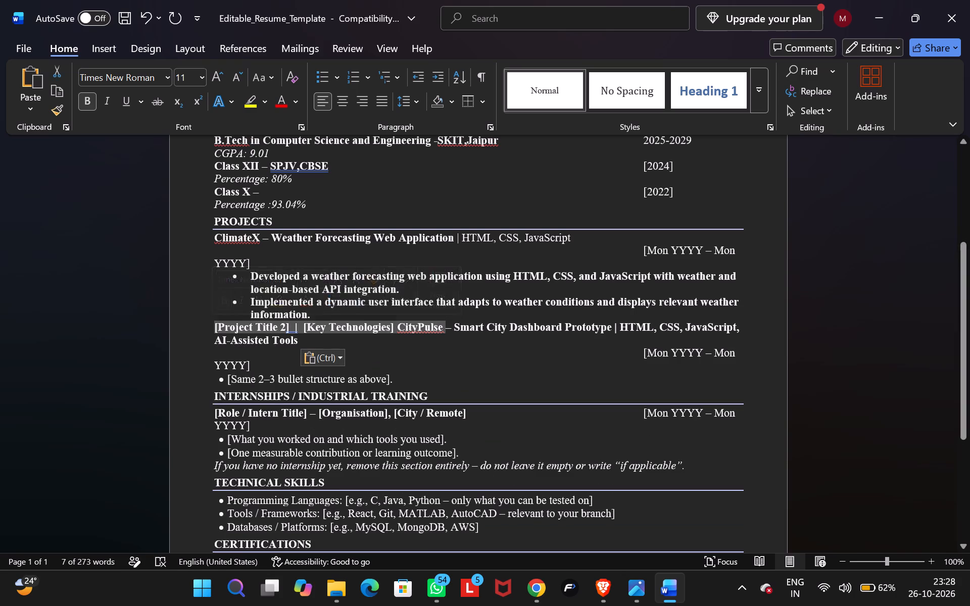
click(313, 327)
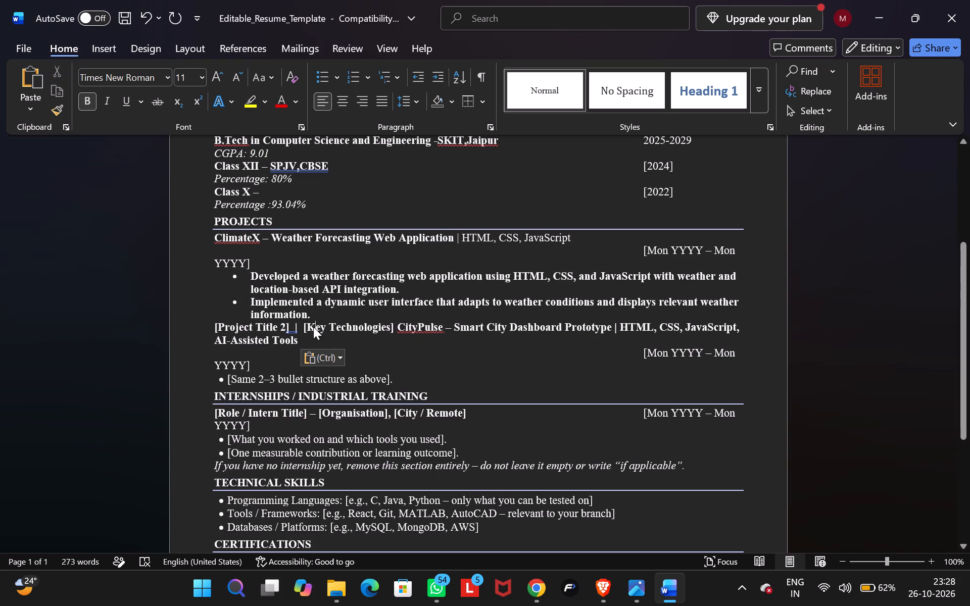
key(Right)
key(Right)
key(Right)
key(Right)
key(Right)
key(Right)
key(Right)
key(Right)
key(Right)
key(Right)
key(Right)
key(Right)
key(Right)
key(Right)
key(Right)
key(Right)
key(Right)
key(Right)
key(Right)
key(Left)
key(Left)
key(BackSpace)
key(BackSpace)
key(BackSpace)
key(BackSpace)
key(BackSpace)
key(BackSpace)
key(BackSpace)
key(BackSpace)
key(BackSpace)
key(BackSpace)
key(BackSpace)
key(BackSpace)
key(BackSpace)
key(BackSpace)
key(BackSpace)
key(BackSpace)
key(BackSpace)
key(BackSpace)
key(BackSpace)
key(BackSpace)
key(BackSpace)
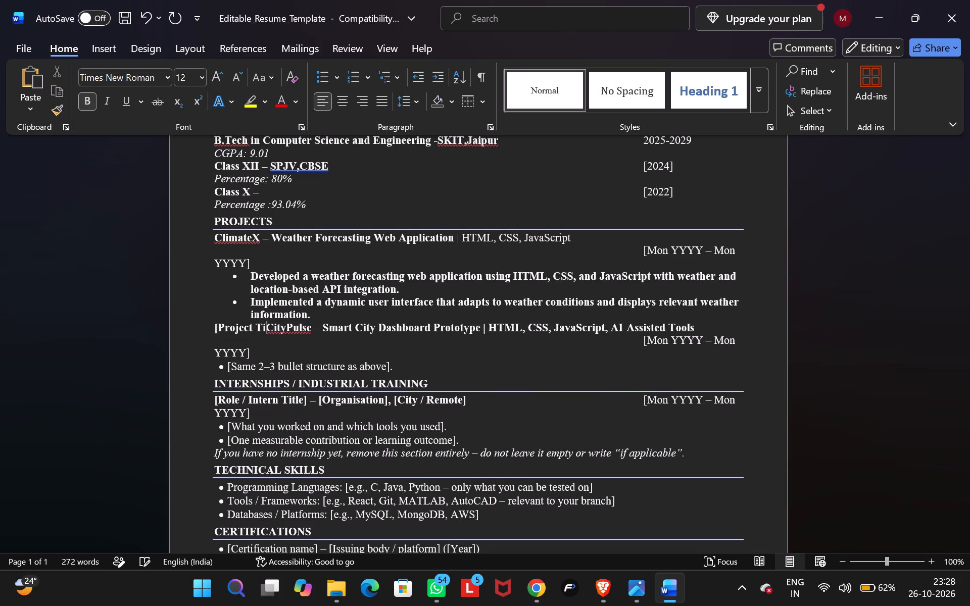
key(BackSpace)
key(BackSpace)
key(BackSpace)
key(BackSpace)
key(BackSpace)
key(BackSpace)
key(BackSpace)
key(BackSpace)
key(BackSpace)
key(BackSpace)
key(BackSpace)
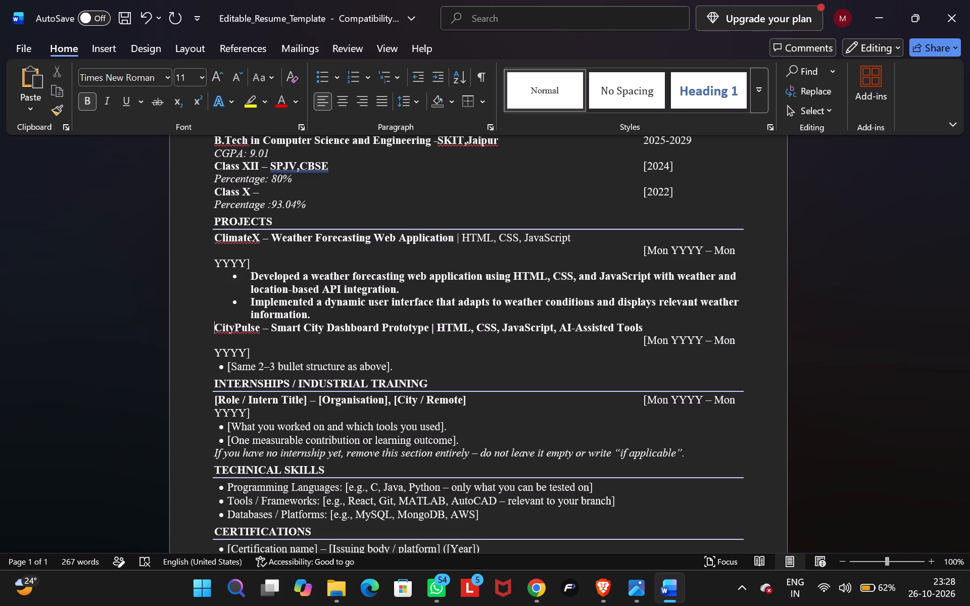
Delete the "[Same 2–3 bullet structure as above]." placeholder text under the CityPulse project.
click(416, 364)
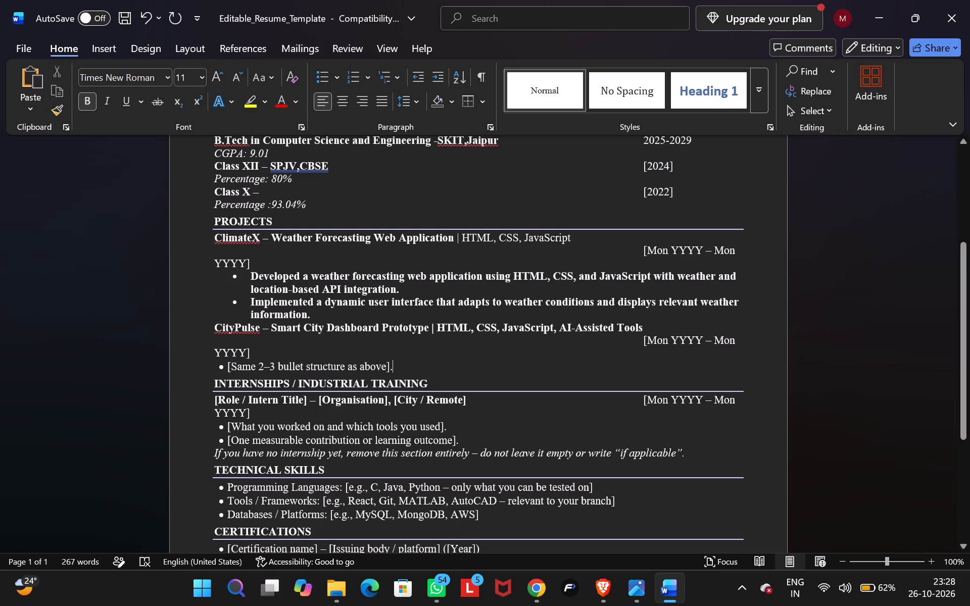
key(BackSpace)
key(BackSpace)
key(BackSpace)
key(BackSpace)
key(BackSpace)
key(BackSpace)
key(BackSpace)
key(BackSpace)
key(BackSpace)
key(BackSpace)
key(BackSpace)
key(BackSpace)
key(BackSpace)
key(BackSpace)
key(BackSpace)
key(BackSpace)
key(BackSpace)
key(BackSpace)
key(BackSpace)
key(BackSpace)
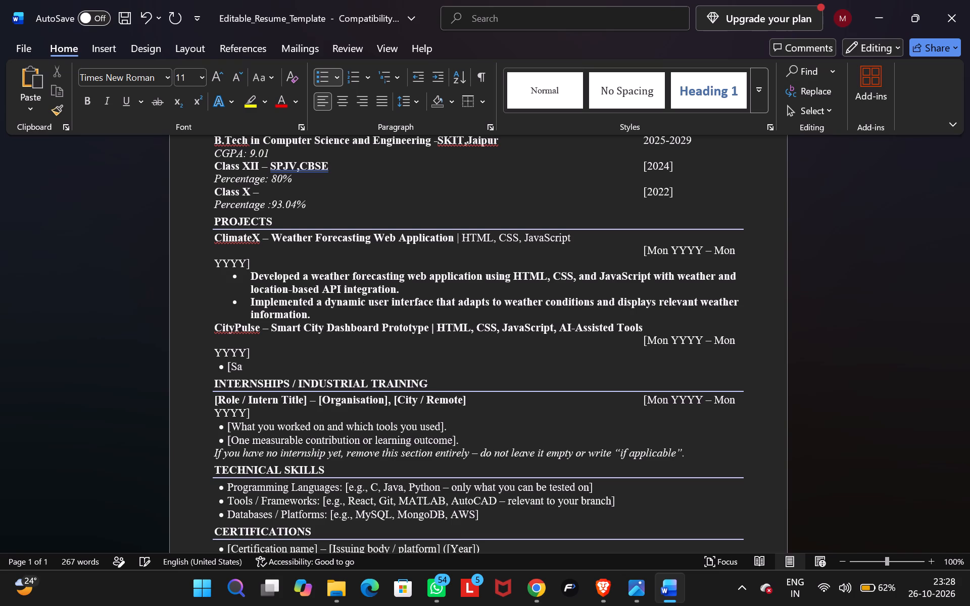
key(BackSpace)
key(BackSpace)
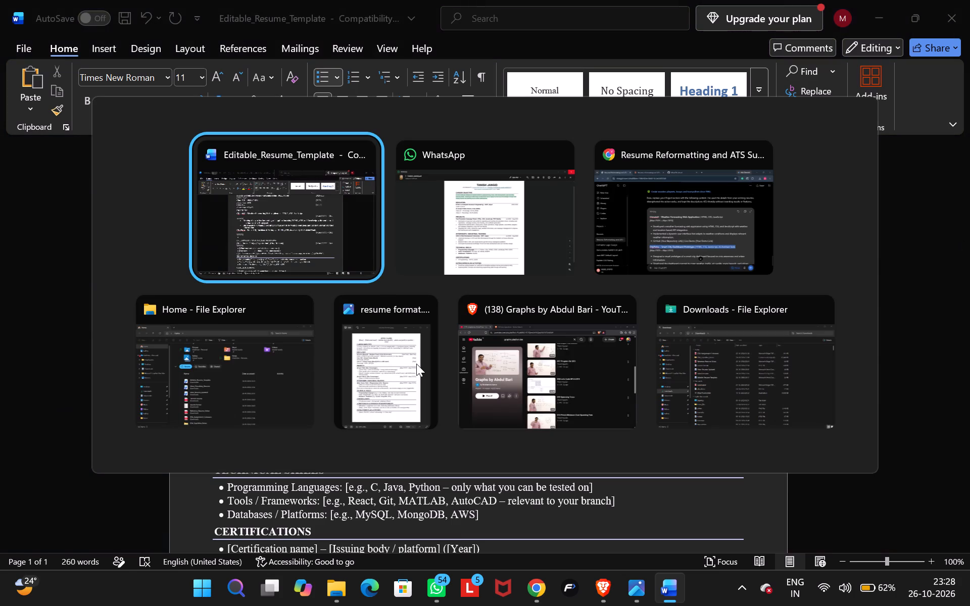
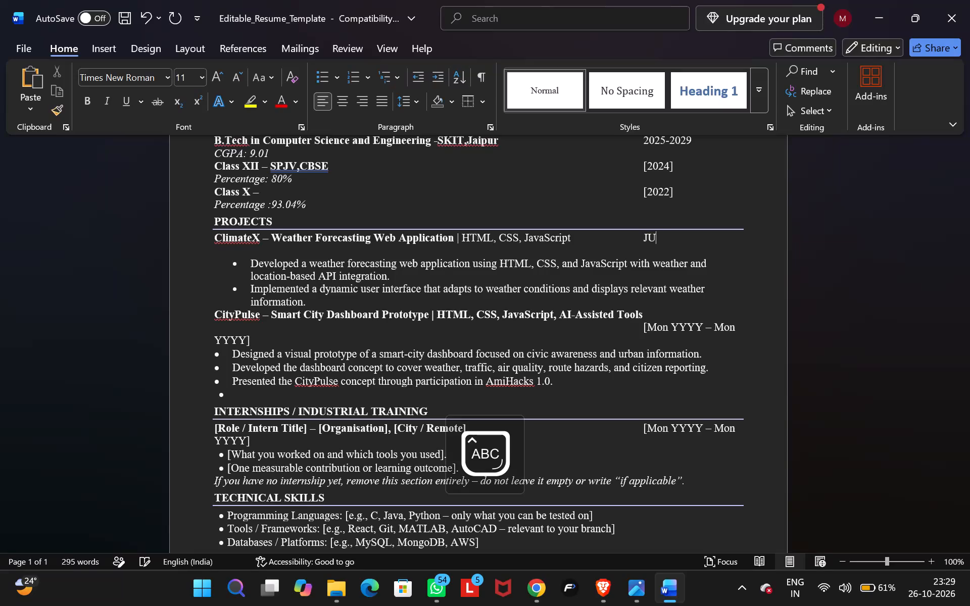
Complete the ClimateX project's date range as "JUL 2026 -AUG 2026".
key(space)
text(2026)
key(space)
text(-)
text(AUG 2026)
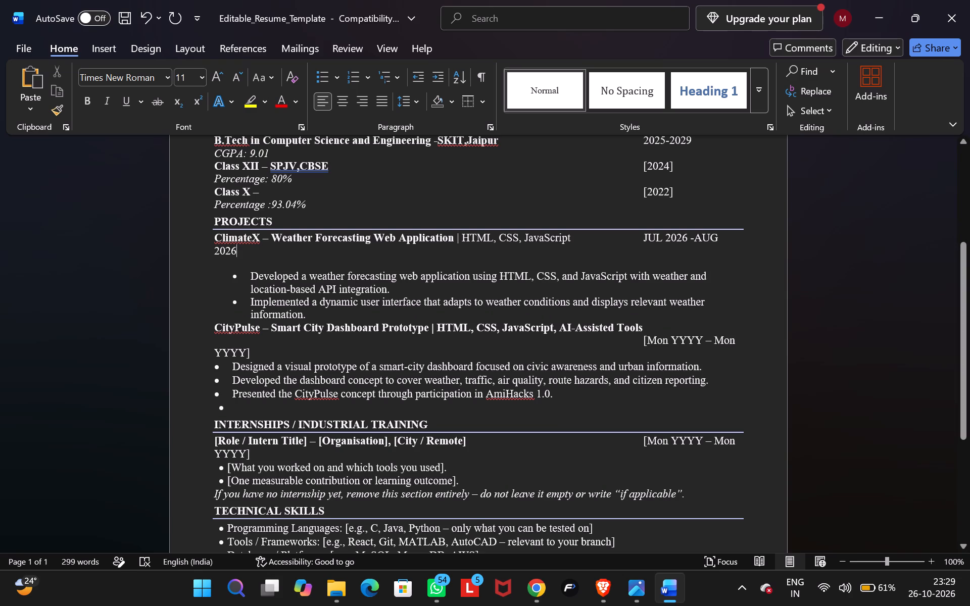
Replace the tab before the ClimateX date range with spaces, aligning the whole range at the end of the title line.
click(643, 235)
key(BackSpace)
key(space)
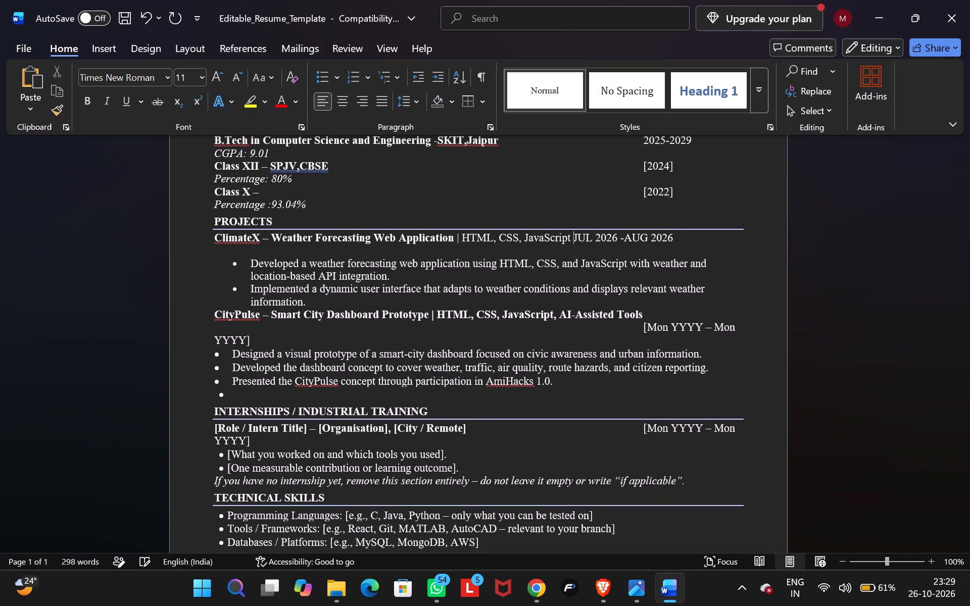
key(space)
key(space)
key(space)
key(space)
key(space)
key(space)
key(space)
key(space)
key(space)
key(space)
key(space)
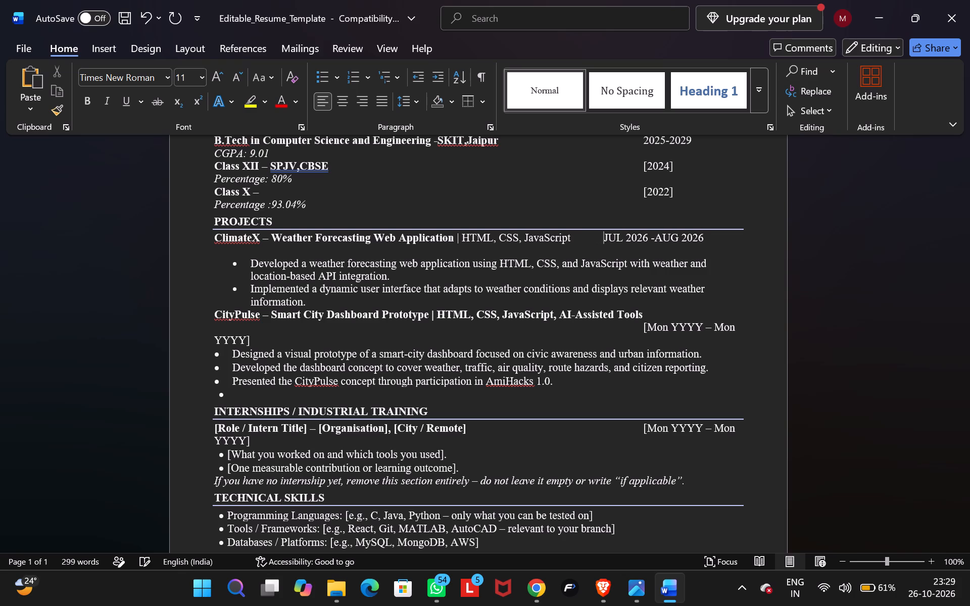
key(space)
key(space)
key(space)
key(space)
key(space)
key(space)
key(space)
key(space)
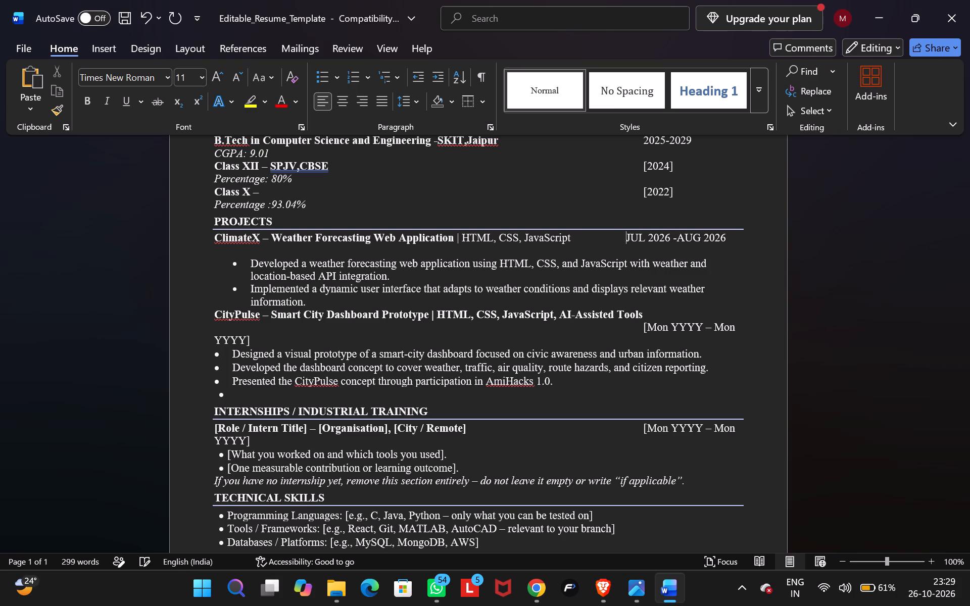
key(space)
key(space)
key(space)
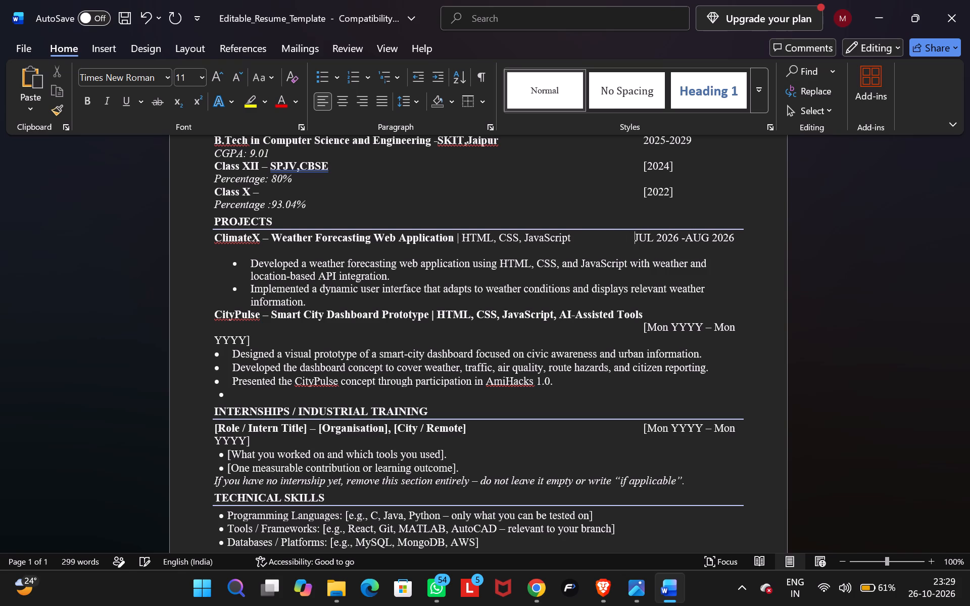
key(space)
key(space)
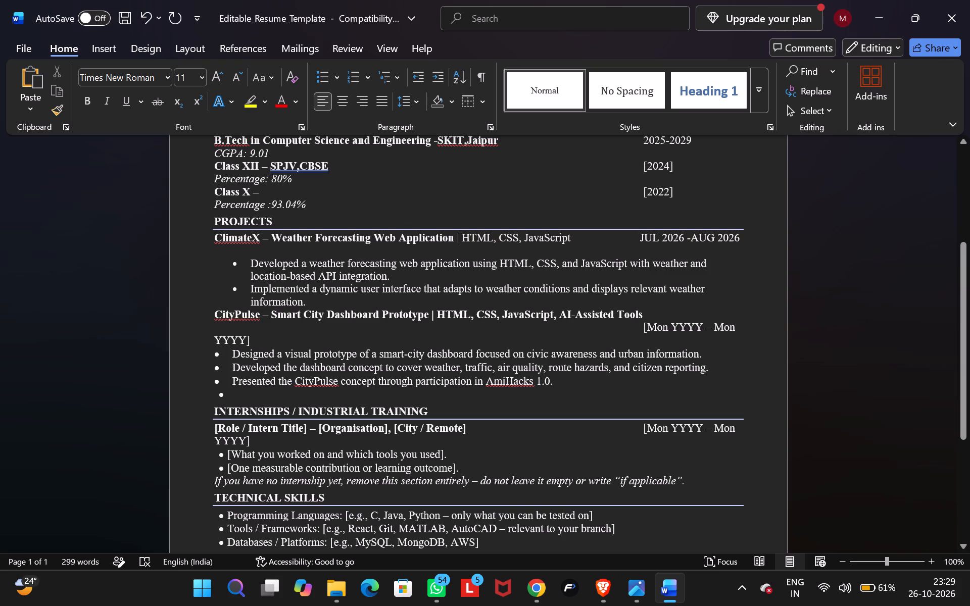
Delete the "[Mon YYYY – Mon YYYY]" placeholder of the CityPulse project and leave a blank line below its title.
click(643, 324)
key(BackSpace)
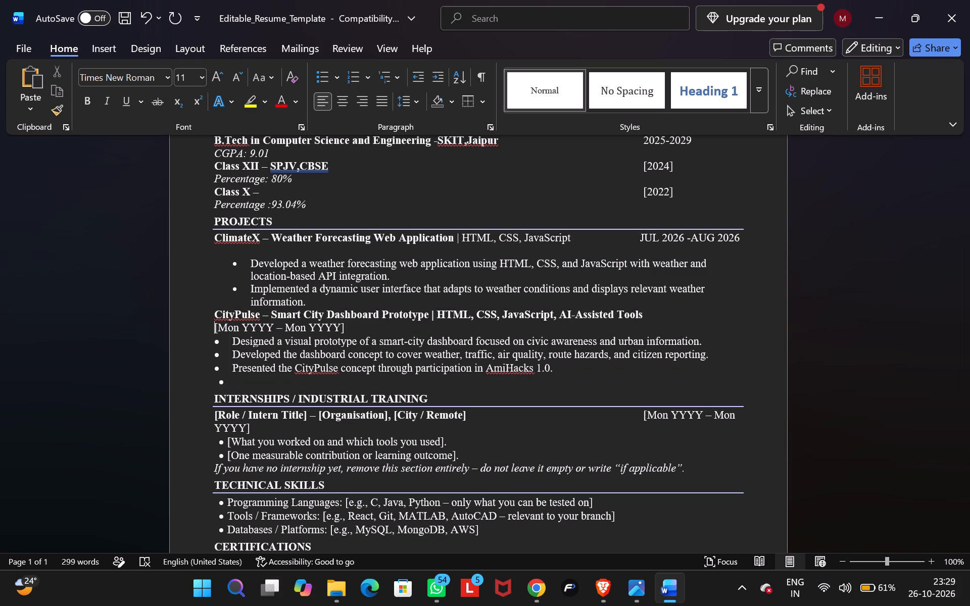
key(space)
click(650, 323)
key(BackSpace)
key(BackSpace)
key(BackSpace)
key(BackSpace)
key(BackSpace)
key(BackSpace)
key(BackSpace)
key(BackSpace)
key(BackSpace)
key(BackSpace)
key(BackSpace)
key(BackSpace)
key(BackSpace)
key(BackSpace)
key(BackSpace)
key(BackSpace)
key(BackSpace)
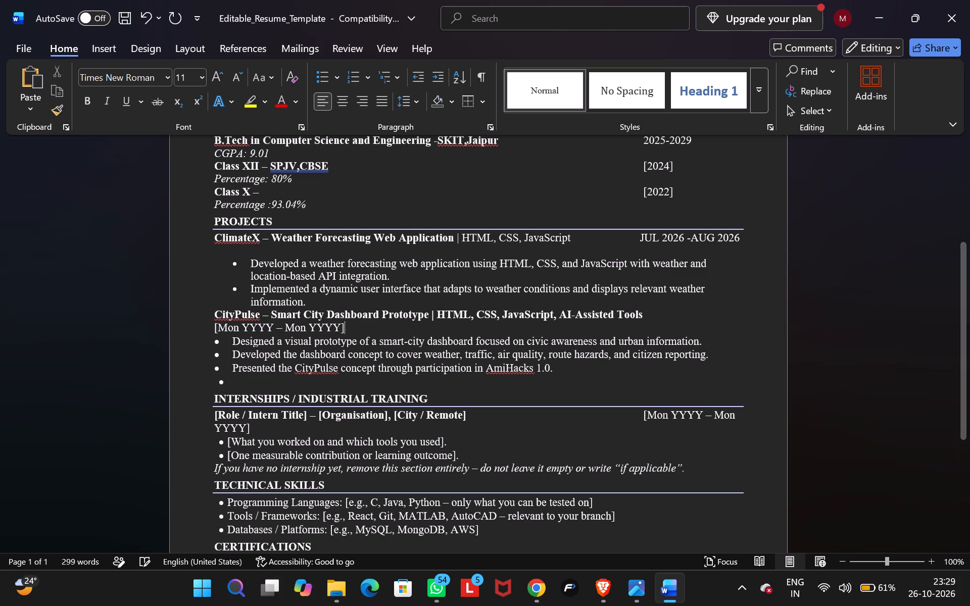
key(BackSpace)
key(BackSpace)
key(BackSpace)
key(BackSpace)
key(BackSpace)
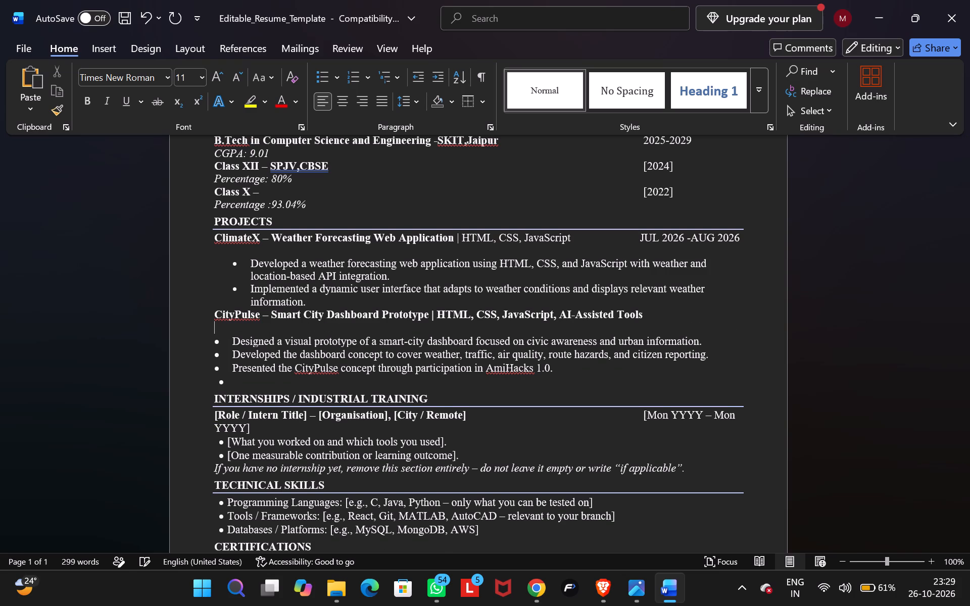
key(BackSpace)
key(Tab)
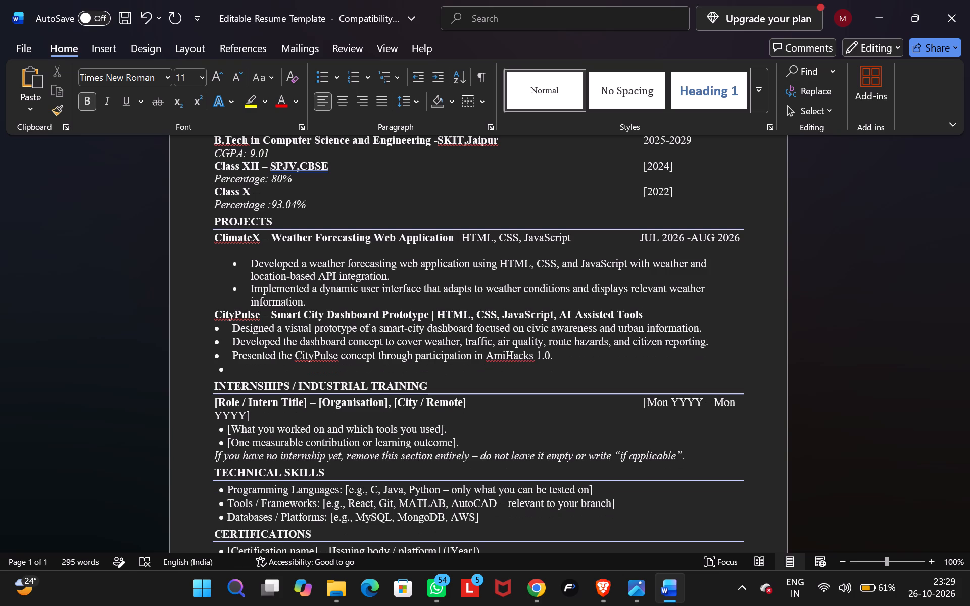
key(Return)
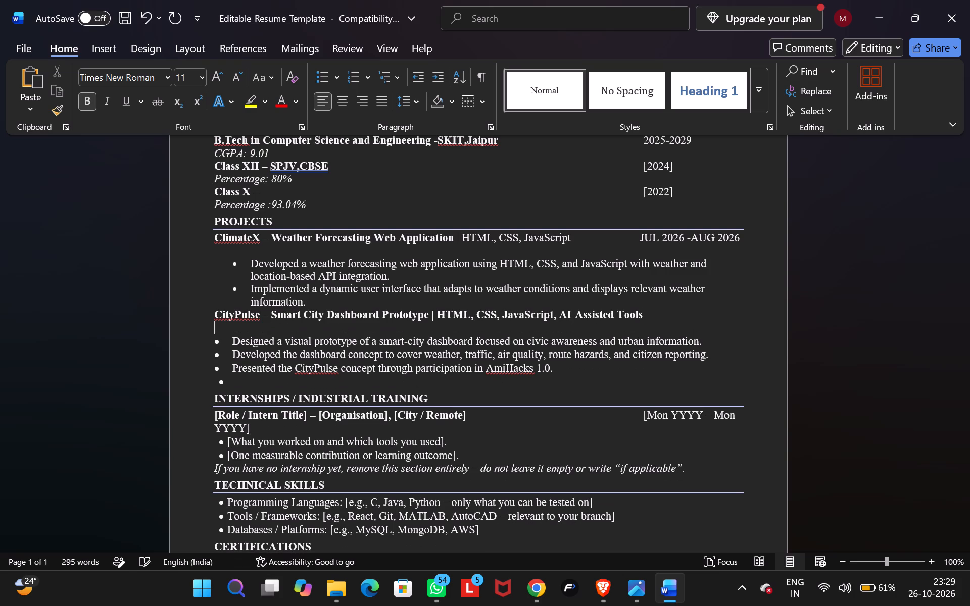
Remove the empty bullet mark below the last CityPulse bullet.
click(447, 379)
key(BackSpace)
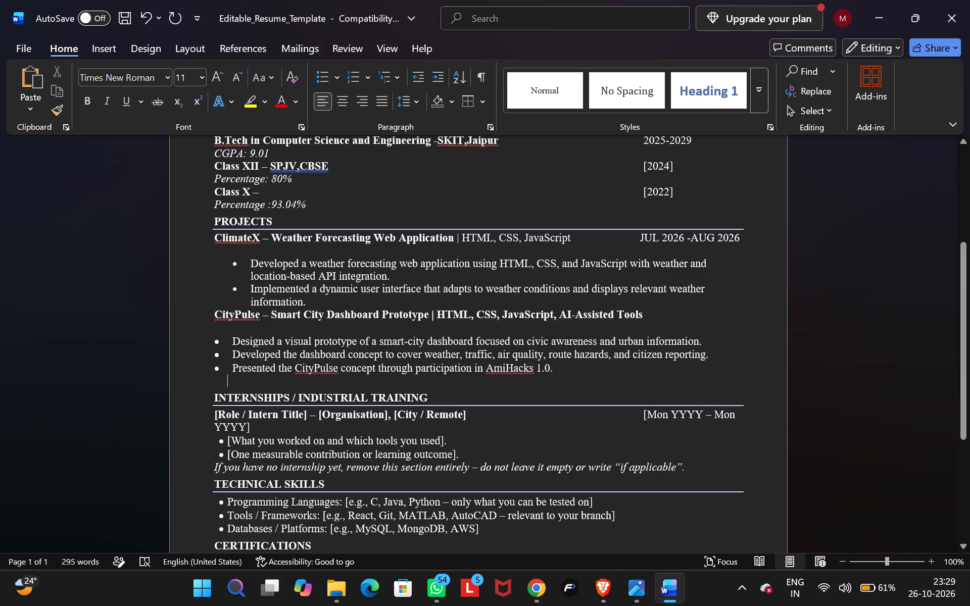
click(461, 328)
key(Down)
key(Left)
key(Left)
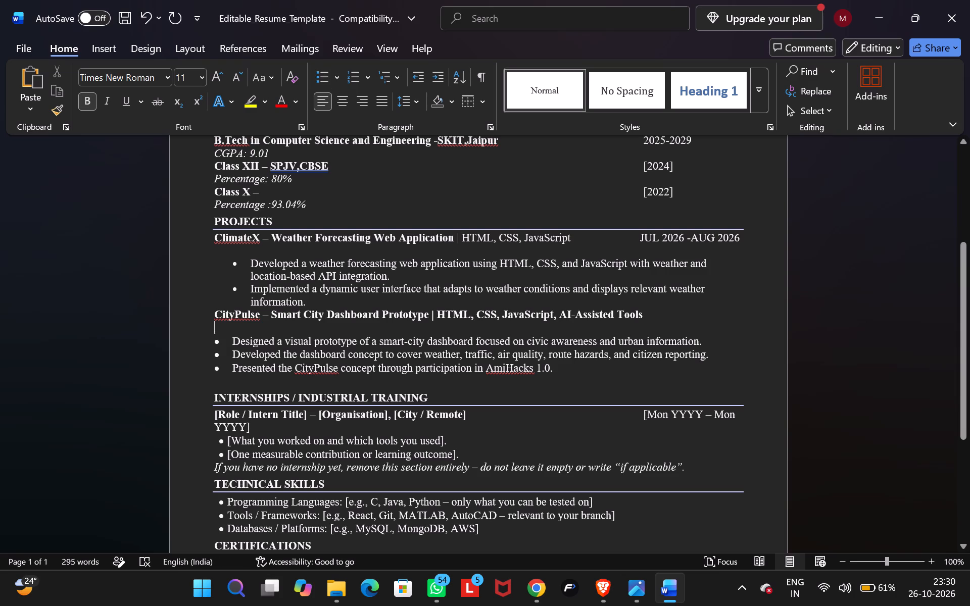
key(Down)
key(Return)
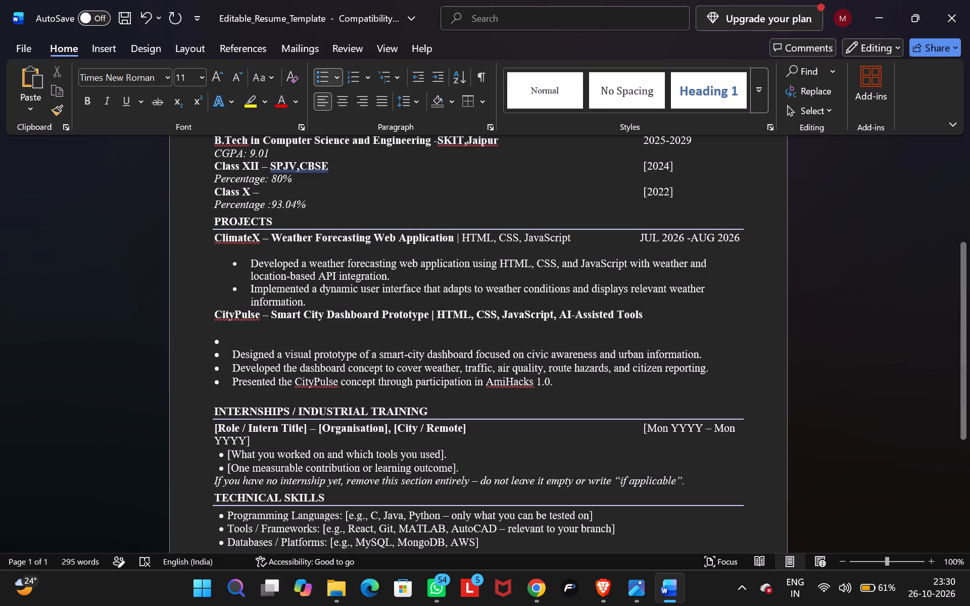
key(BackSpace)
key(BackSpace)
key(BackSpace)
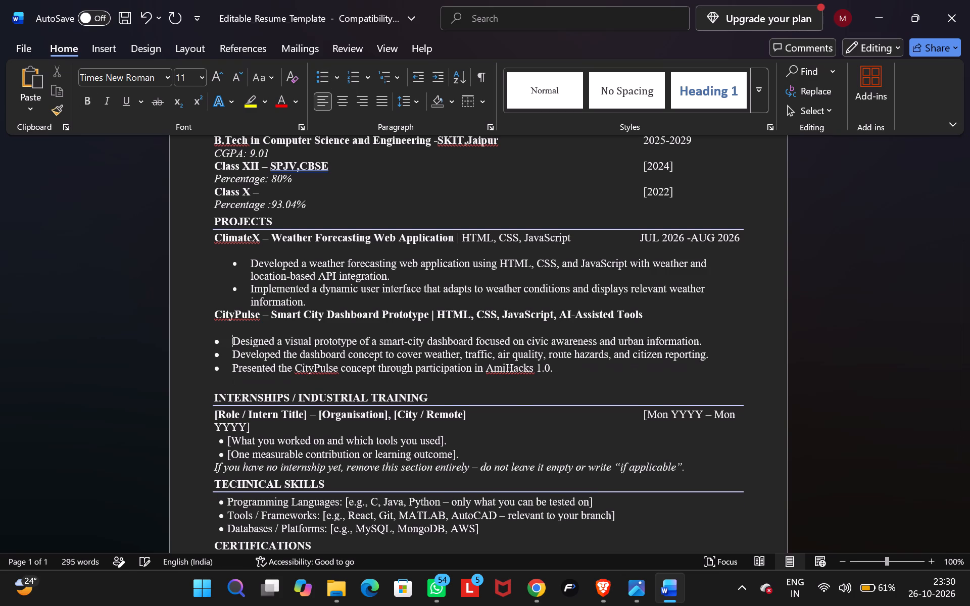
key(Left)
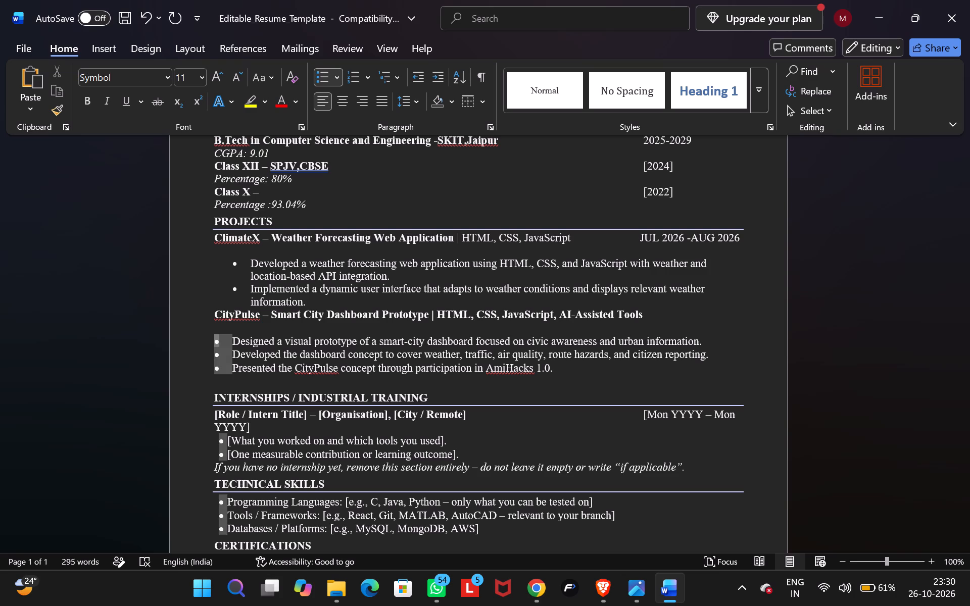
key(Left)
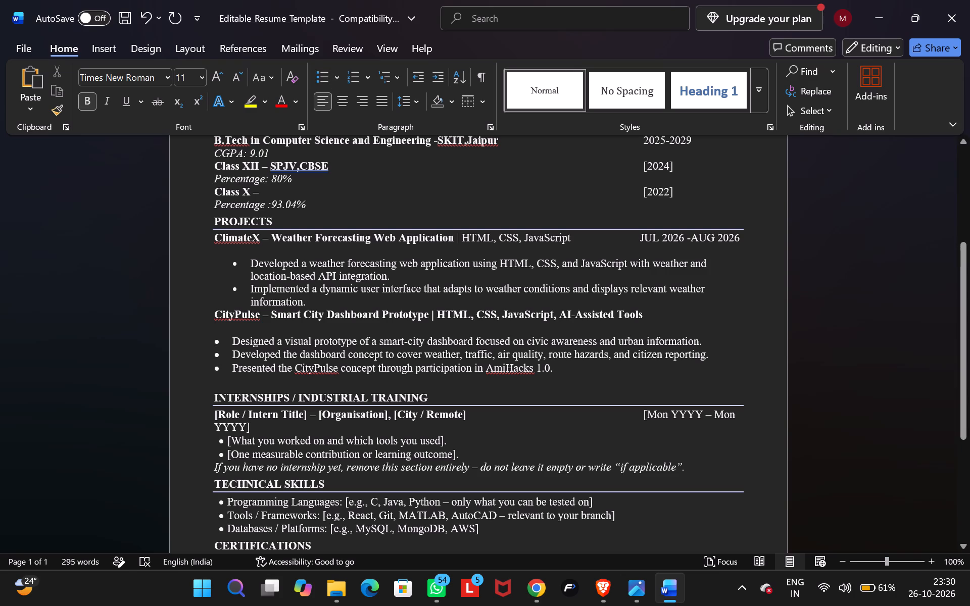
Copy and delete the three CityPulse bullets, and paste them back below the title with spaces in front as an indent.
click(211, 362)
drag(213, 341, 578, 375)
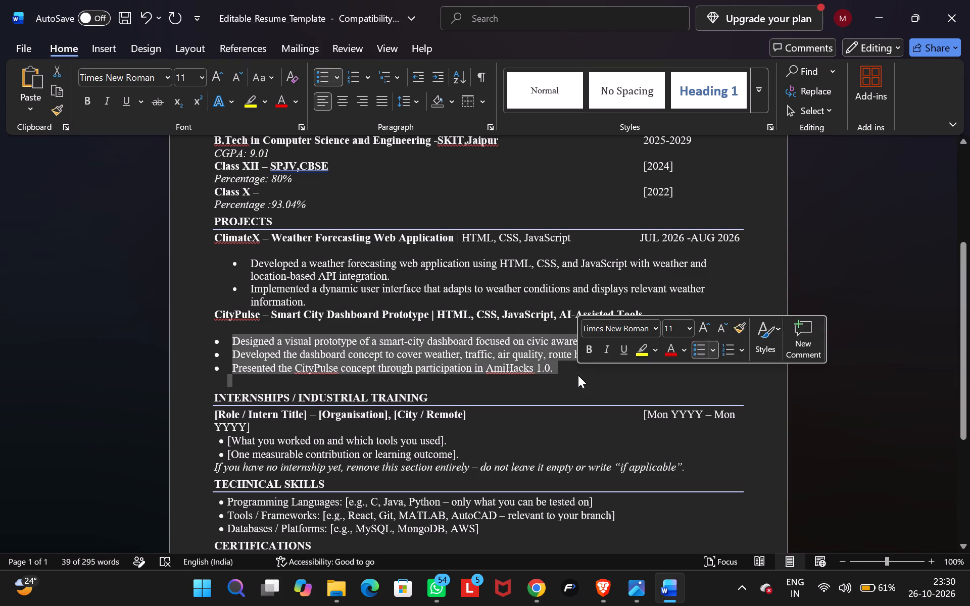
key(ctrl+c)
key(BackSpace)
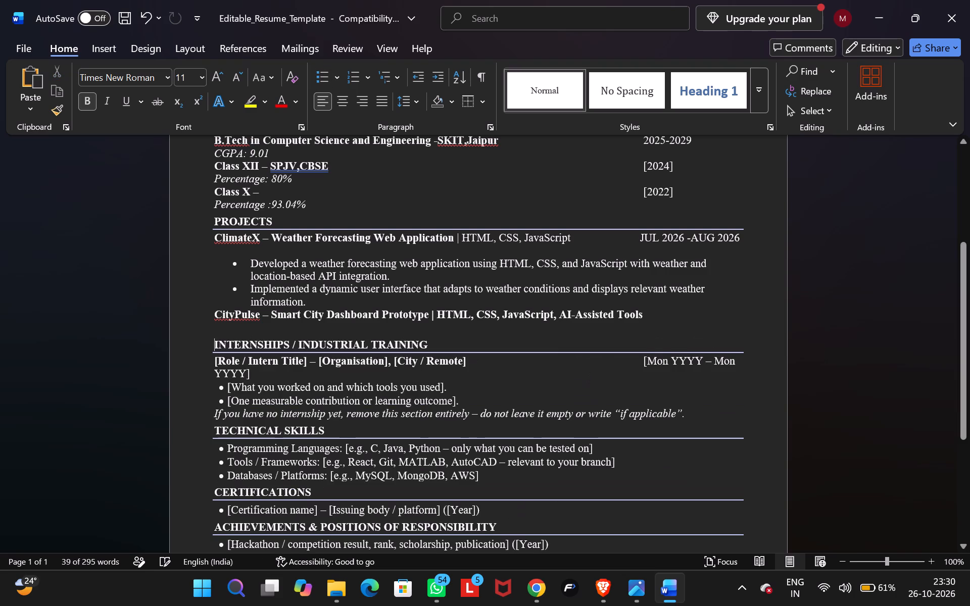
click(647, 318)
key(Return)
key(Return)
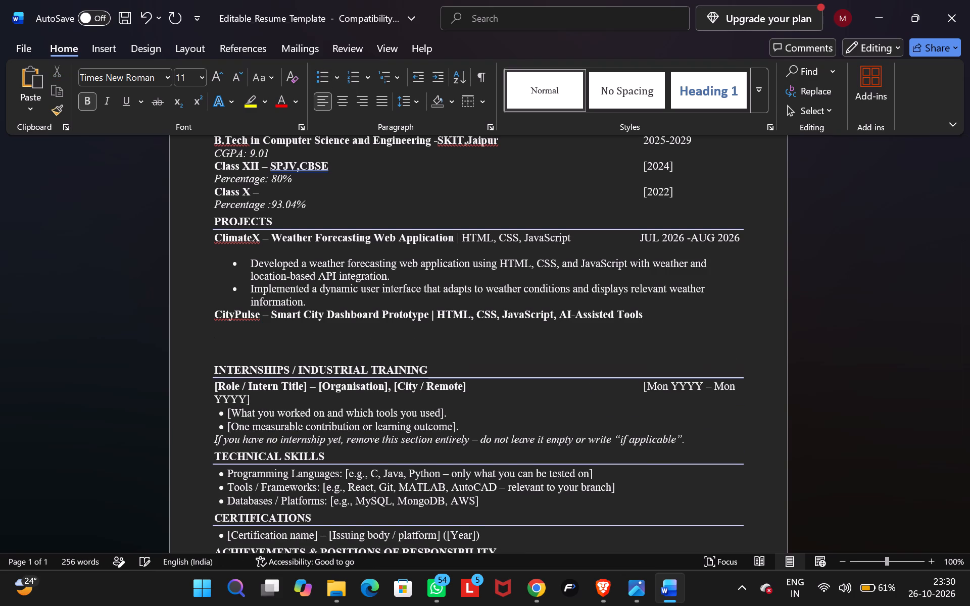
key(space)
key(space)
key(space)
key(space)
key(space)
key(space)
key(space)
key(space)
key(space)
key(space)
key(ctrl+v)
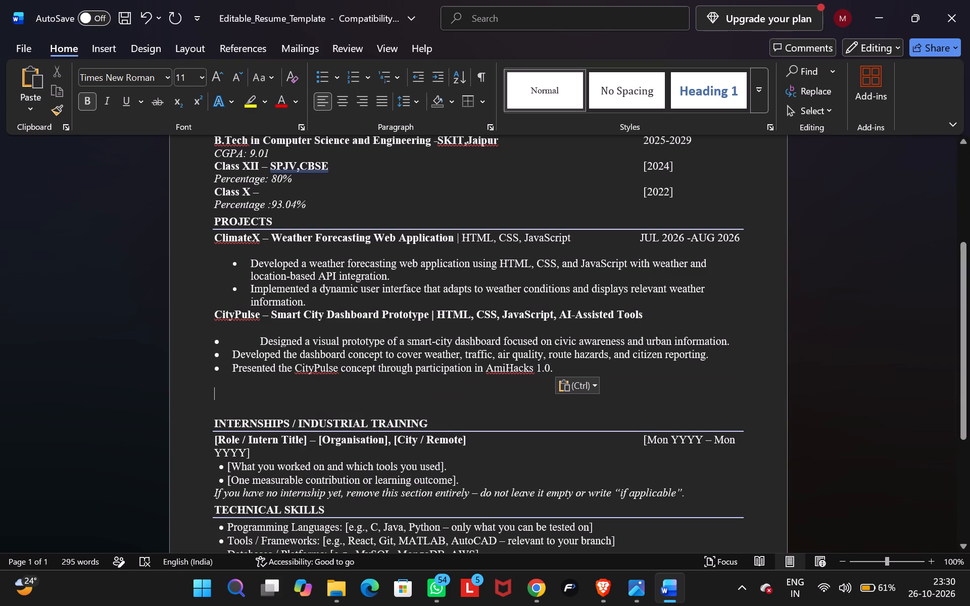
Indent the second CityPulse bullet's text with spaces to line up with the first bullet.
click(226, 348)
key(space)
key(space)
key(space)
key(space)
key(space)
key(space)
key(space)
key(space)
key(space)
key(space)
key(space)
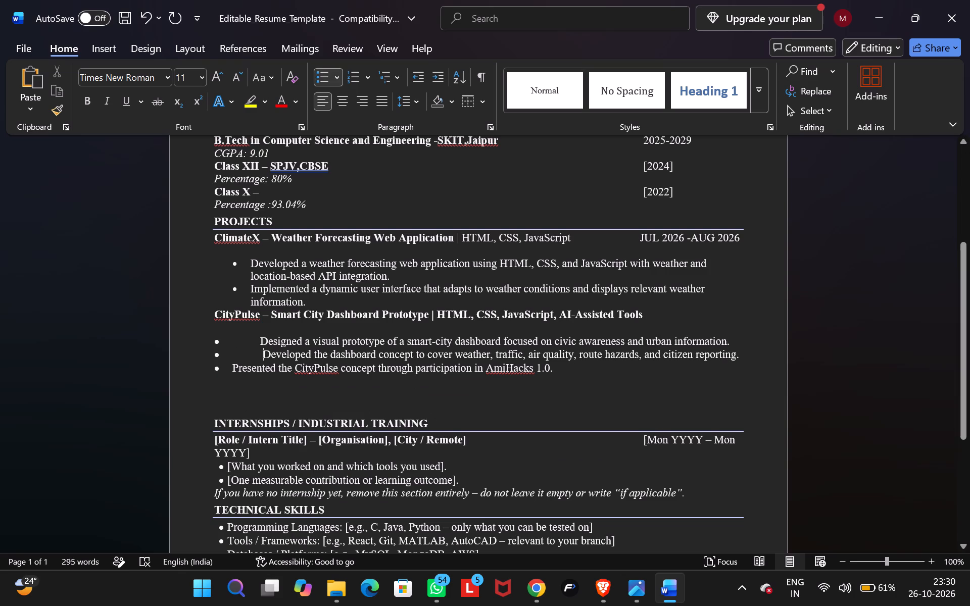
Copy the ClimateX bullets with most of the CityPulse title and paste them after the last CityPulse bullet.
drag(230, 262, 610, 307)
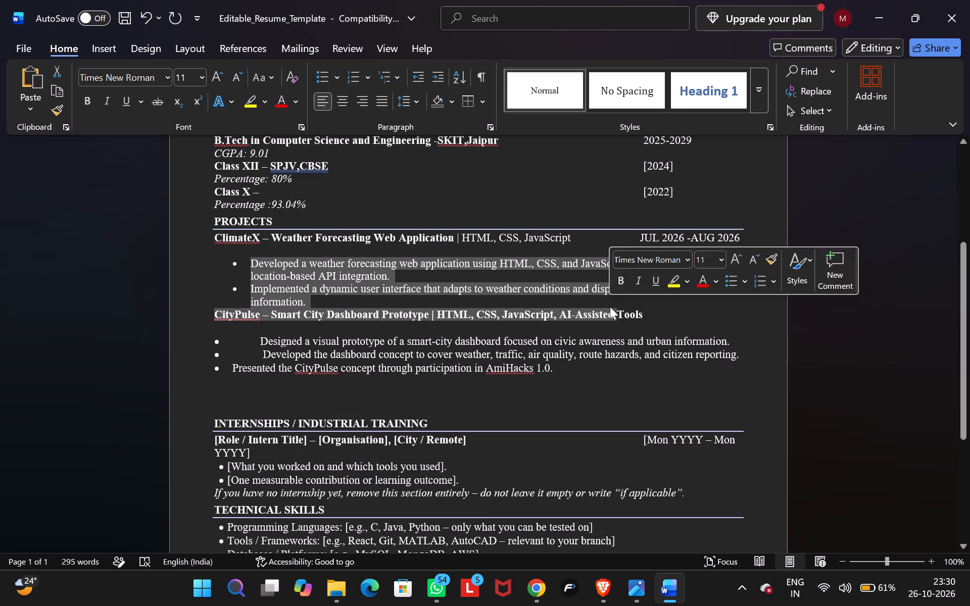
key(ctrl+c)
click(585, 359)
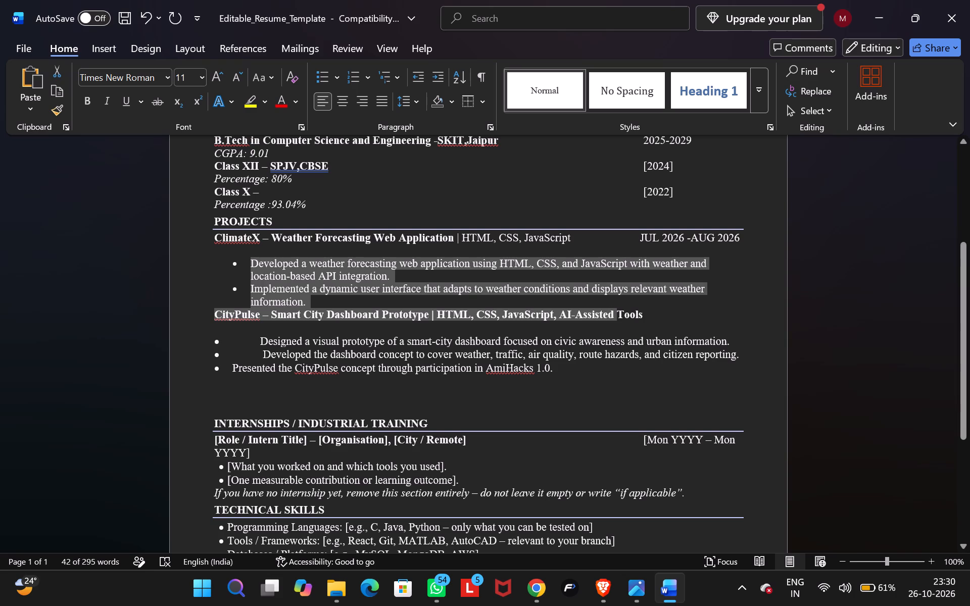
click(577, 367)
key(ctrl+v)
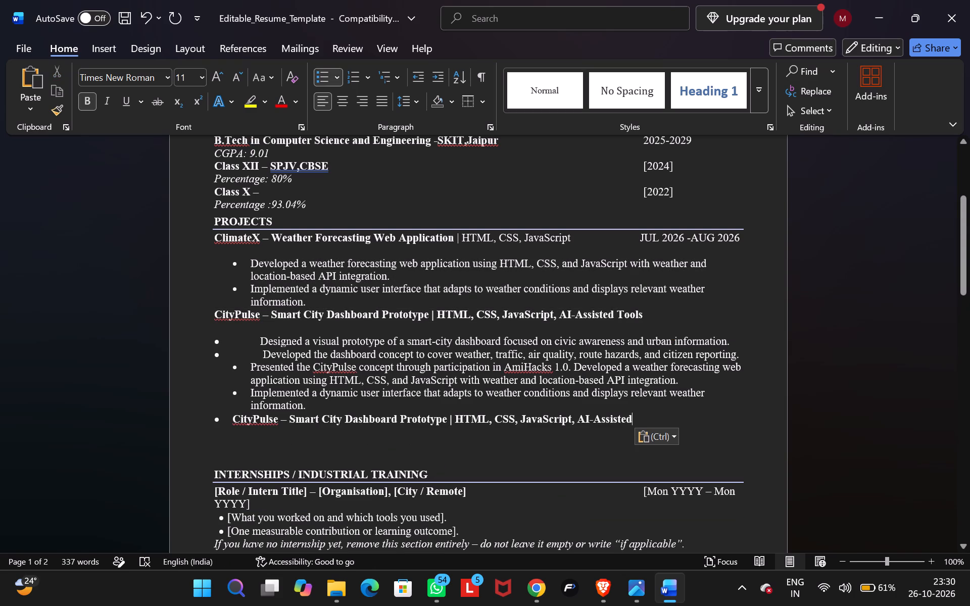
Delete all bulleted content below the CityPulse title, including the pasted ClimateX bullets and the duplicate CityPulse title.
drag(737, 357, 293, 364)
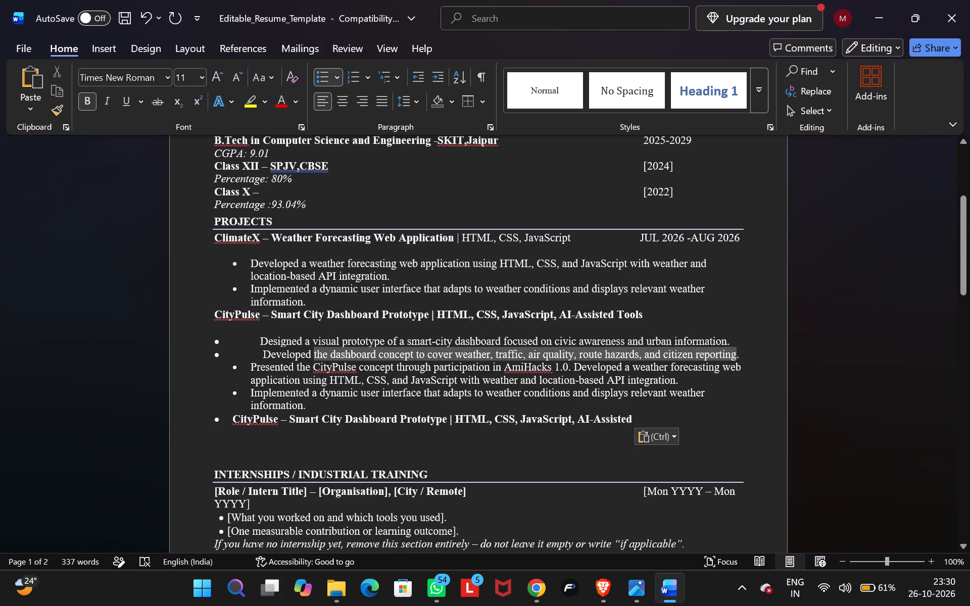
drag(293, 364, 207, 346)
click(207, 346)
drag(207, 346, 314, 438)
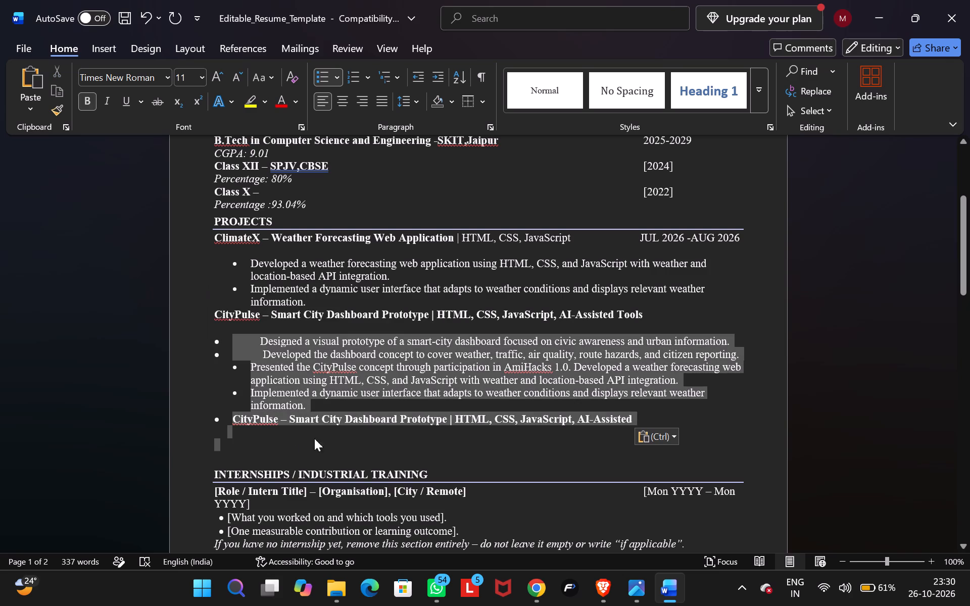
drag(314, 438, 553, 417)
key(BackSpace)
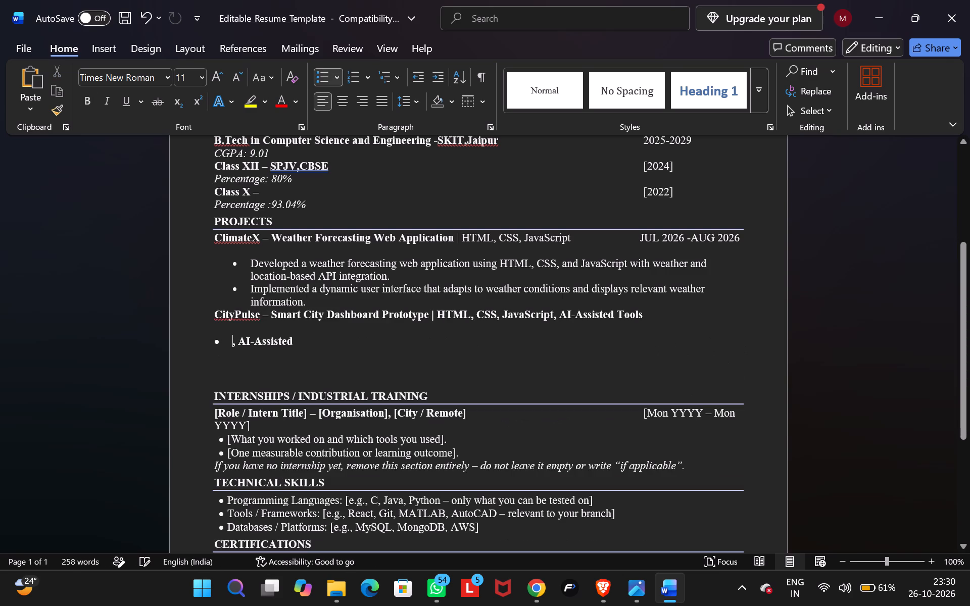
key(Right)
key(Right)
key(Right)
key(Right)
key(Right)
key(Right)
key(Right)
key(Right)
key(Right)
key(Right)
key(Right)
key(Right)
key(Right)
key(Right)
key(BackSpace)
key(BackSpace)
key(BackSpace)
key(BackSpace)
key(BackSpace)
key(BackSpace)
key(BackSpace)
key(BackSpace)
key(BackSpace)
key(BackSpace)
key(BackSpace)
key(BackSpace)
key(BackSpace)
key(BackSpace)
key(BackSpace)
key(BackSpace)
key(BackSpace)
key(BackSpace)
key(BackSpace)
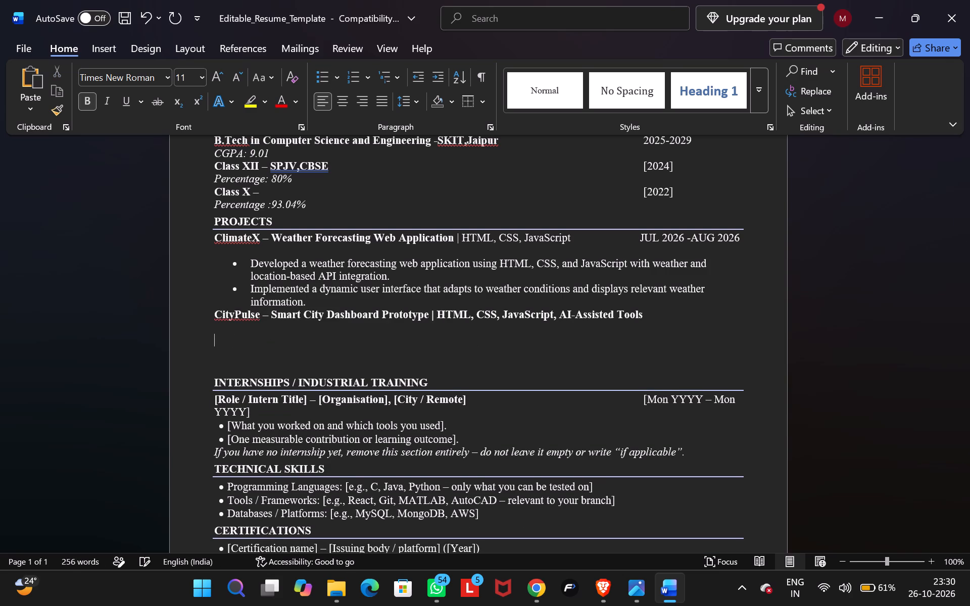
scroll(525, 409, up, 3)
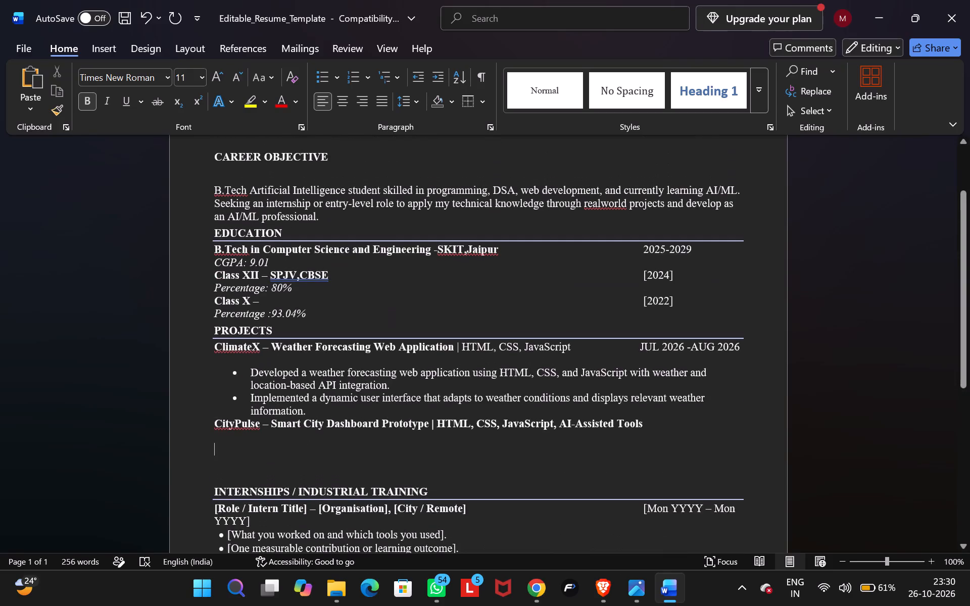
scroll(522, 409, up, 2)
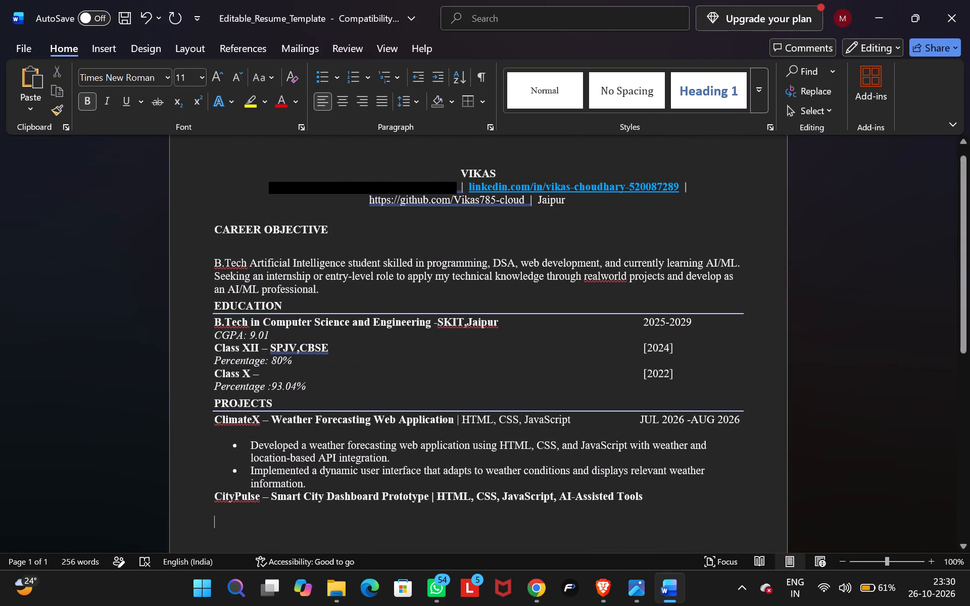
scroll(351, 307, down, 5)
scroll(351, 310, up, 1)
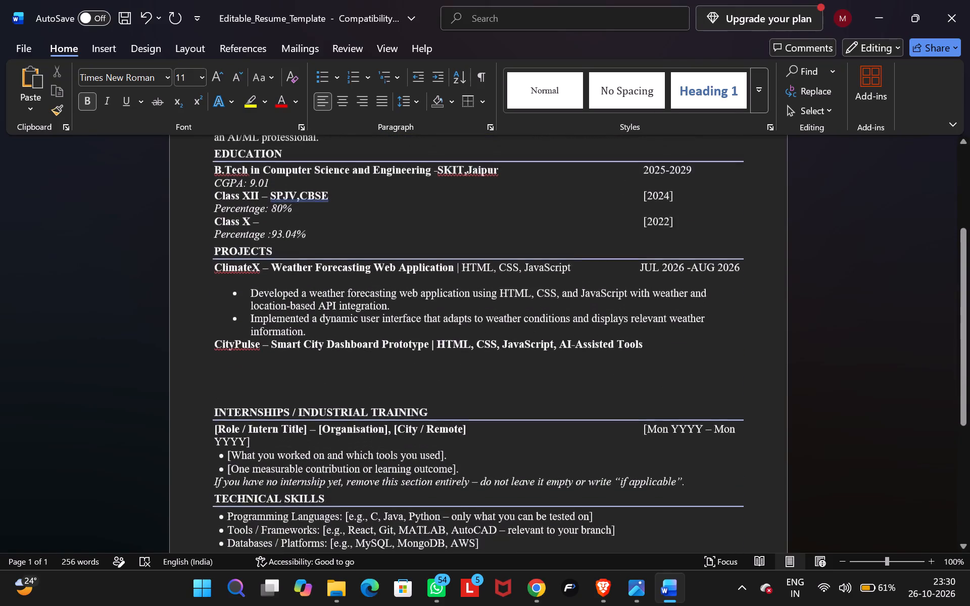
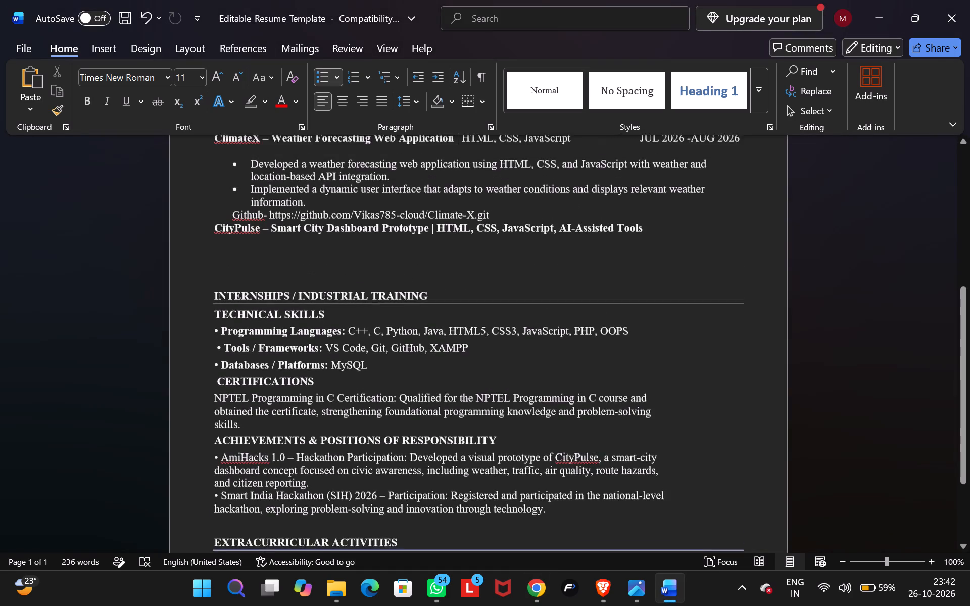
scroll(308, 464, down, 2)
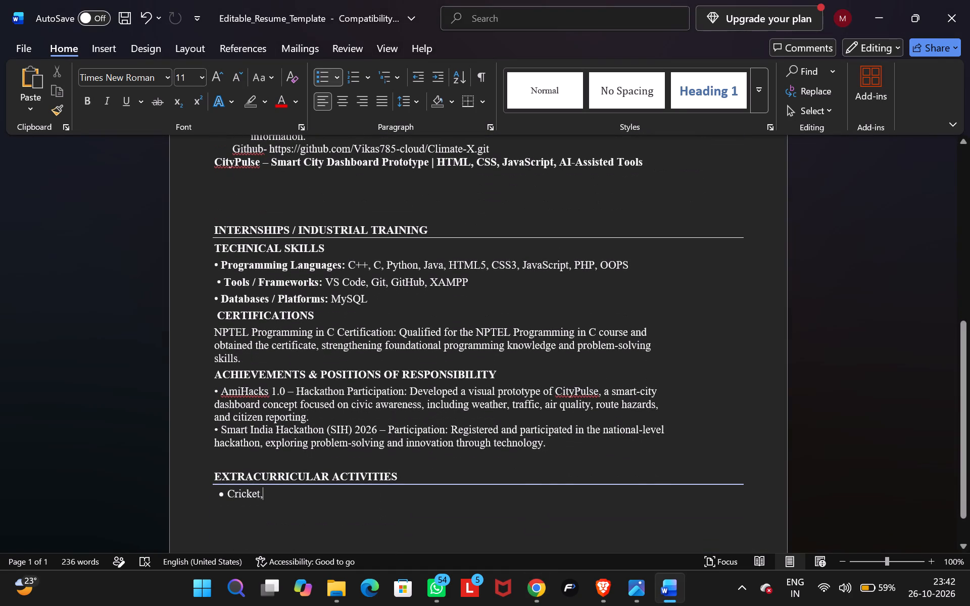
scroll(308, 464, up, 7)
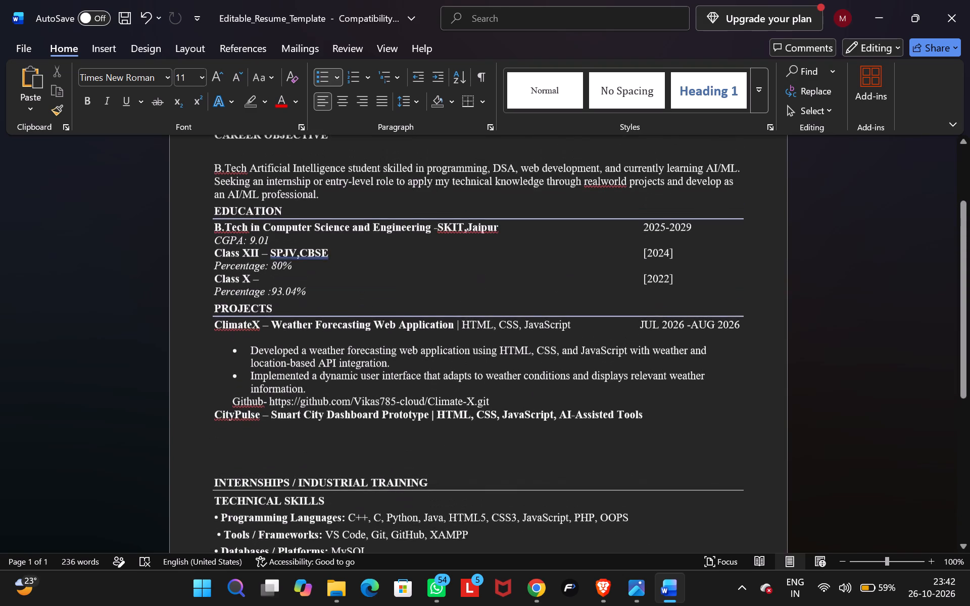
scroll(308, 464, up, 1)
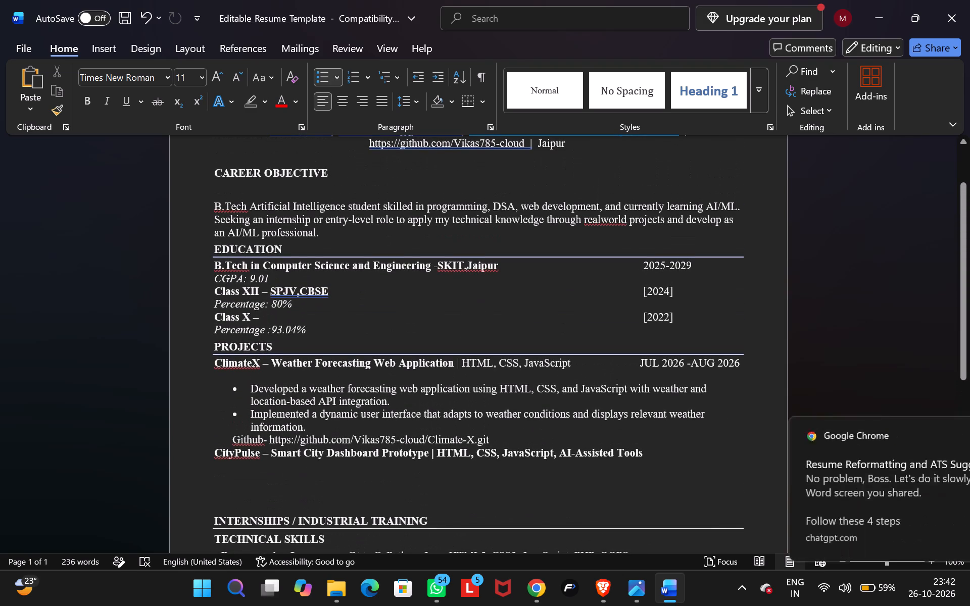
click(686, 292)
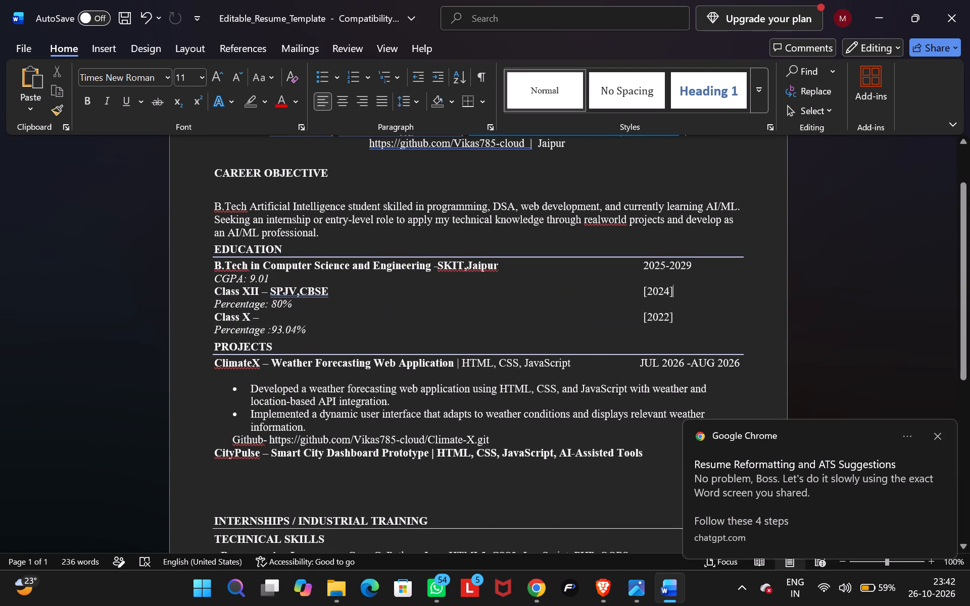
Switch to ChatGPT and read its four-step instructions for making the heading line blue.
key(alt+Tab)
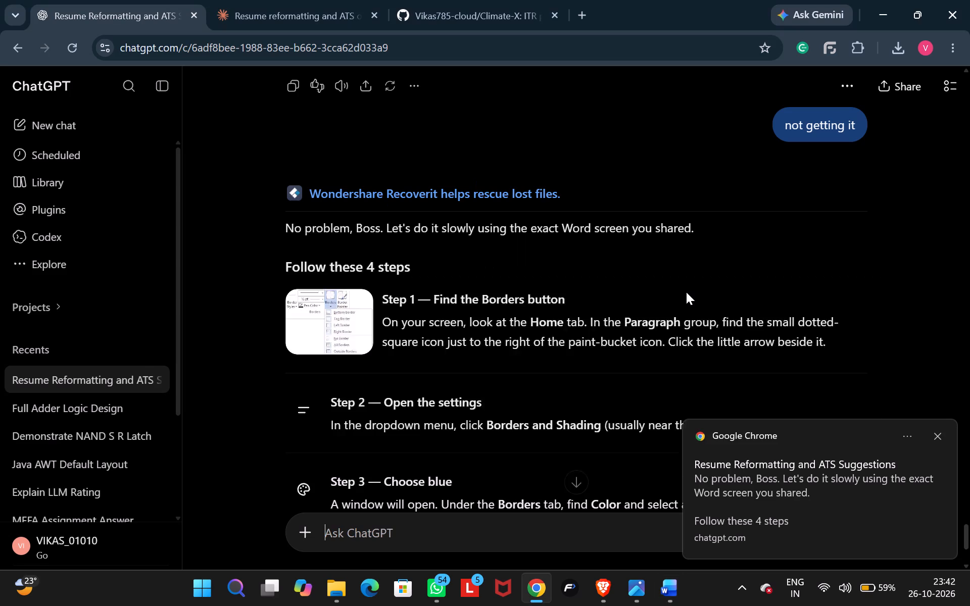
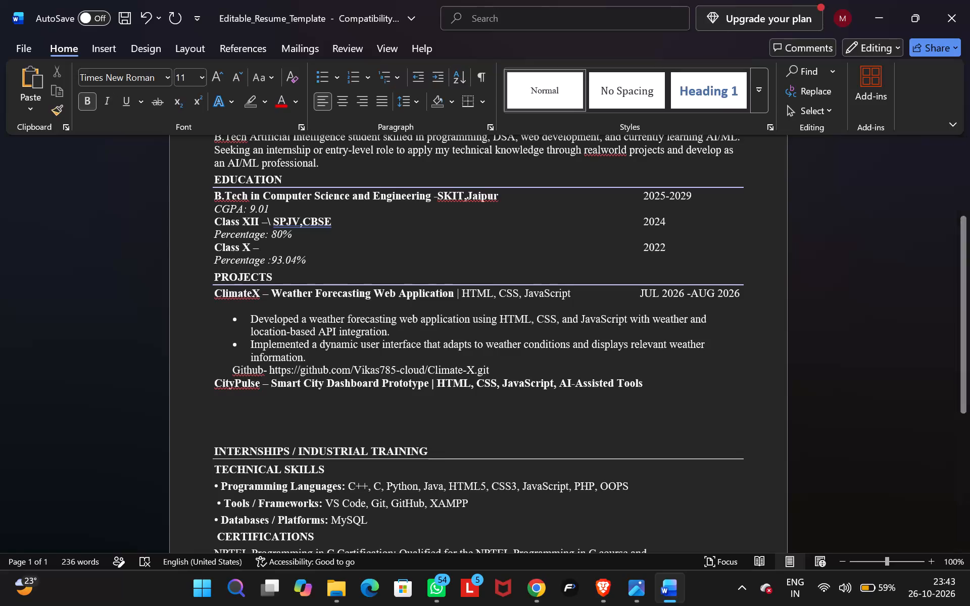
Delete the stray backslash and the school text "SPJV,CBSE" after the dash on the Class XII line under Education.
key(BackSpace)
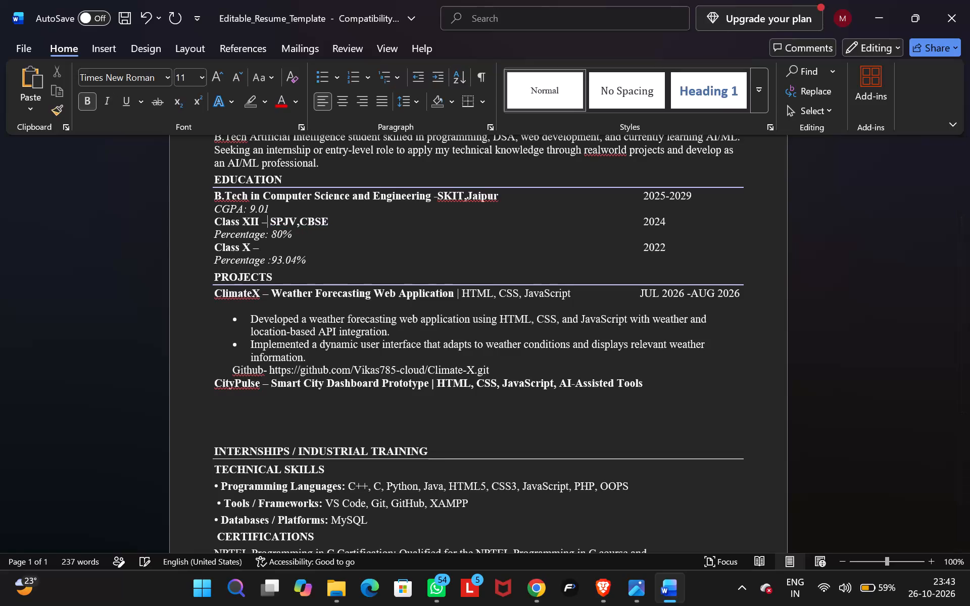
key(Right)
key(Right)
key(Right)
key(Right)
key(Right)
key(Right)
key(Right)
key(Right)
key(Right)
key(Right)
key(BackSpace)
key(BackSpace)
key(BackSpace)
key(BackSpace)
key(BackSpace)
key(BackSpace)
key(BackSpace)
key(BackSpace)
key(BackSpace)
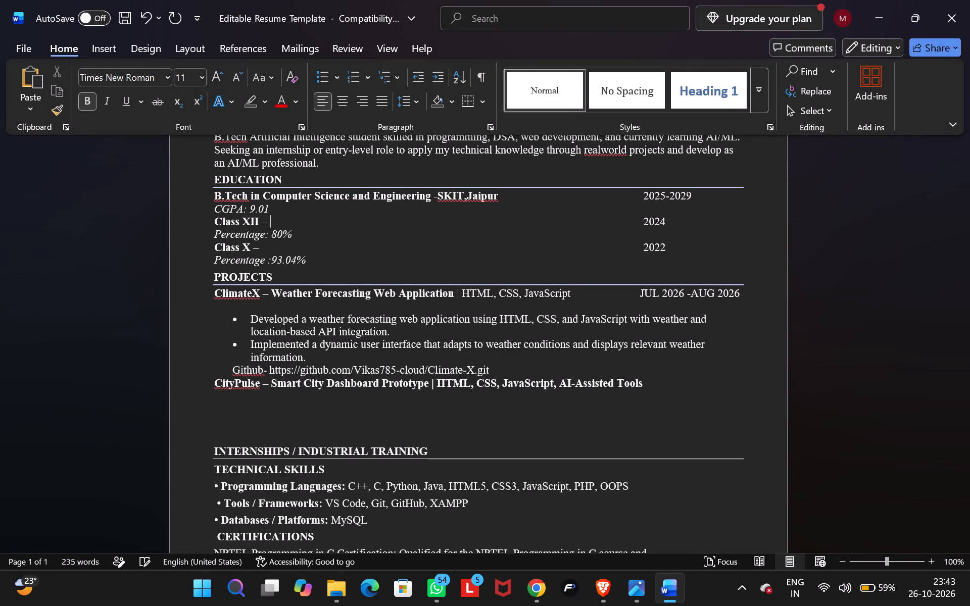
Bring the "Percentage: 80%" text up onto the Class XII line directly after the dash, removing the year and spacing between.
key(Down)
key(Left)
key(Left)
key(Left)
key(Left)
key(Left)
key(Left)
key(Left)
key(Left)
key(Left)
key(Left)
key(Left)
key(BackSpace)
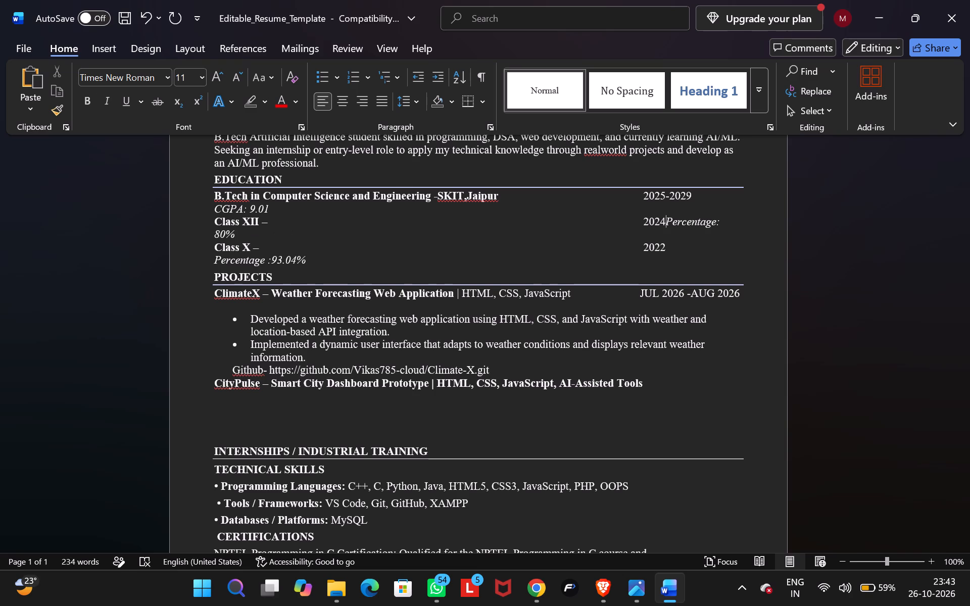
key(BackSpace)
key(BackSpace)
key(BackSpace)
key(BackSpace)
key(BackSpace)
key(BackSpace)
key(BackSpace)
key(BackSpace)
key(BackSpace)
key(BackSpace)
key(BackSpace)
key(BackSpace)
key(BackSpace)
key(BackSpace)
key(BackSpace)
key(BackSpace)
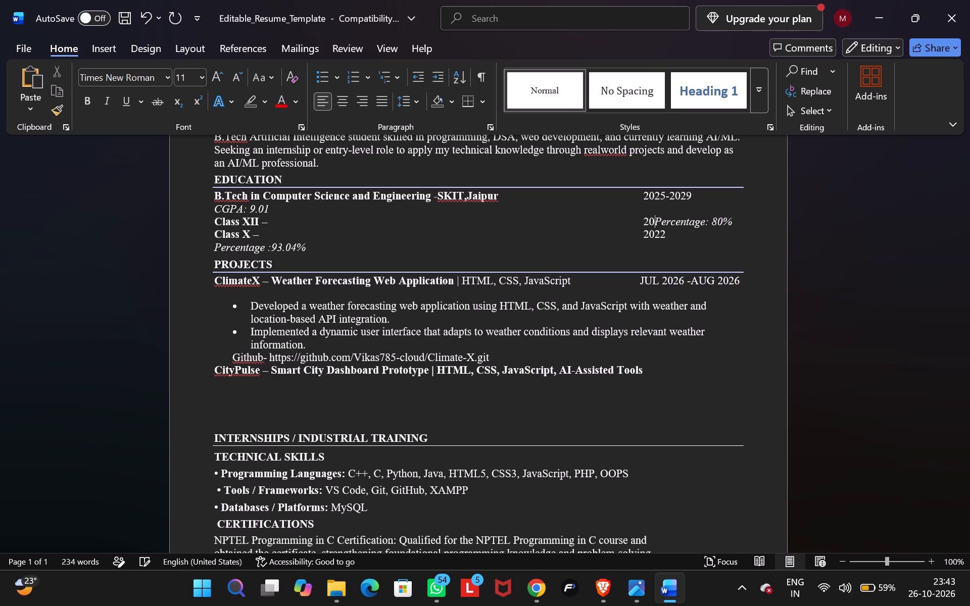
key(ctrl+z)
key(ctrl+z)
key(ctrl+z)
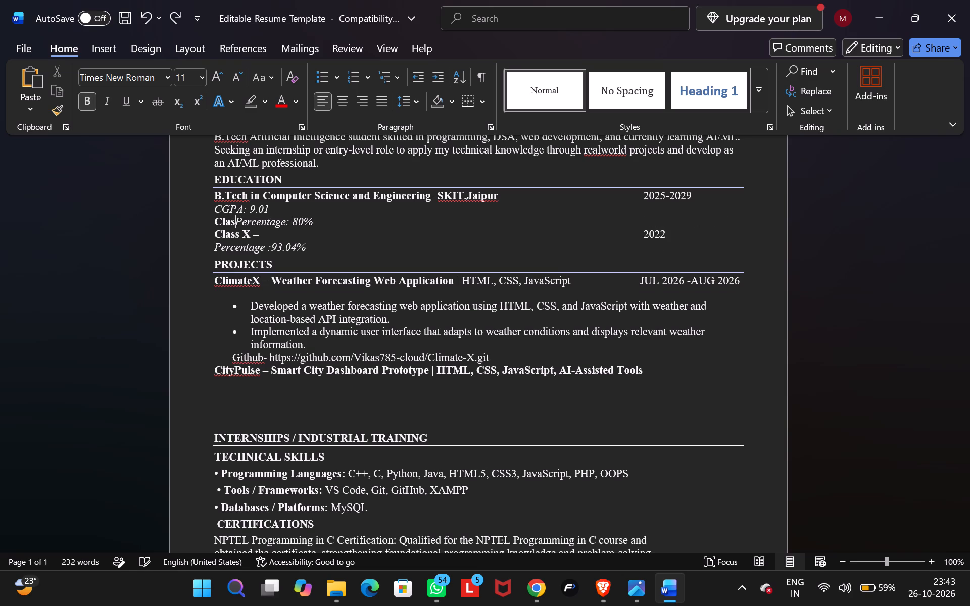
key(ctrl+z)
key(ctrl+z)
key(ctrl+z)
key(ctrl+z)
key(ctrl+z)
key(ctrl+z)
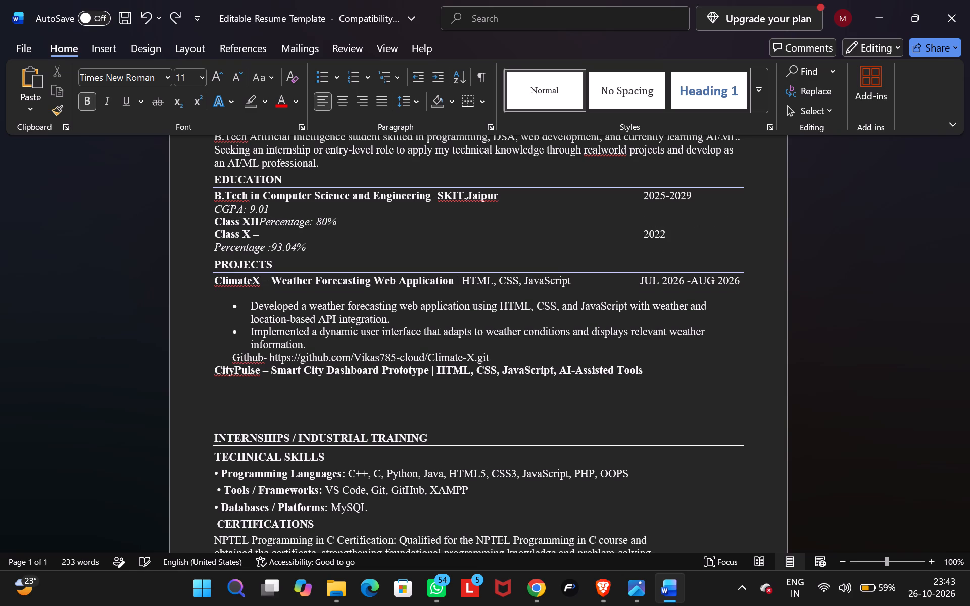
key(ctrl+z)
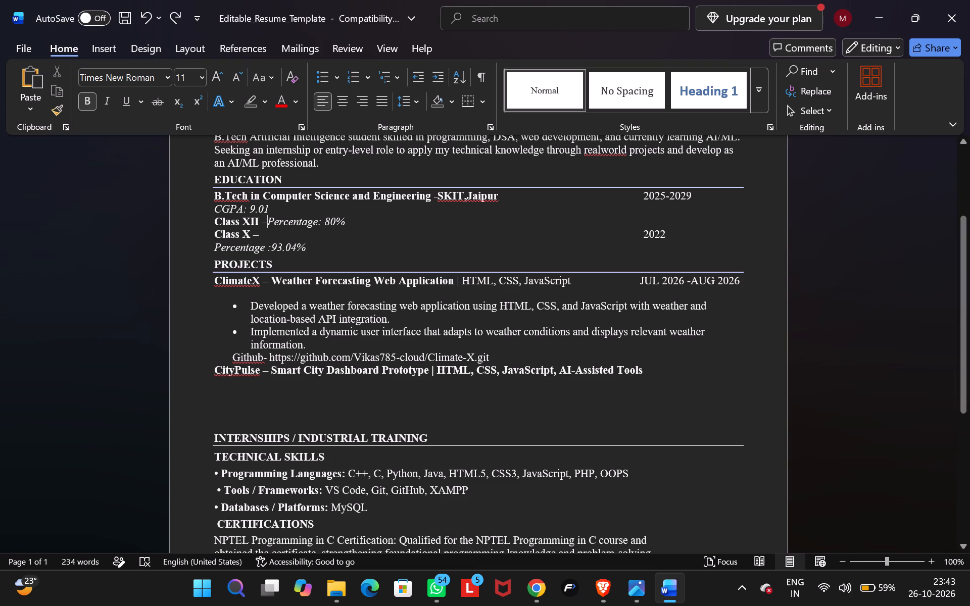
Add the year 2024 at the end of the Class XII line, aligned with the date column.
click(659, 219)
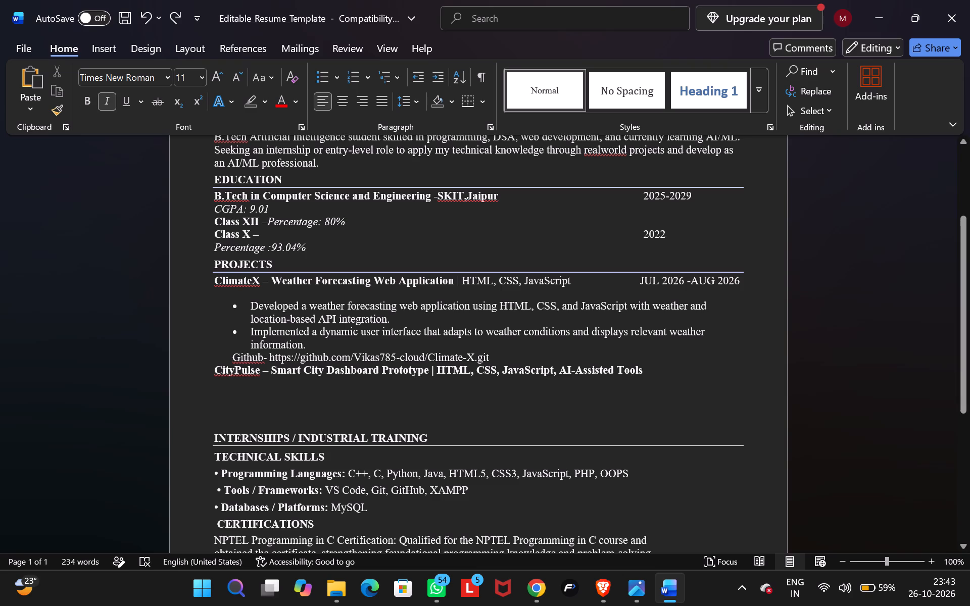
key(Tab)
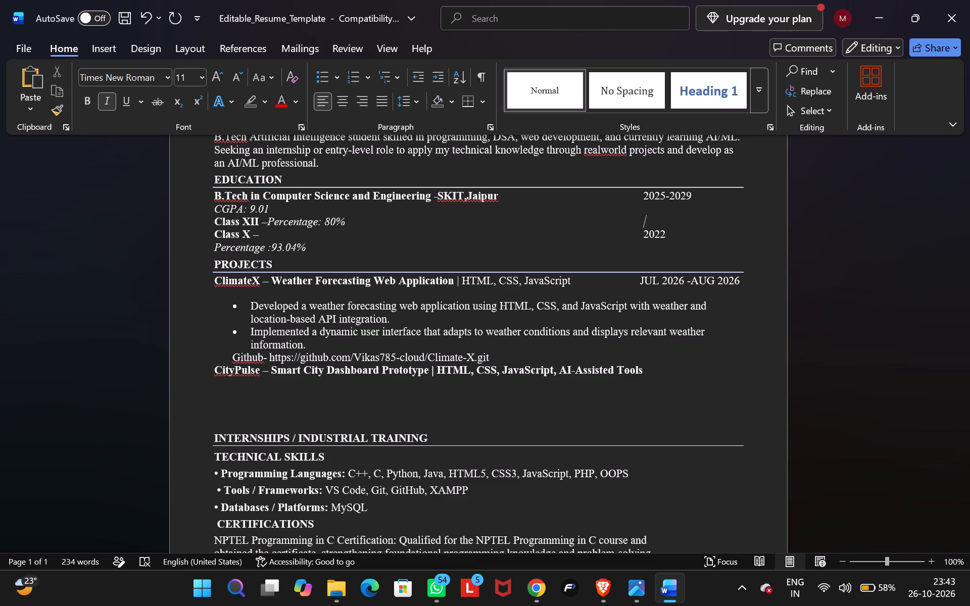
text(20)
key(4)
key(BackSpace)
text(25)
key(BackSpace)
key(4)
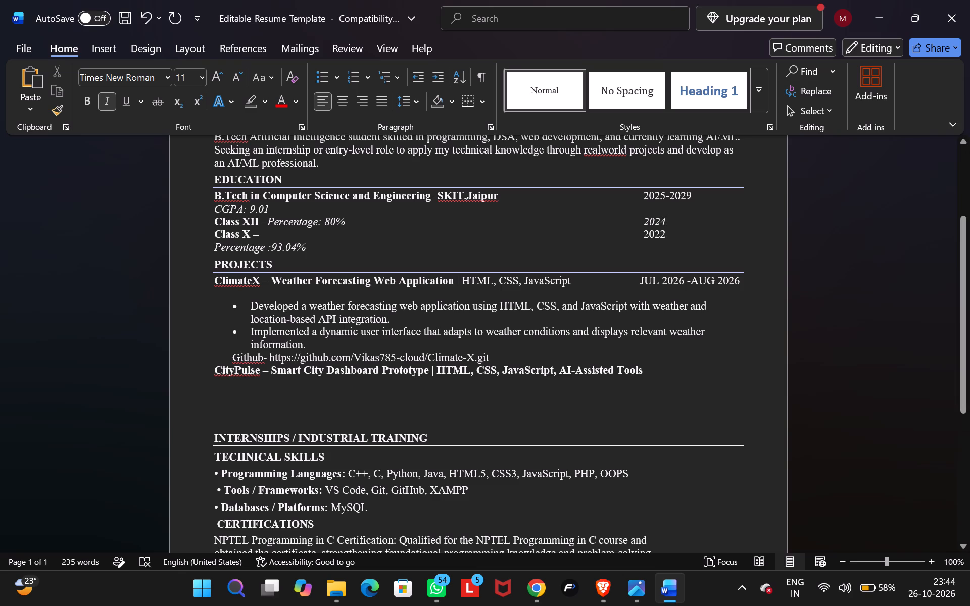
Bring the "Percentage :93.04%" text up onto the Class X line directly after the dash, removing the year and spacing between.
click(426, 255)
click(412, 249)
key(Home)
key(Left)
key(Left)
key(Left)
key(Left)
key(Left)
key(Right)
key(Right)
key(Right)
key(Right)
key(Right)
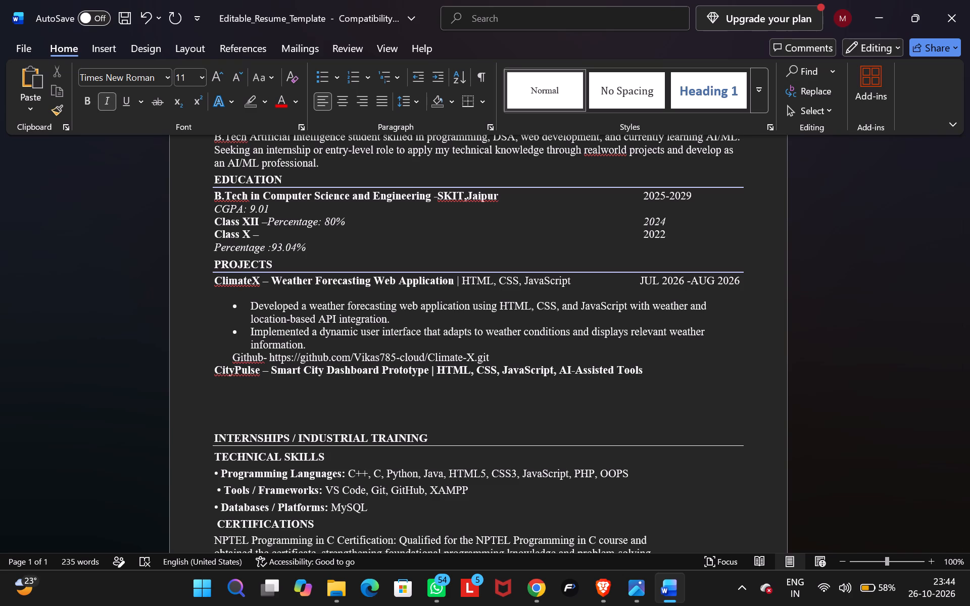
key(BackSpace)
key(BackSpace)
key(BackSpace)
key(BackSpace)
key(BackSpace)
key(BackSpace)
key(BackSpace)
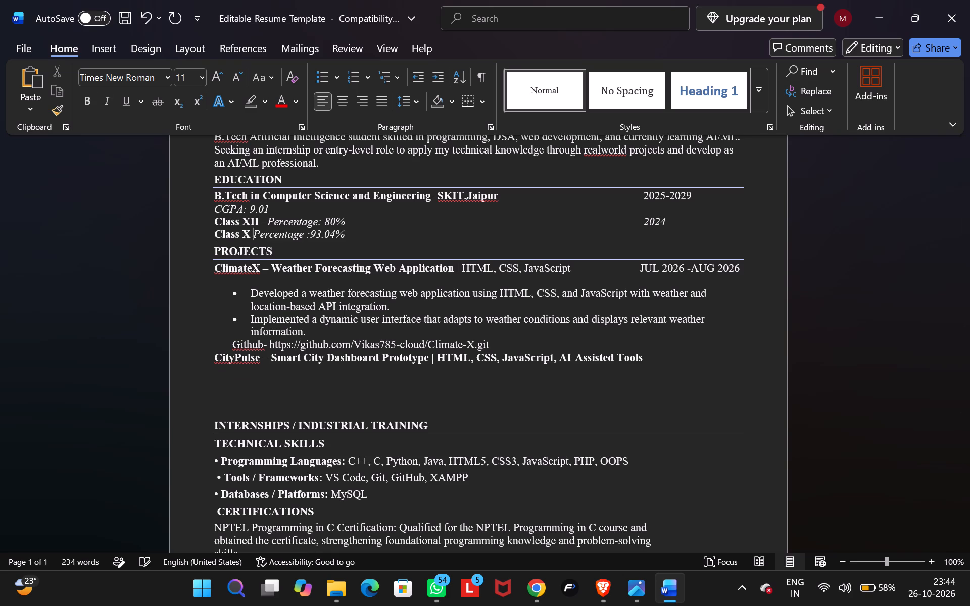
key(ctrl+z)
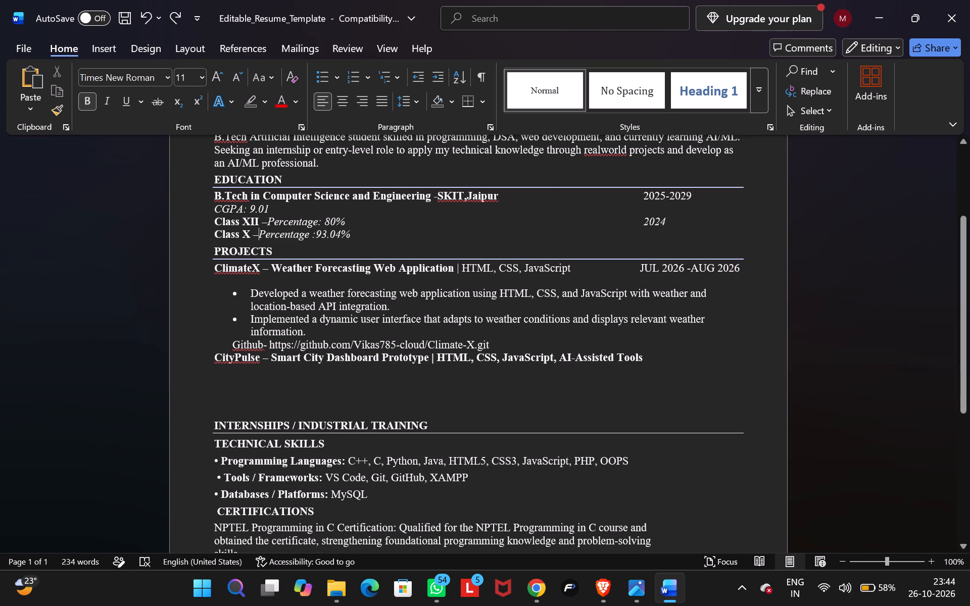
Add the year 2022 at the end of the Class X line, aligned with the date column.
key(End)
key(Tab)
text(2-2)
key(BackSpace)
key(BackSpace)
text(02)
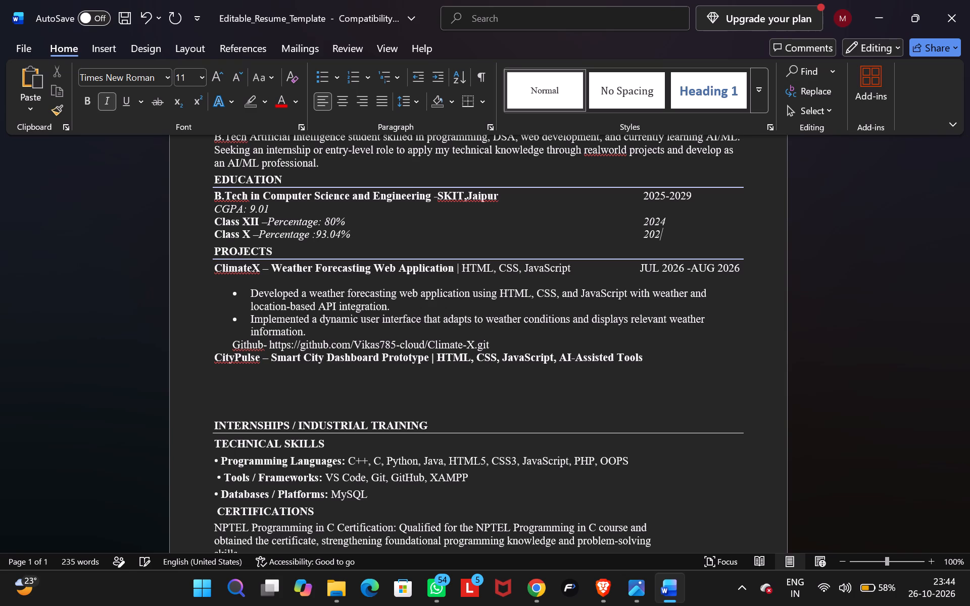
key(2)
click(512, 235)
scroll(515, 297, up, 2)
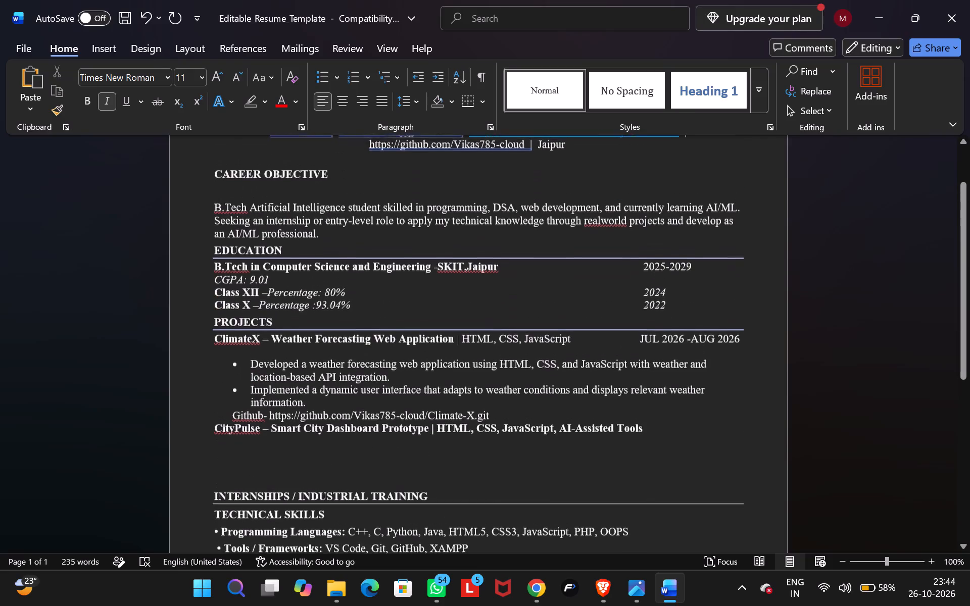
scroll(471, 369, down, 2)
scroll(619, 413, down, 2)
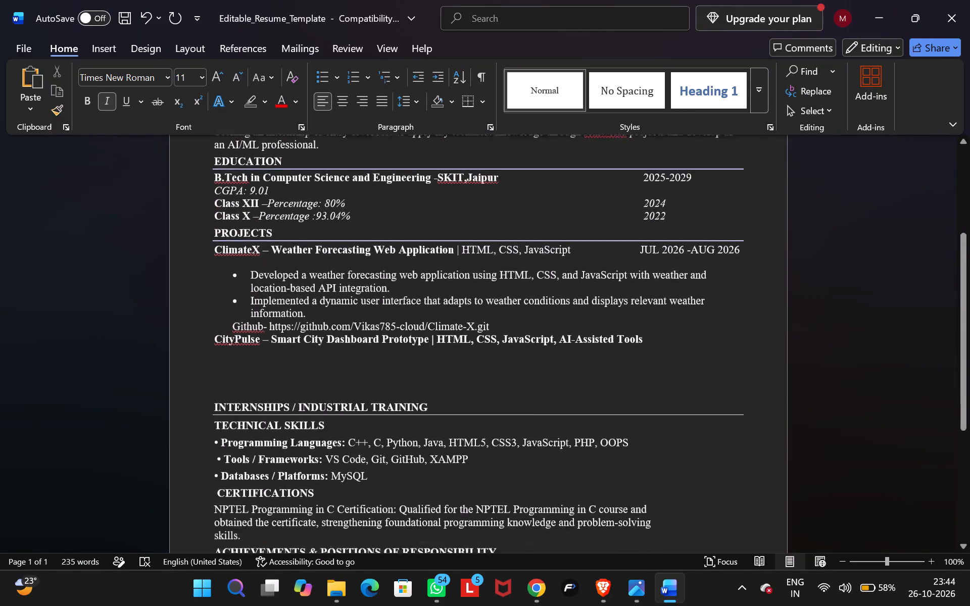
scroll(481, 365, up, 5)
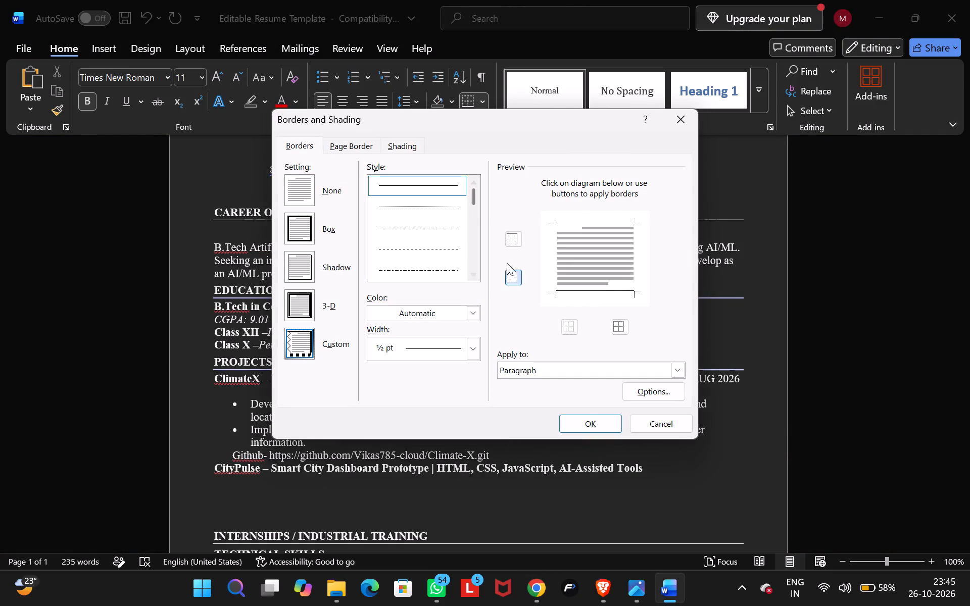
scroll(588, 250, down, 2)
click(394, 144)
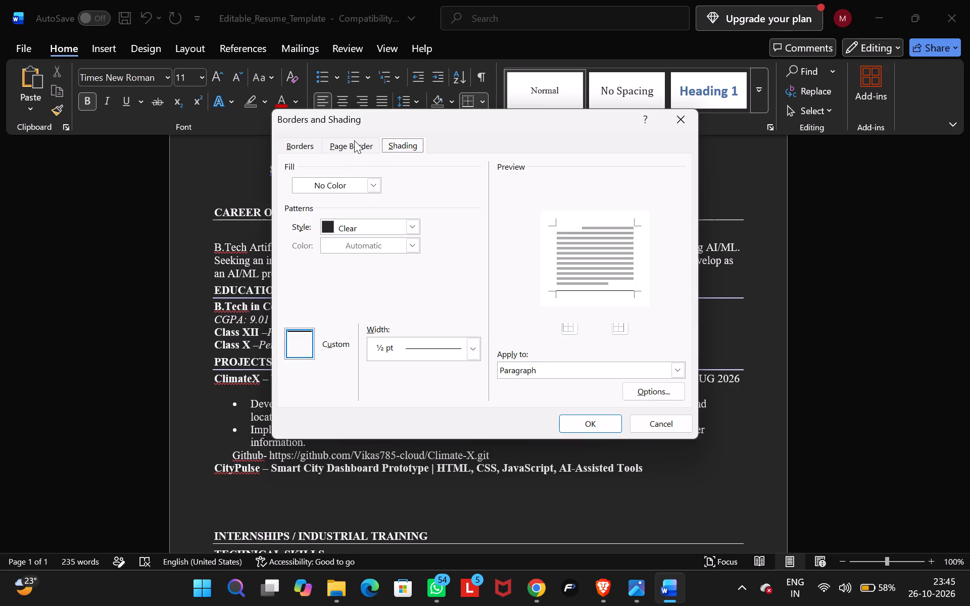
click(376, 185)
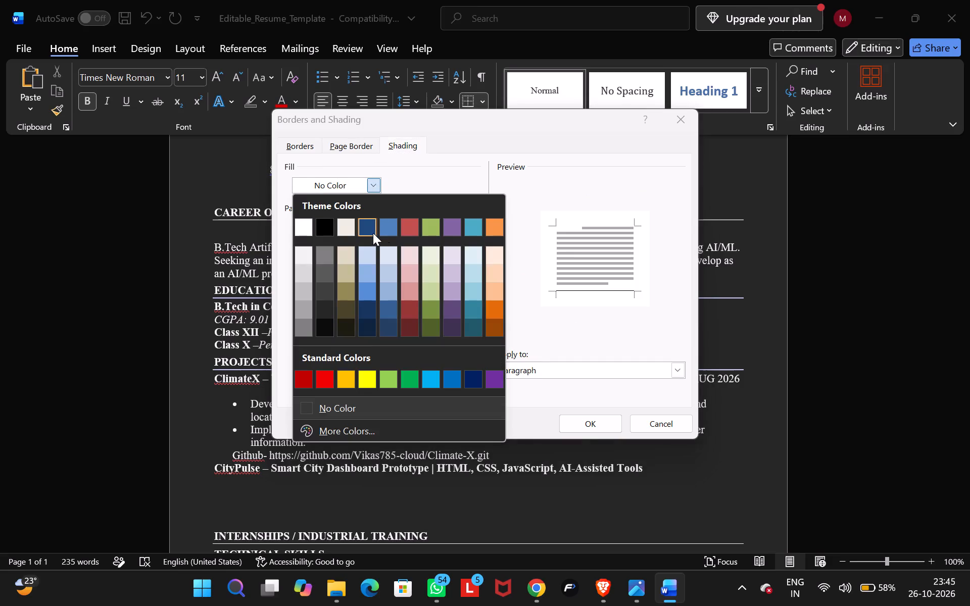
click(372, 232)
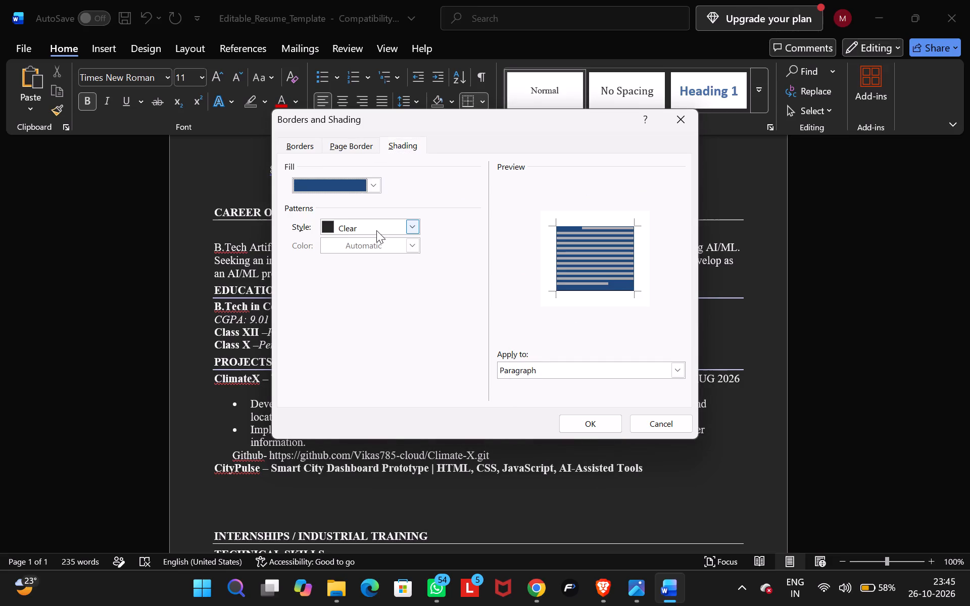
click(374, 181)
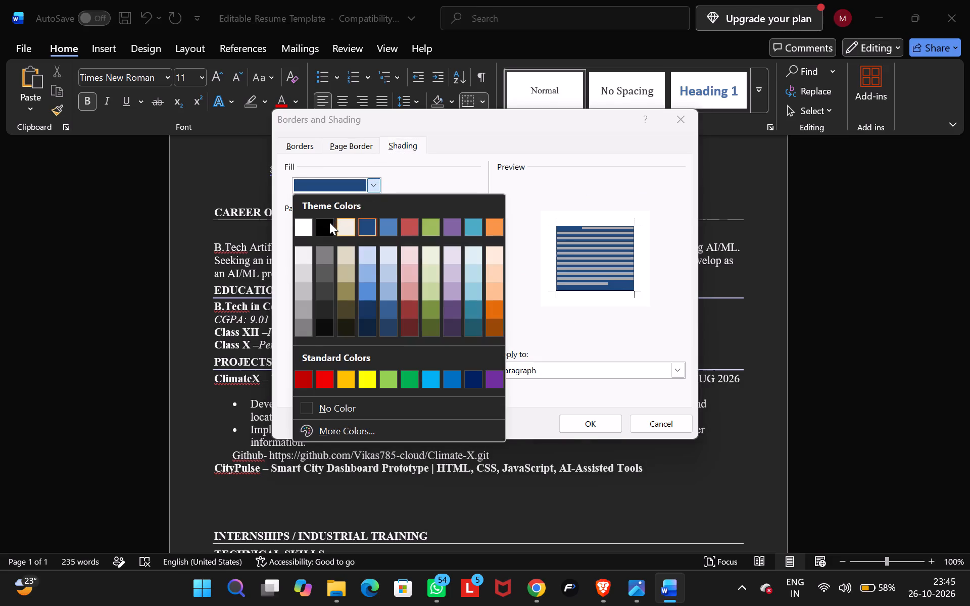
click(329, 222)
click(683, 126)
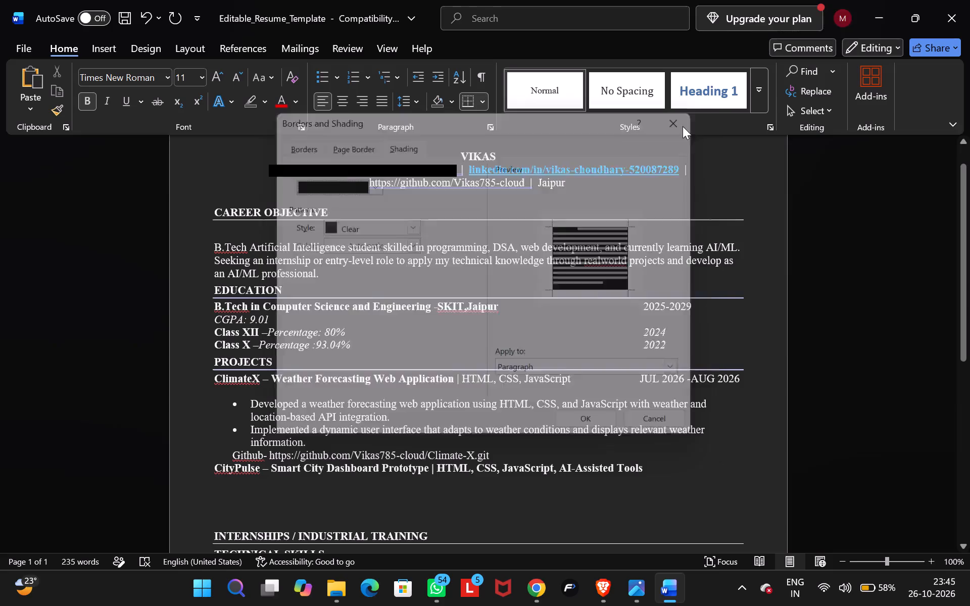
Insert a blank line between the Databases / Platforms line and the CERTIFICATIONS heading.
scroll(498, 292, down, 8)
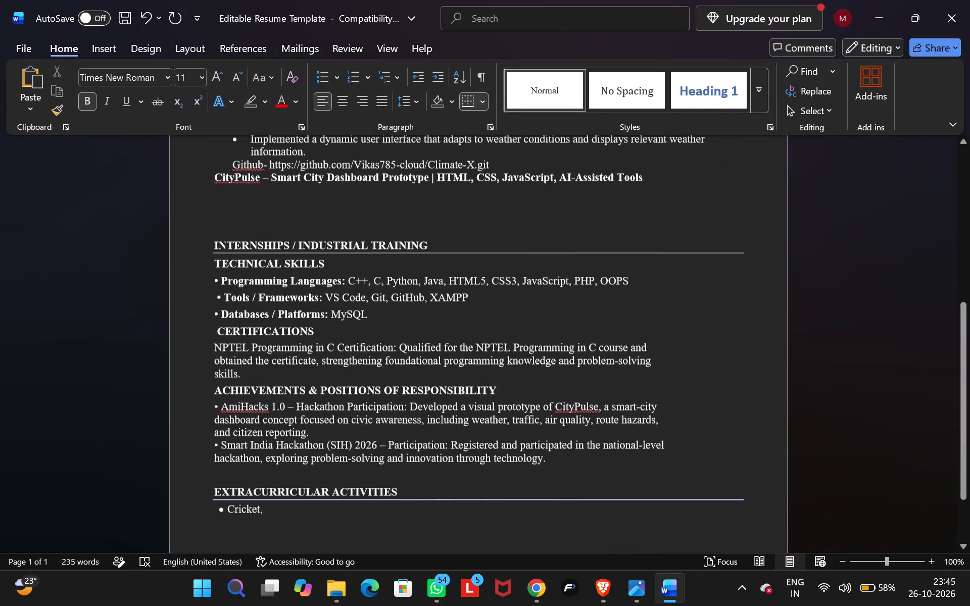
click(336, 334)
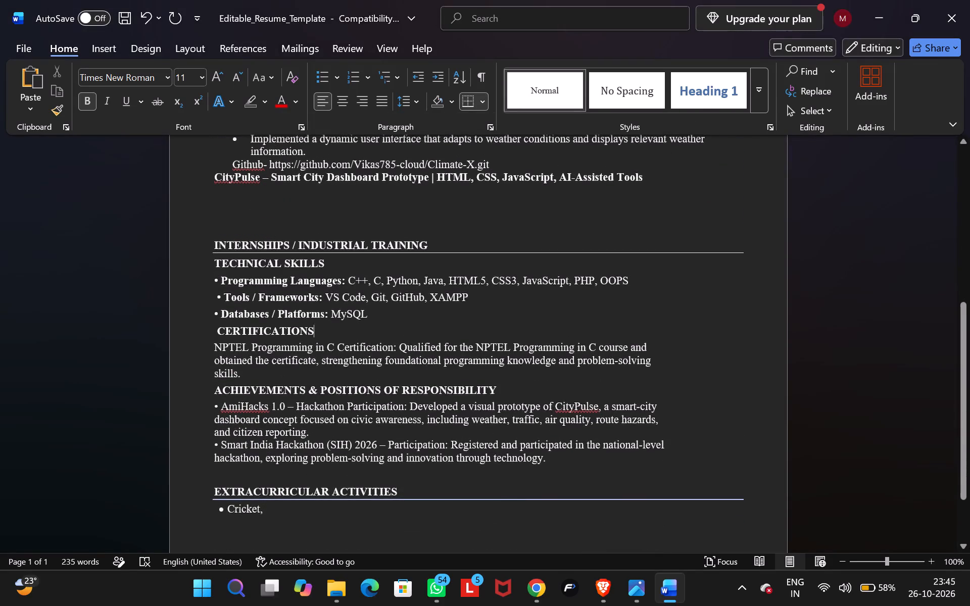
scroll(336, 334, up, 2)
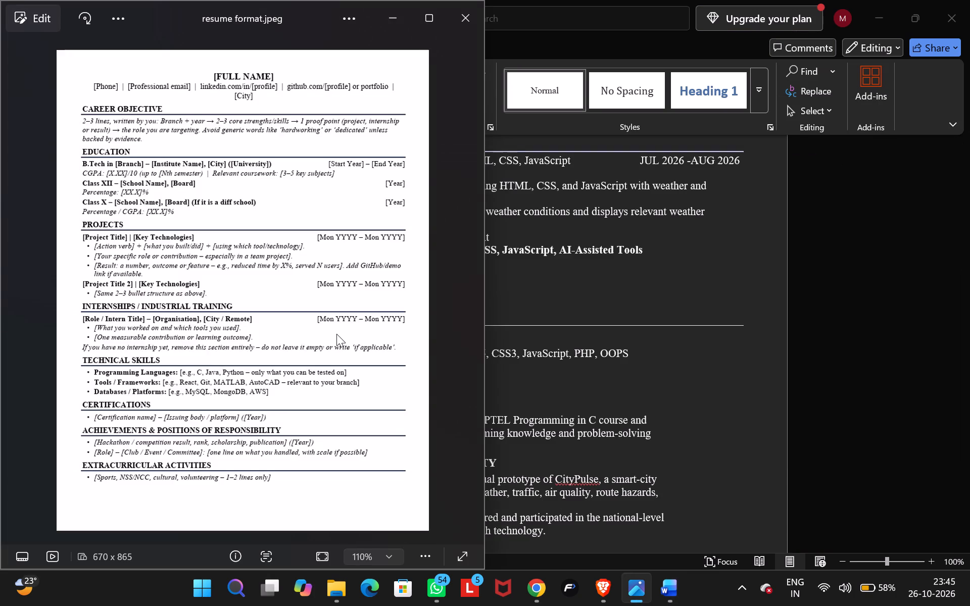
scroll(336, 334, down, 1)
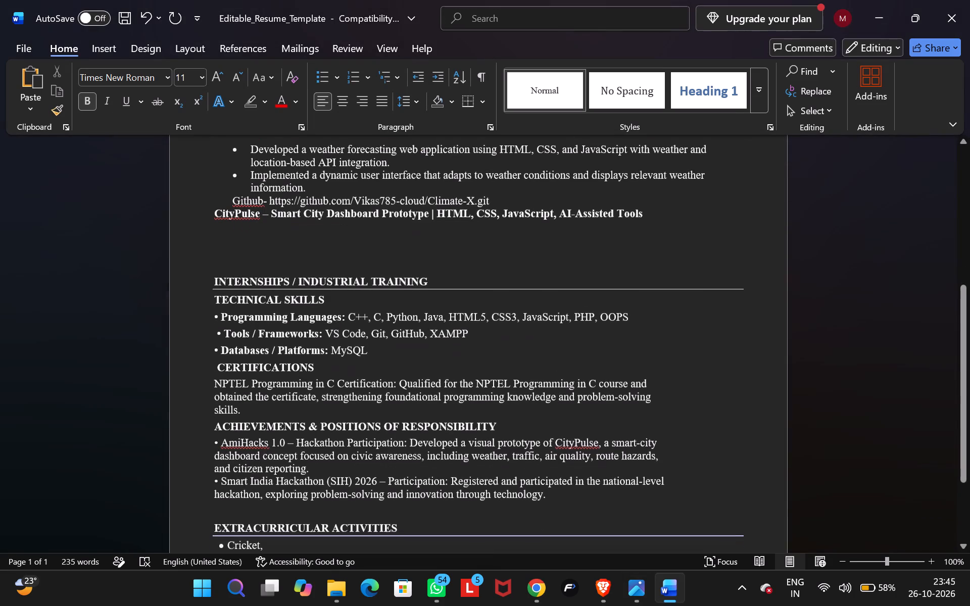
scroll(336, 334, down, 1)
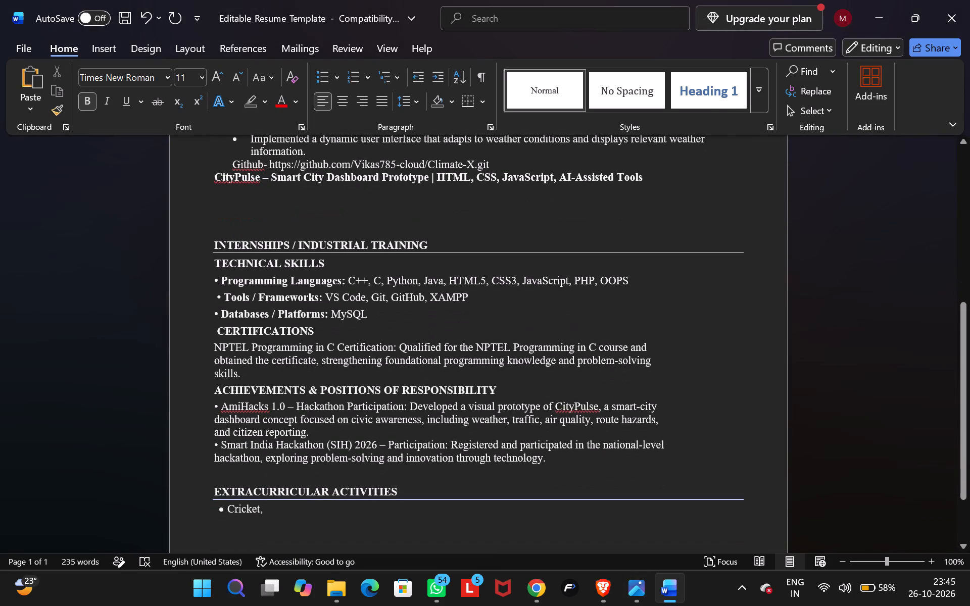
click(378, 315)
key(Return)
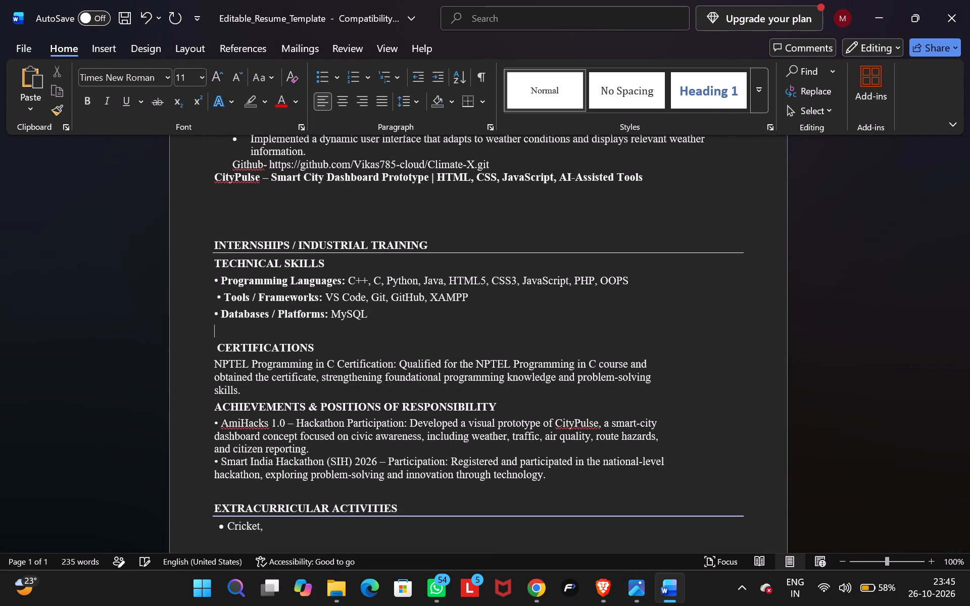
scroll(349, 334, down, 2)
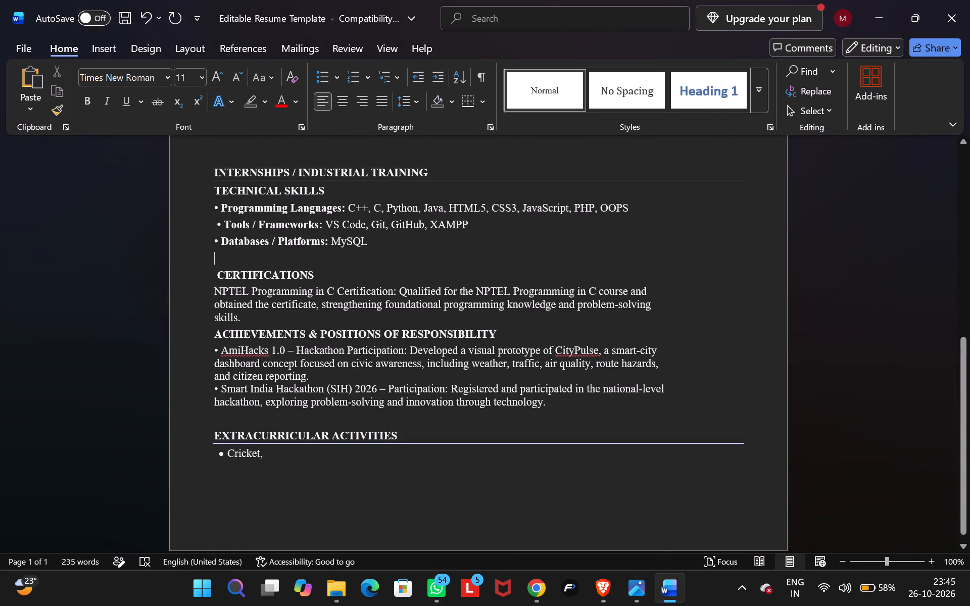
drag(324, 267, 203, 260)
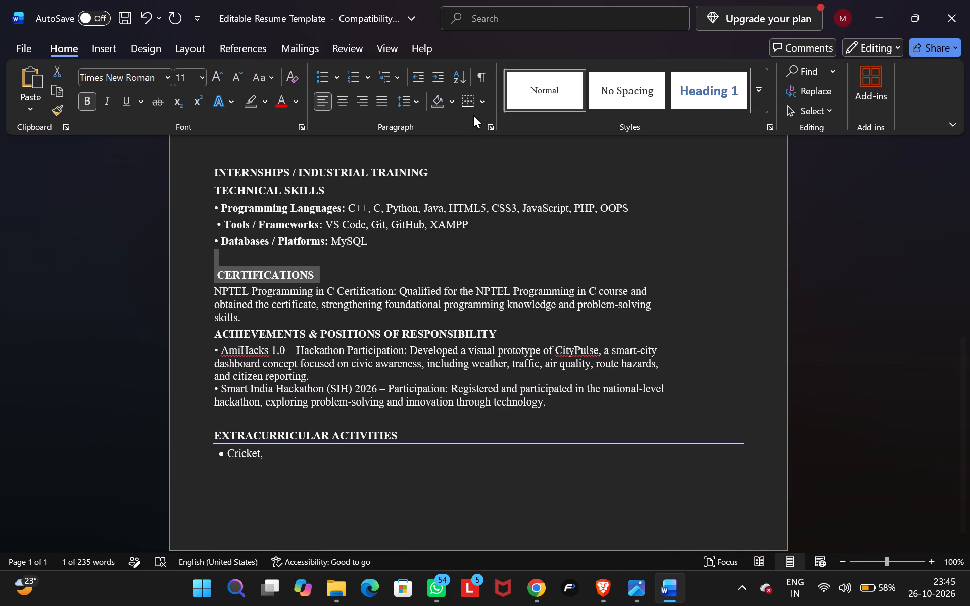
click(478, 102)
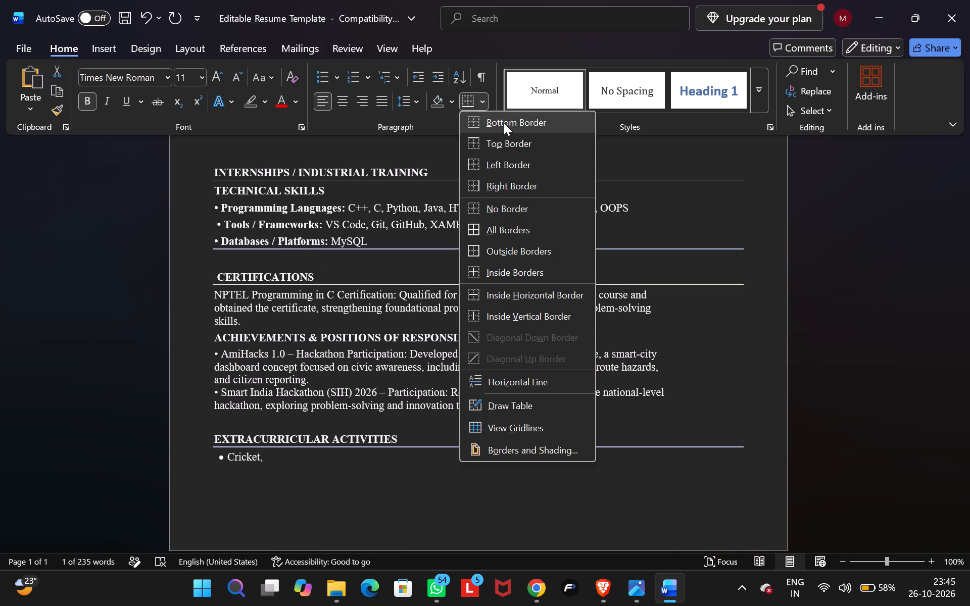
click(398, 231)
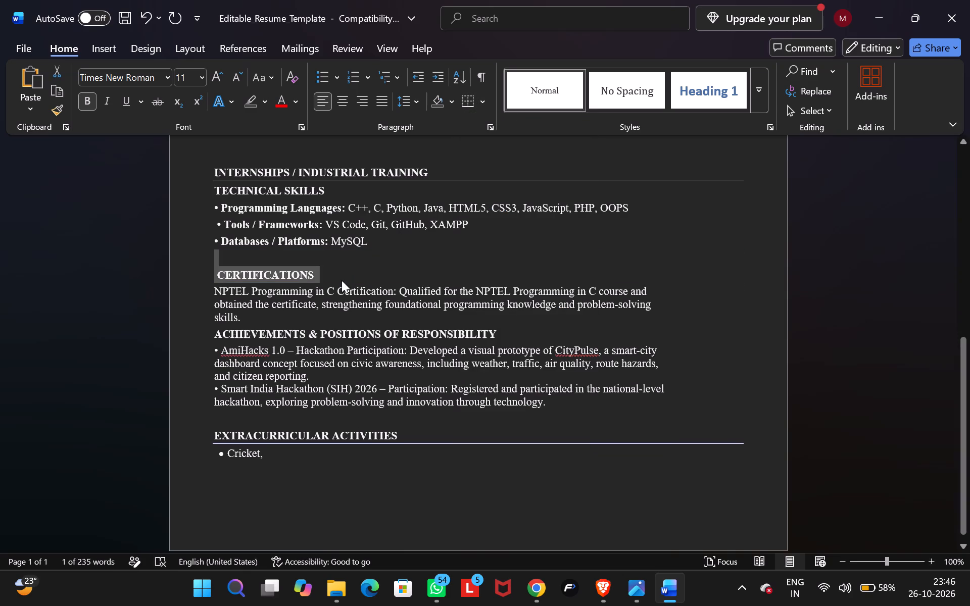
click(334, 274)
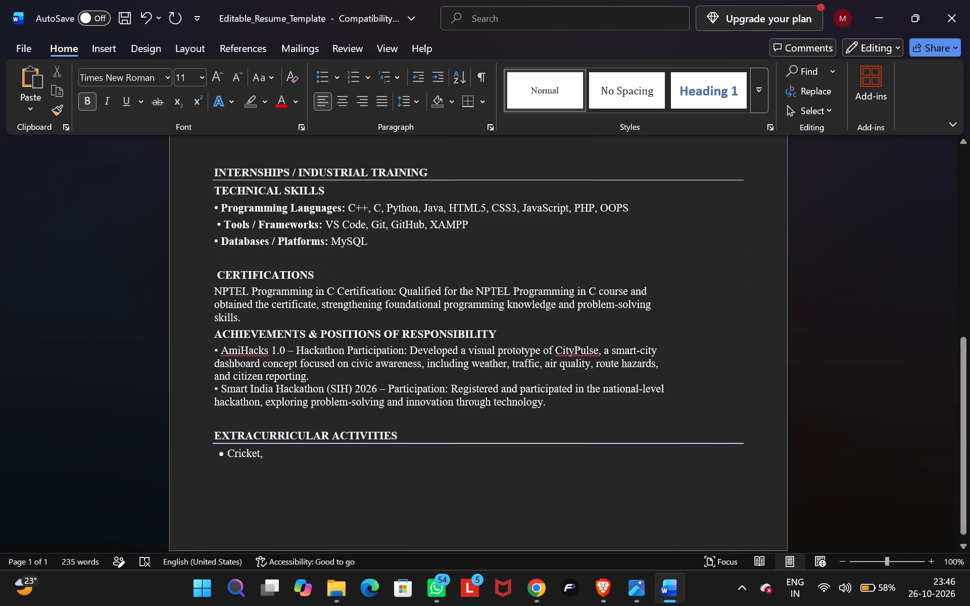
Add border lines directly above and below the ACHIEVEMENTS & POSITIONS OF RESPONSIBILITY heading.
drag(501, 325, 219, 332)
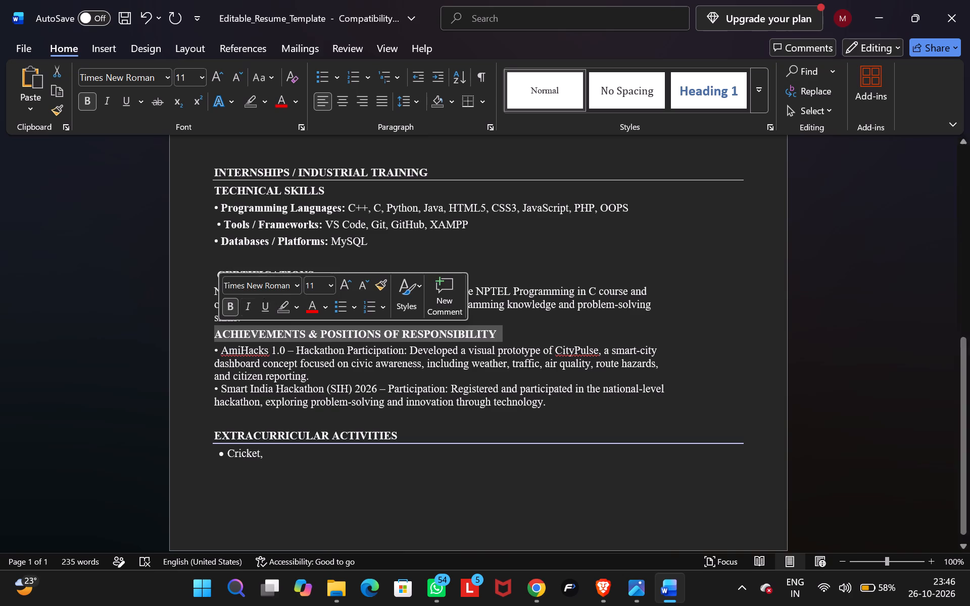
click(482, 104)
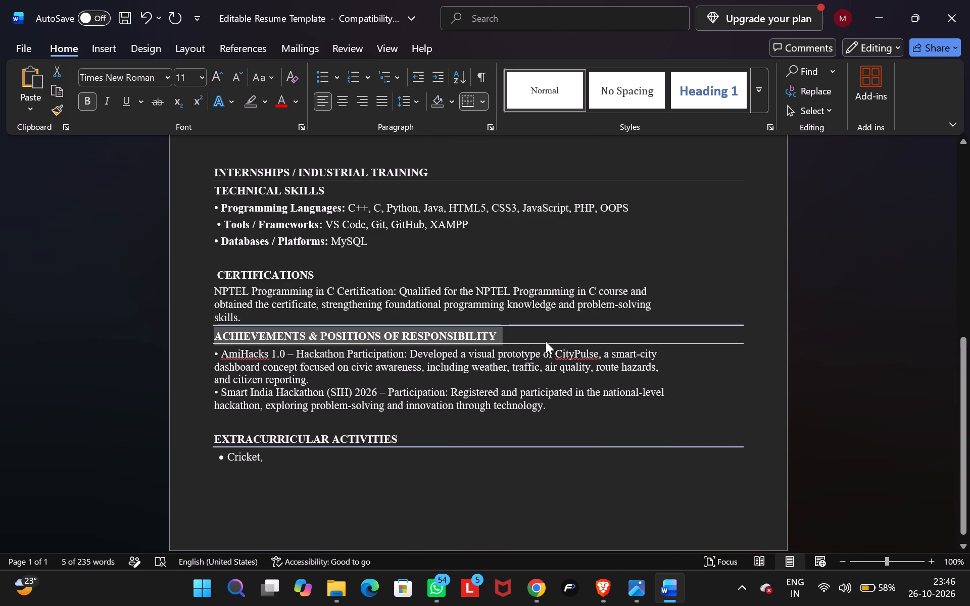
Insert two blank lines below the ACHIEVEMENTS & POSITIONS OF RESPONSIBILITY heading, inside its bordered area.
click(523, 334)
key(Return)
key(Return)
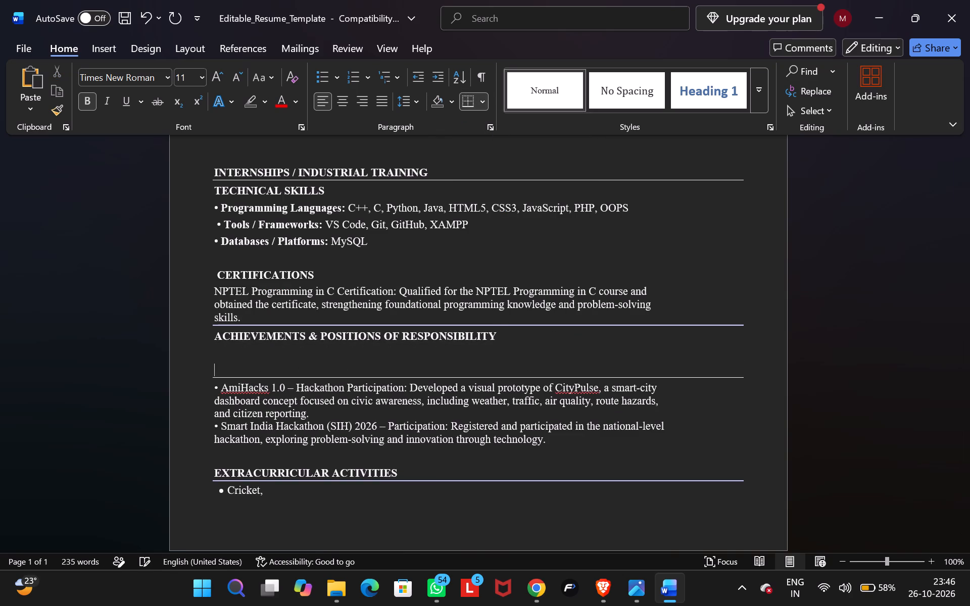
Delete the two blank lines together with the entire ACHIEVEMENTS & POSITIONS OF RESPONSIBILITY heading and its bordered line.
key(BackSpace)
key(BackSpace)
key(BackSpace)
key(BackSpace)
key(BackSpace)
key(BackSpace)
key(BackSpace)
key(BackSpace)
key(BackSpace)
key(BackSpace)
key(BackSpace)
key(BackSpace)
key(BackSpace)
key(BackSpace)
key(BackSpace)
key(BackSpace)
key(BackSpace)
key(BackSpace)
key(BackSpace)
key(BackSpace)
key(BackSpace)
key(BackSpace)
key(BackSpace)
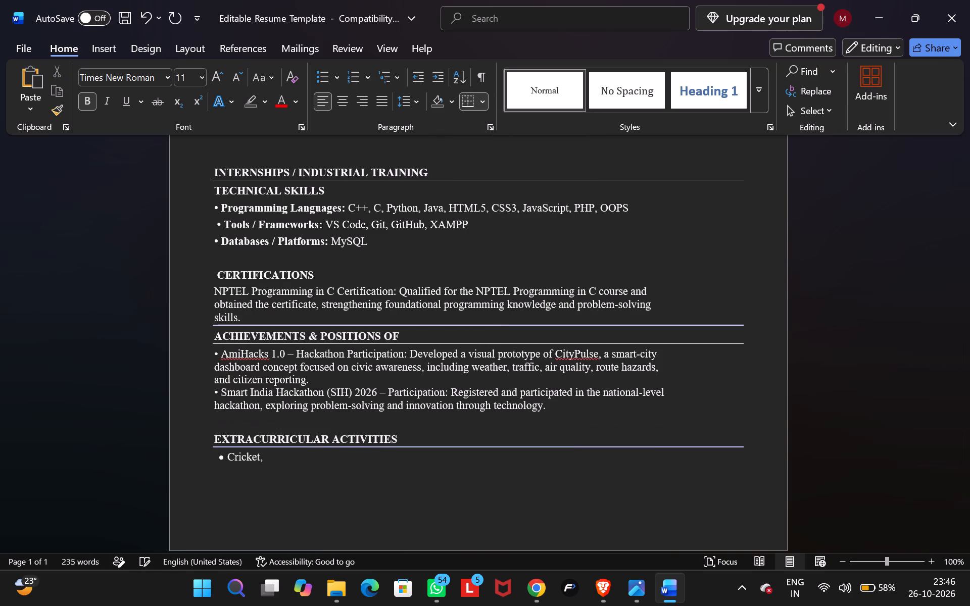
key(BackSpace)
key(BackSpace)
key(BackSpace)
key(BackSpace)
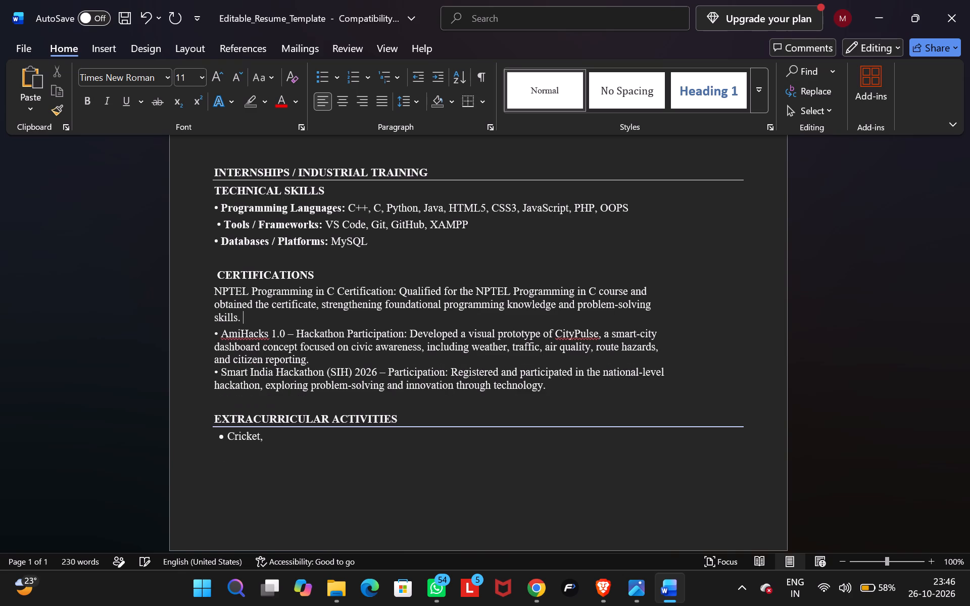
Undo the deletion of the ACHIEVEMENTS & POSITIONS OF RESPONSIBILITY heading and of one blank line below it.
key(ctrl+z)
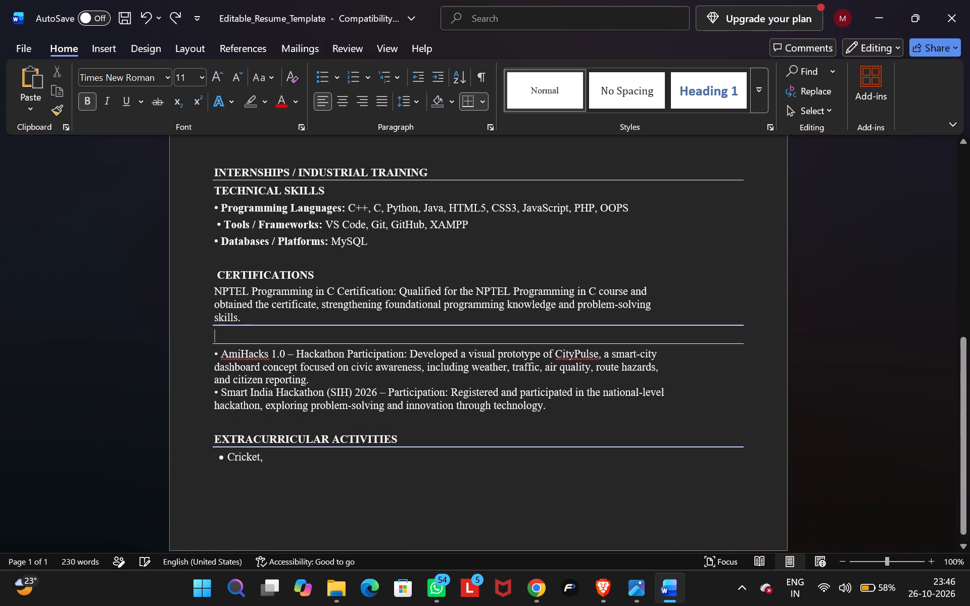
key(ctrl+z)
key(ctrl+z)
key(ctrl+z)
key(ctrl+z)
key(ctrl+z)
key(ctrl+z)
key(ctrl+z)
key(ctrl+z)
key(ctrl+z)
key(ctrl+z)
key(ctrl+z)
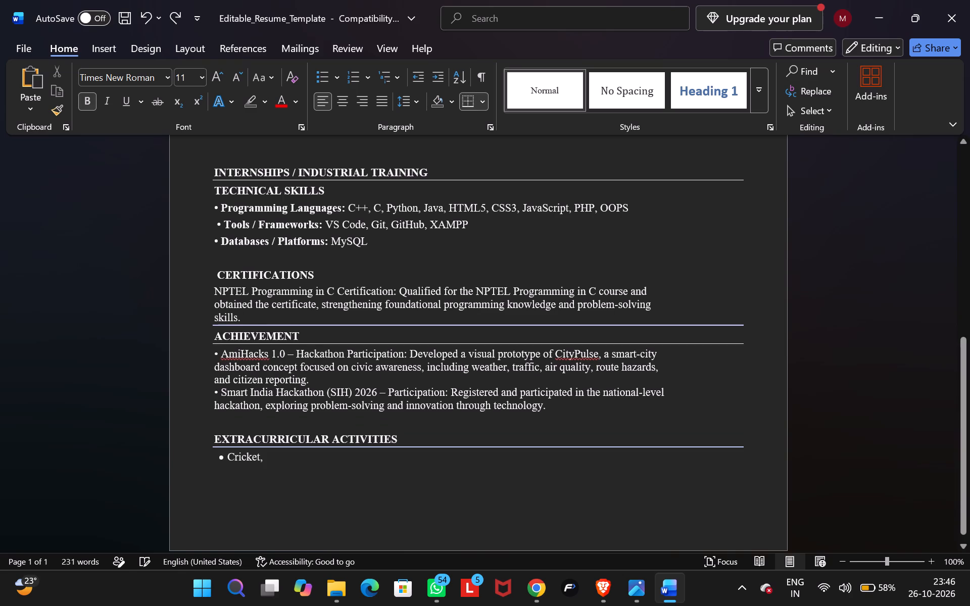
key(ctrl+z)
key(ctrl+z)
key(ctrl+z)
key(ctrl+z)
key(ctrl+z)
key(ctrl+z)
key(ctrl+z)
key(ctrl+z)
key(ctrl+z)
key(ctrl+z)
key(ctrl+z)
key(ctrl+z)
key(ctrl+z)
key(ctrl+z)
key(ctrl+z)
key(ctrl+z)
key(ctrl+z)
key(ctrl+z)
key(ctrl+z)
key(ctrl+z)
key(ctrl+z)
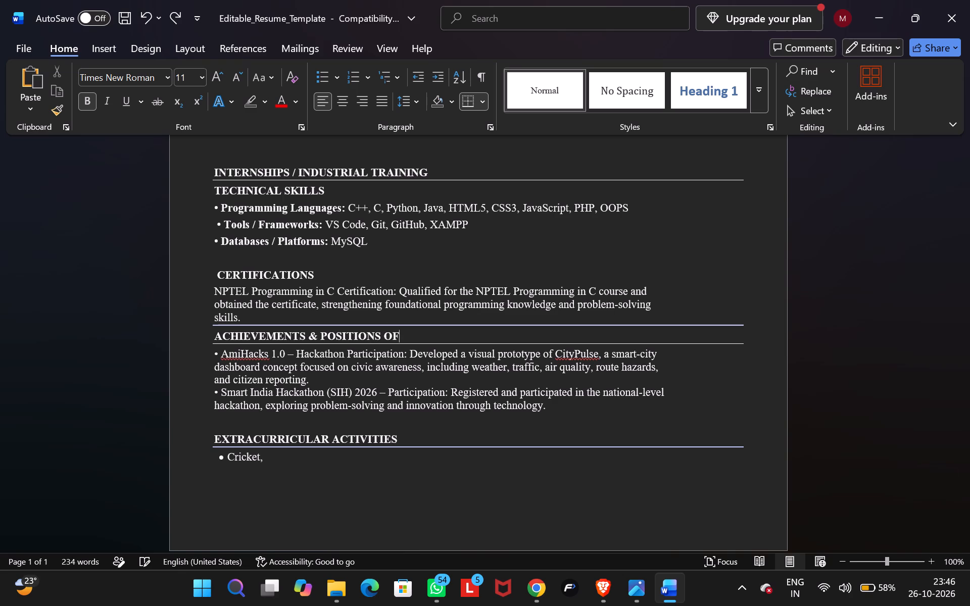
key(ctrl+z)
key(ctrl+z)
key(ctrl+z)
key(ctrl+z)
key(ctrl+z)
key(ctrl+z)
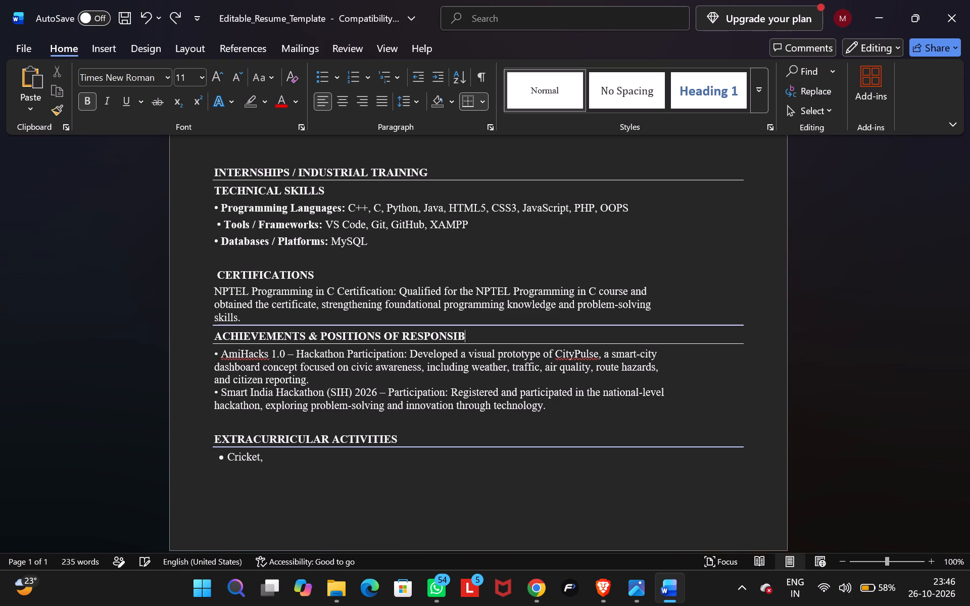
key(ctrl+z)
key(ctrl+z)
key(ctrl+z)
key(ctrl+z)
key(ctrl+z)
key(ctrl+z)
Copy the ACHIEVEMENTS & POSITIONS OF RESPONSIBILITY heading and paste the copy on a new line directly above the original.
drag(493, 333, 203, 322)
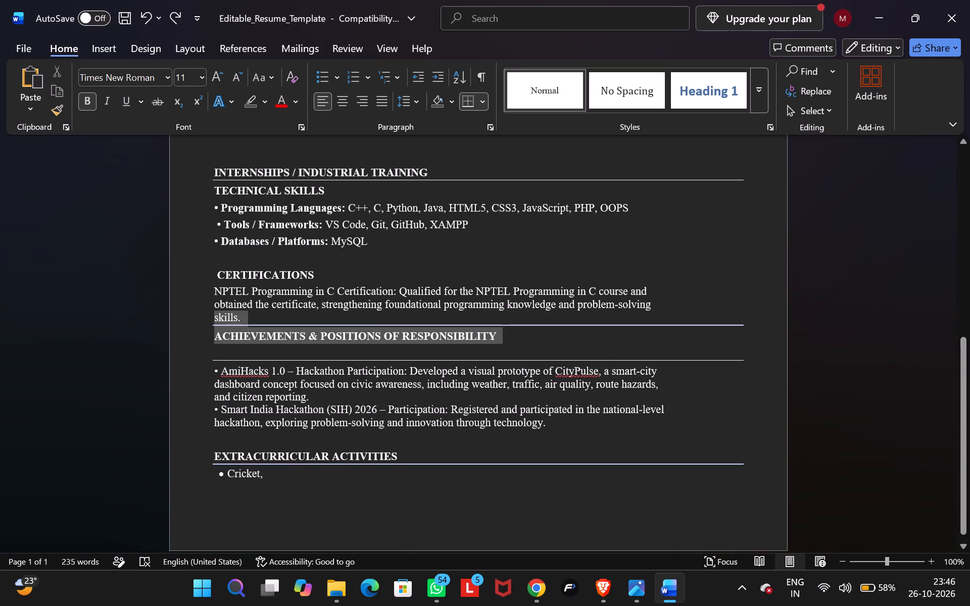
drag(203, 322, 205, 338)
key(ctrl+v)
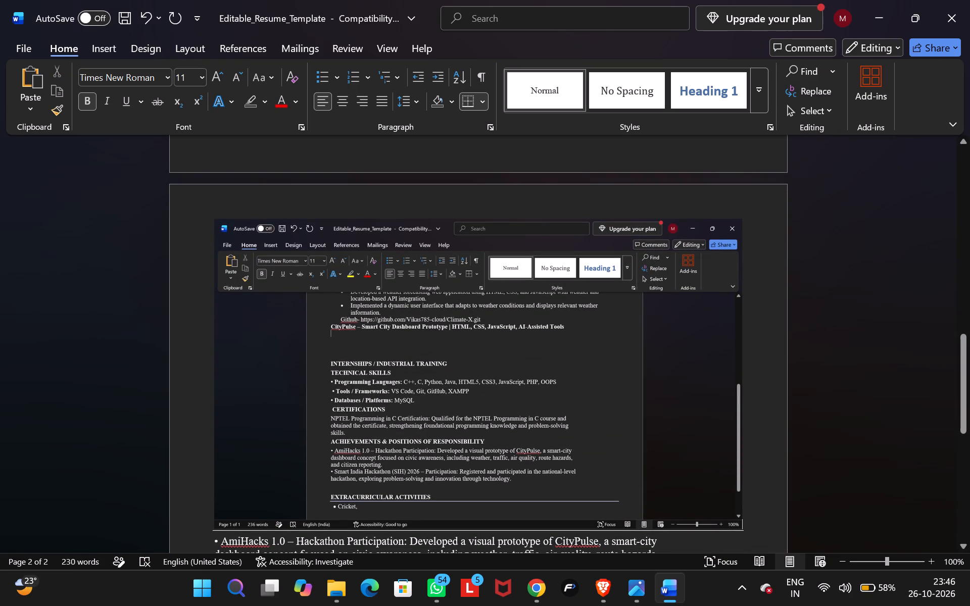
key(ctrl+z)
key(ctrl+c)
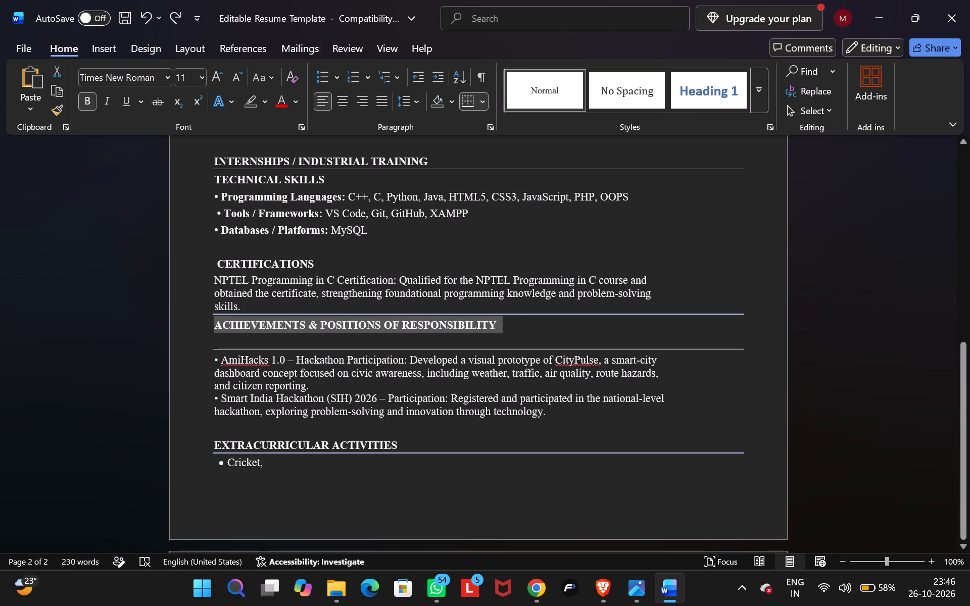
click(490, 309)
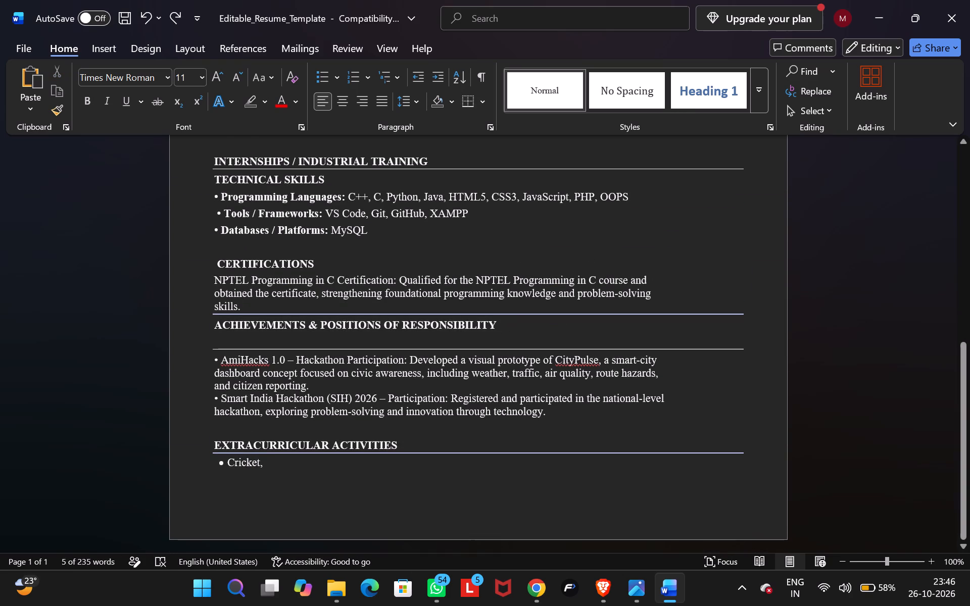
key(Return)
key(ctrl+v)
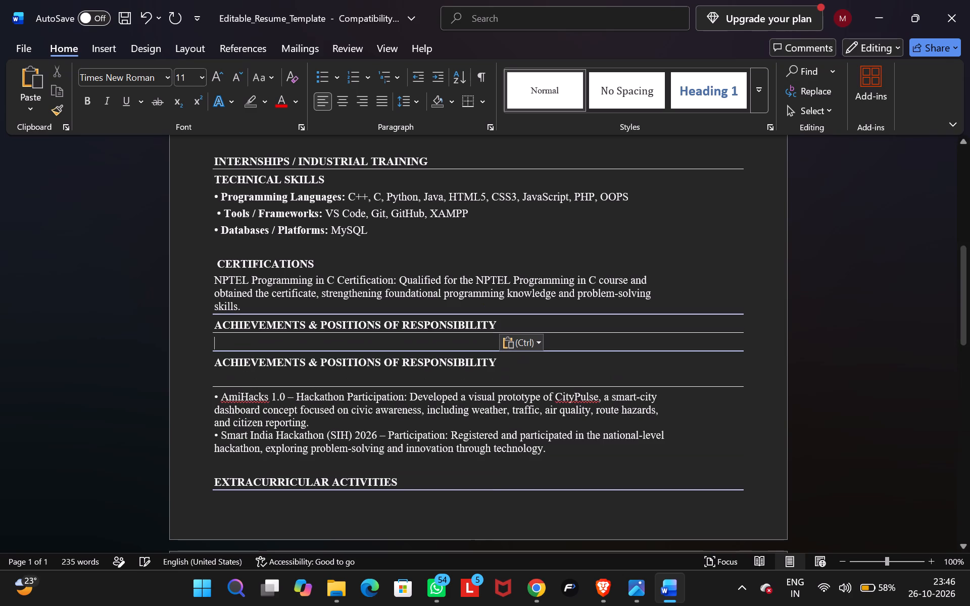
Delete the lower duplicate heading, the AmiHacks text down to "route hazards," and the blank line under the remaining ACHIEVEMENTS & POSITIONS OF RESPONSIBILITY heading.
drag(528, 362, 761, 414)
key(BackSpace)
key(BackSpace)
key(BackSpace)
key(BackSpace)
key(BackSpace)
key(BackSpace)
key(BackSpace)
key(BackSpace)
key(BackSpace)
key(BackSpace)
key(BackSpace)
key(BackSpace)
key(BackSpace)
key(BackSpace)
key(BackSpace)
key(BackSpace)
key(BackSpace)
key(BackSpace)
key(BackSpace)
key(BackSpace)
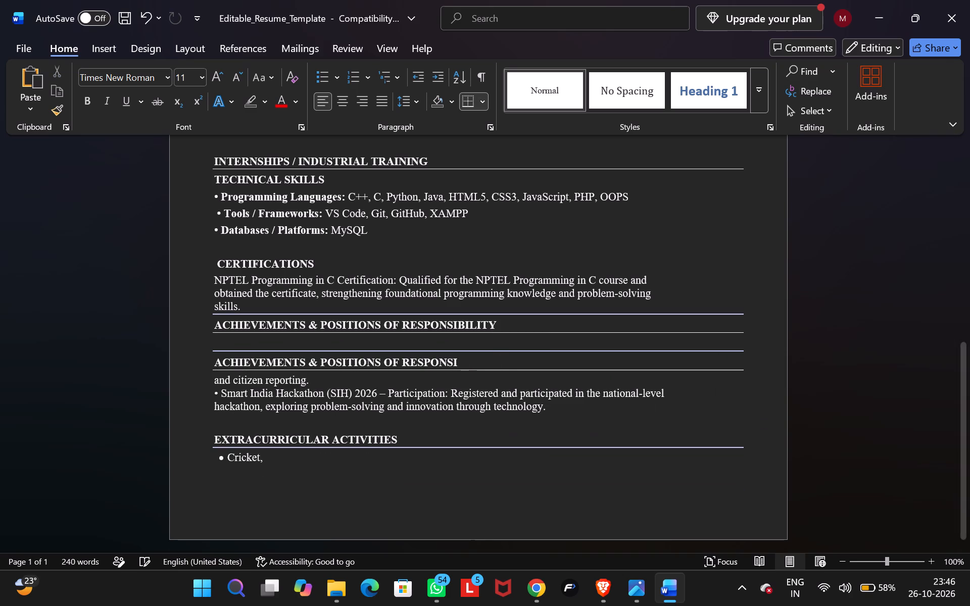
key(BackSpace)
key(BackSpace)
key(BackSpace)
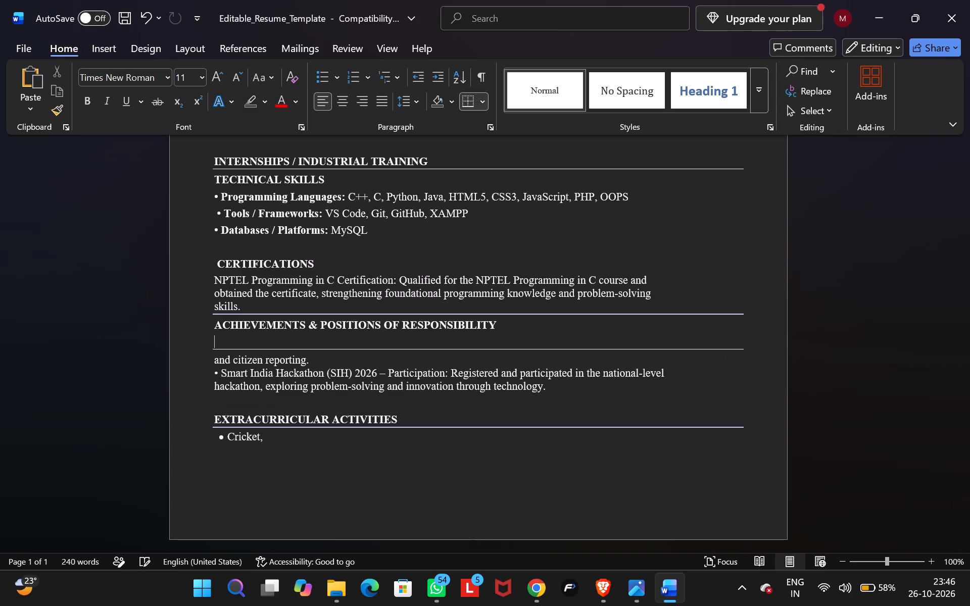
click(659, 334)
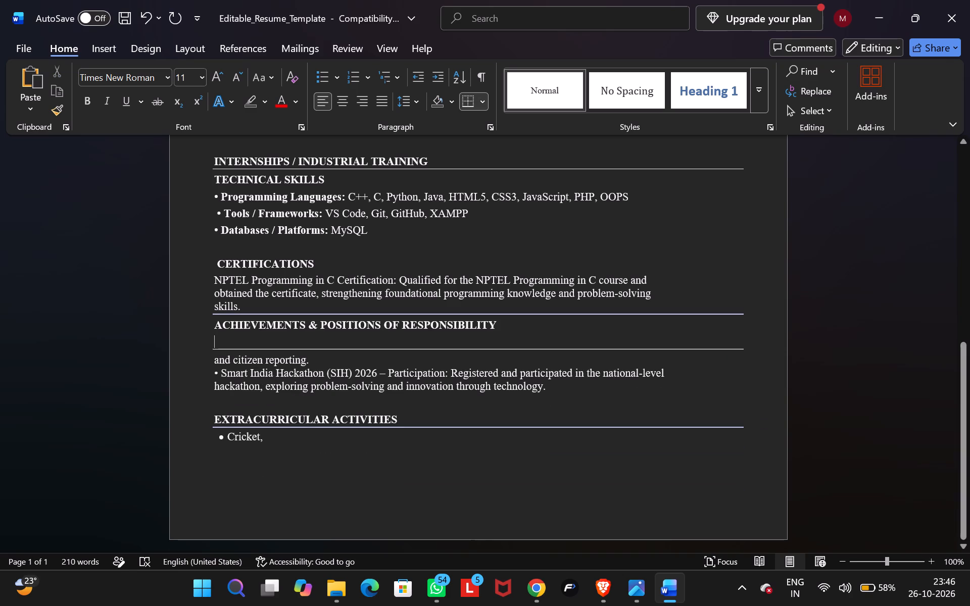
key(BackSpace)
Join the ACHIEVEMENTS & POSITIONS OF RESPONSIBILITY heading to the certification paragraph, clearing its border lines, and split it back onto its own line.
click(745, 308)
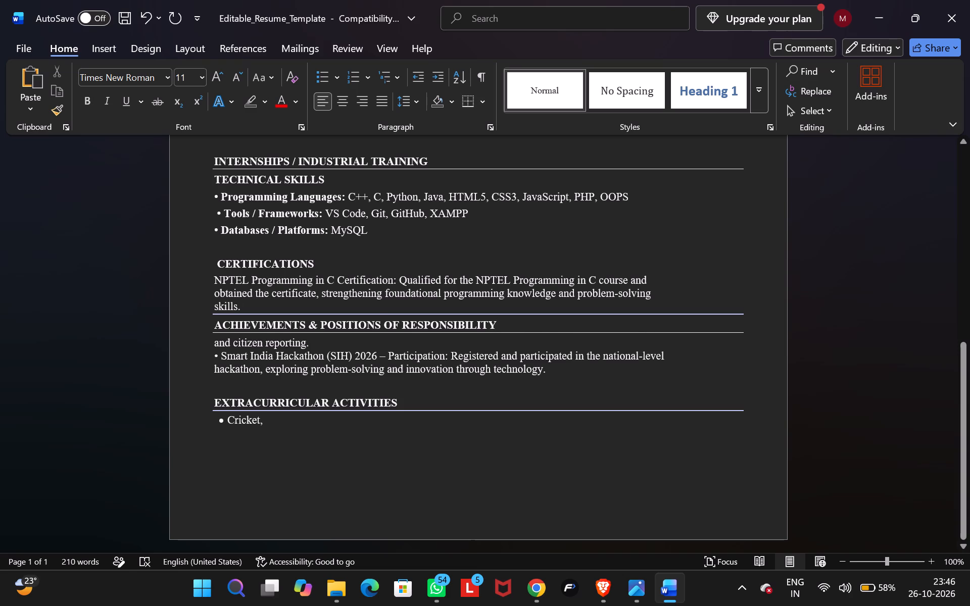
key(Delete)
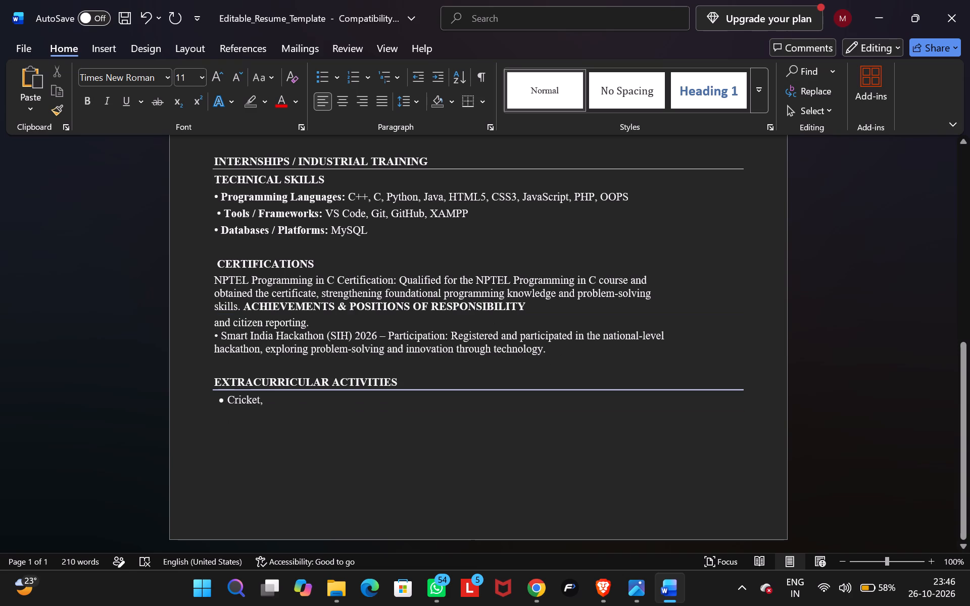
key(Return)
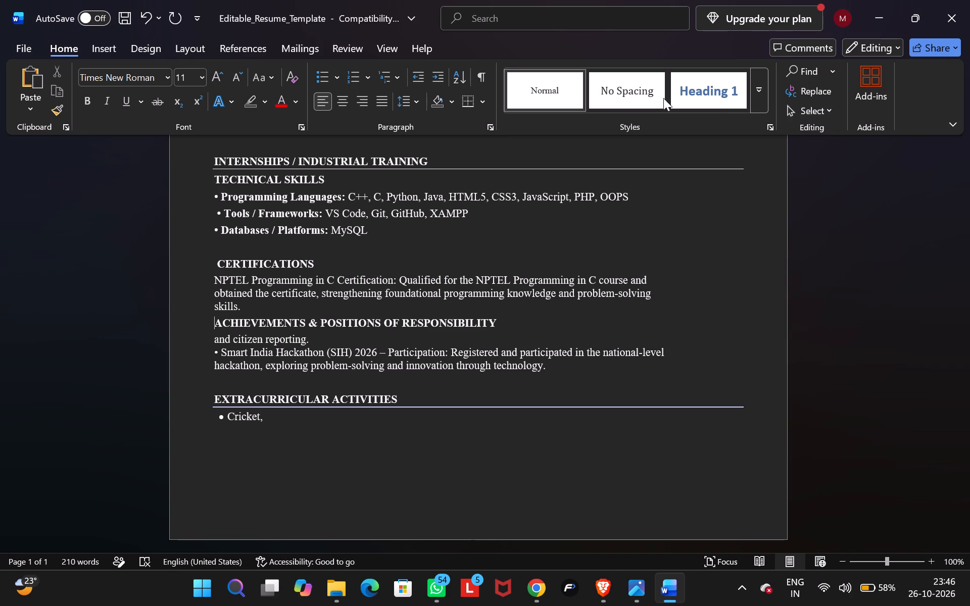
Apply a bottom border to the whole ACHIEVEMENTS & POSITIONS OF RESPONSIBILITY heading.
click(478, 106)
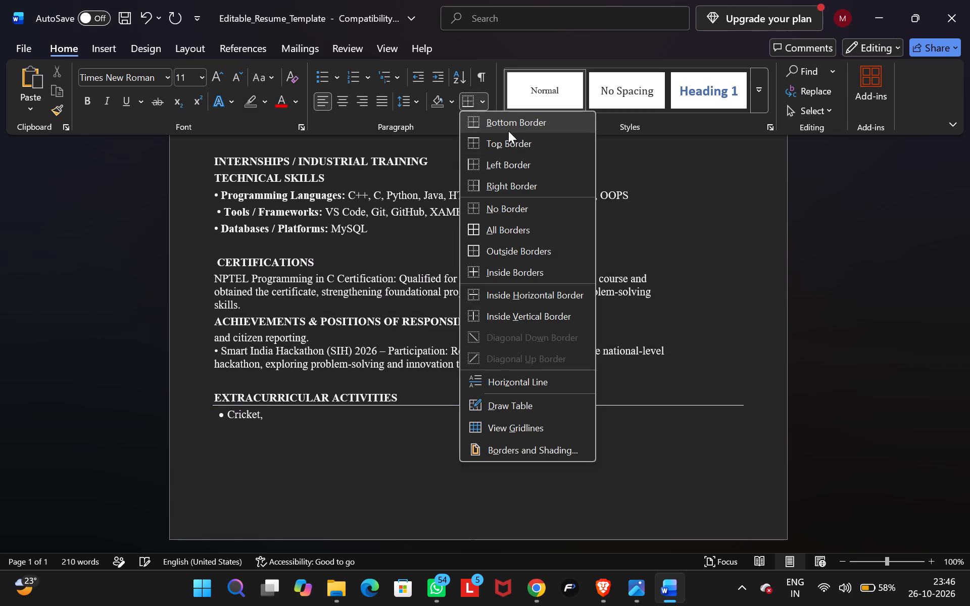
click(333, 326)
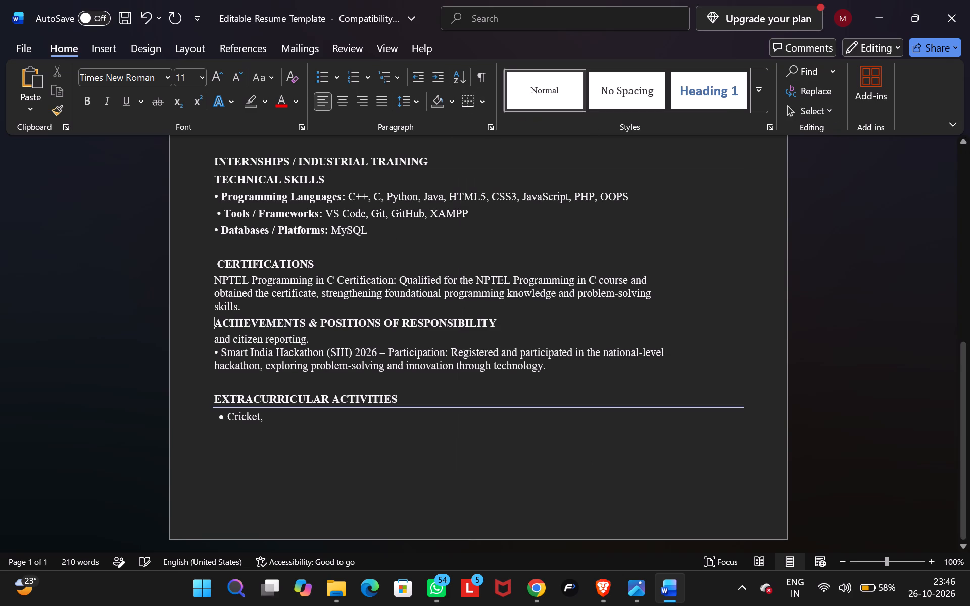
click(521, 323)
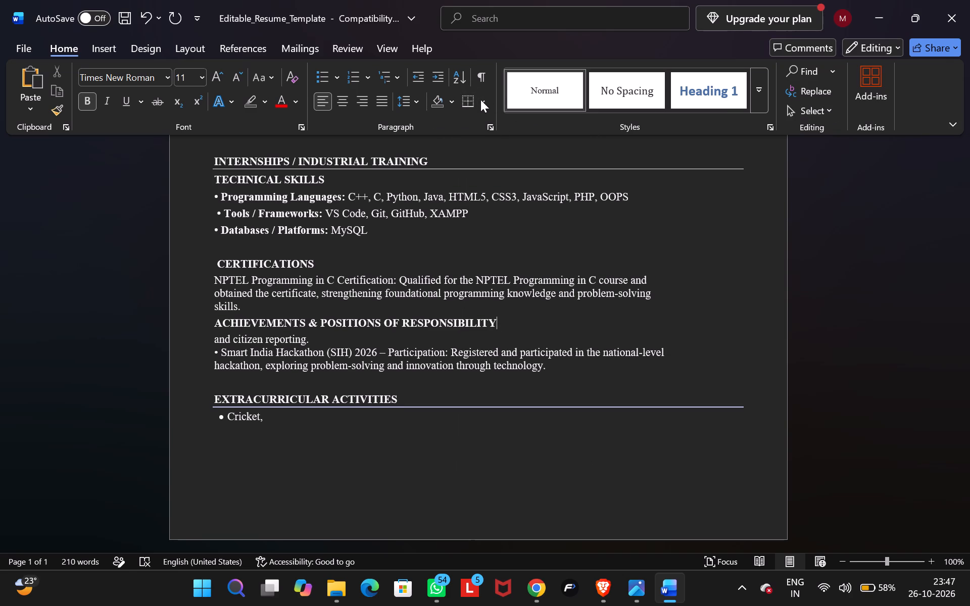
click(468, 102)
click(511, 329)
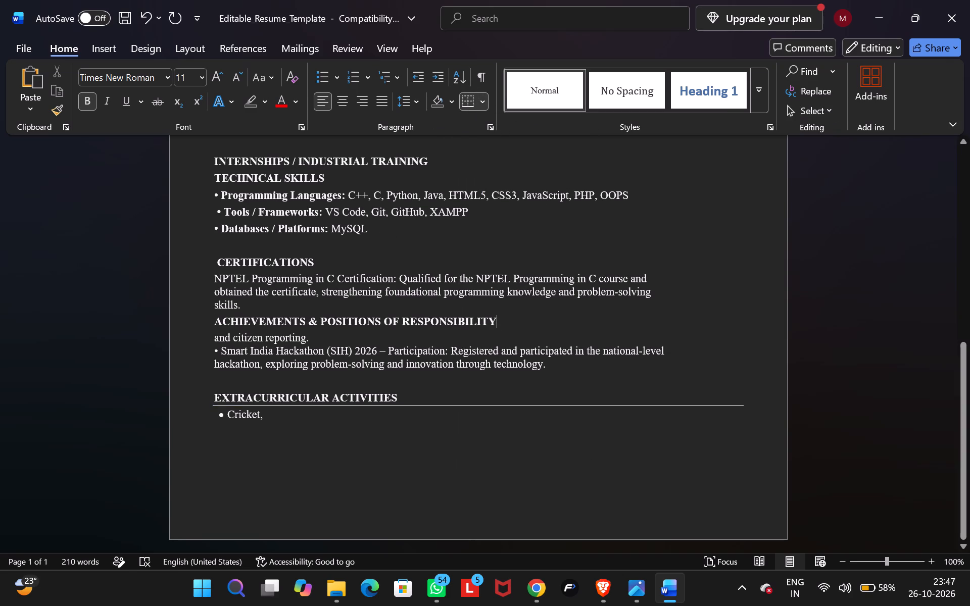
click(485, 100)
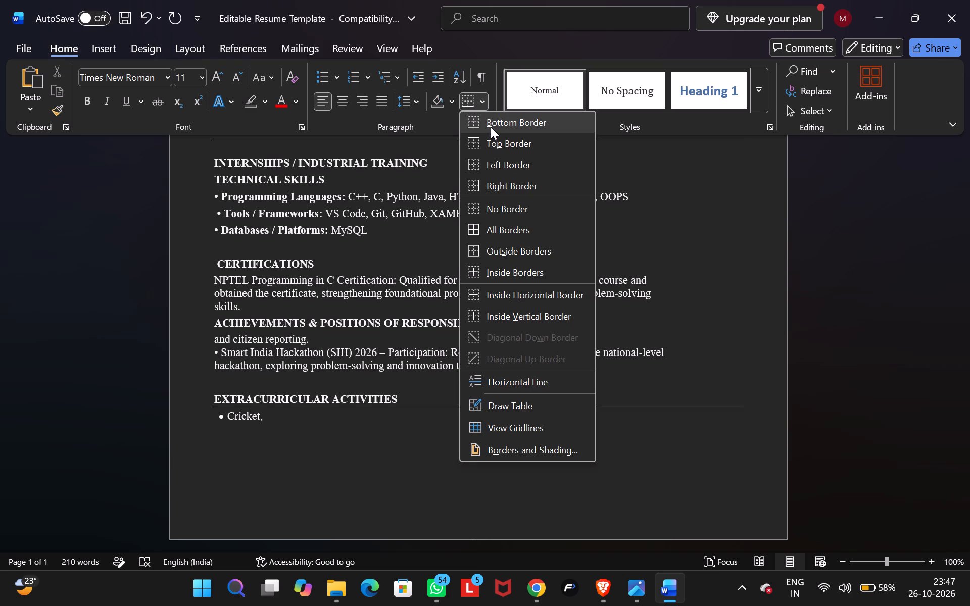
click(491, 127)
drag(500, 319, 249, 322)
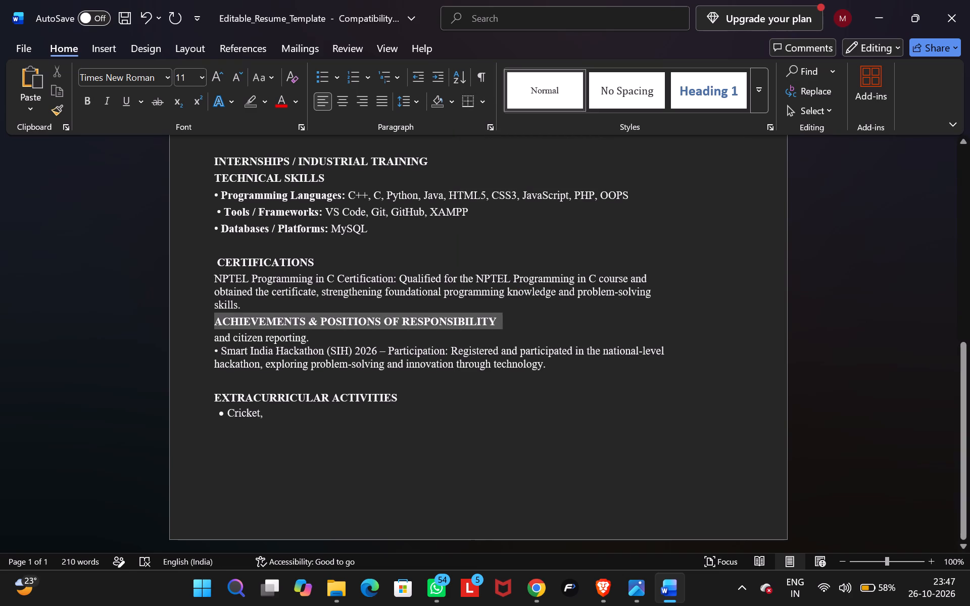
drag(249, 322, 237, 323)
click(481, 108)
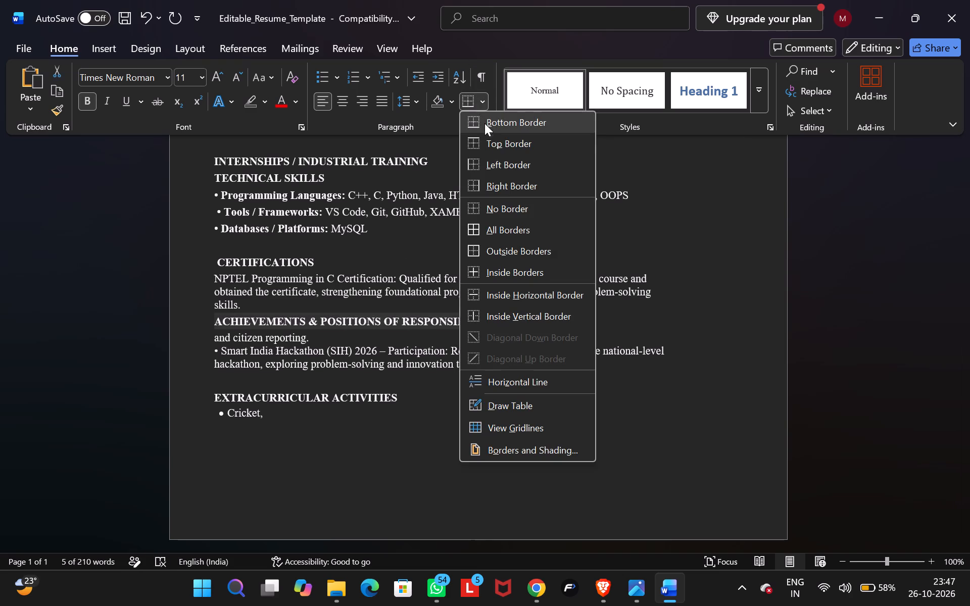
click(501, 127)
click(509, 314)
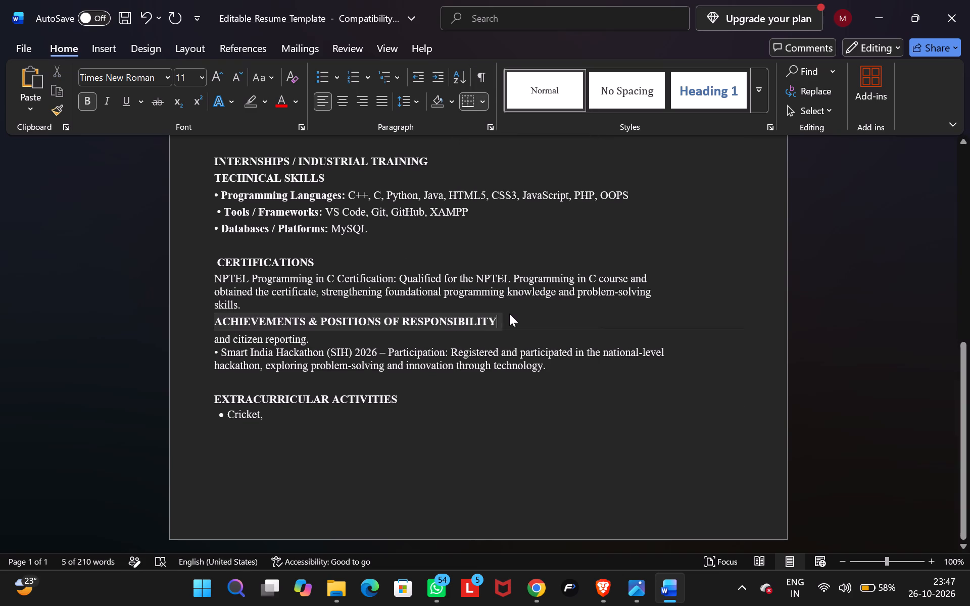
click(487, 307)
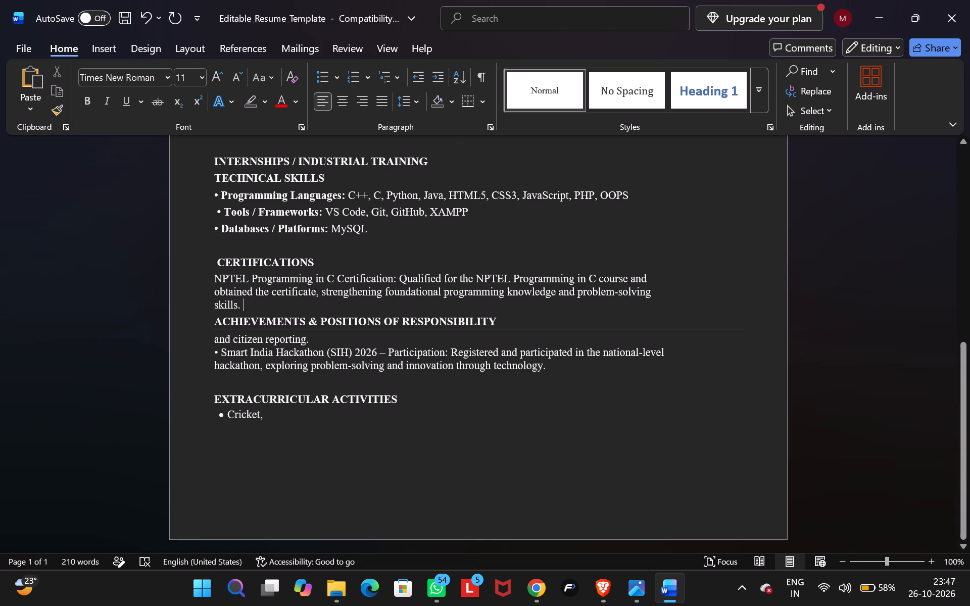
Make the lead-in "NPTEL Programming in C Certification:" bold under CERTIFICATIONS.
drag(396, 276, 241, 271)
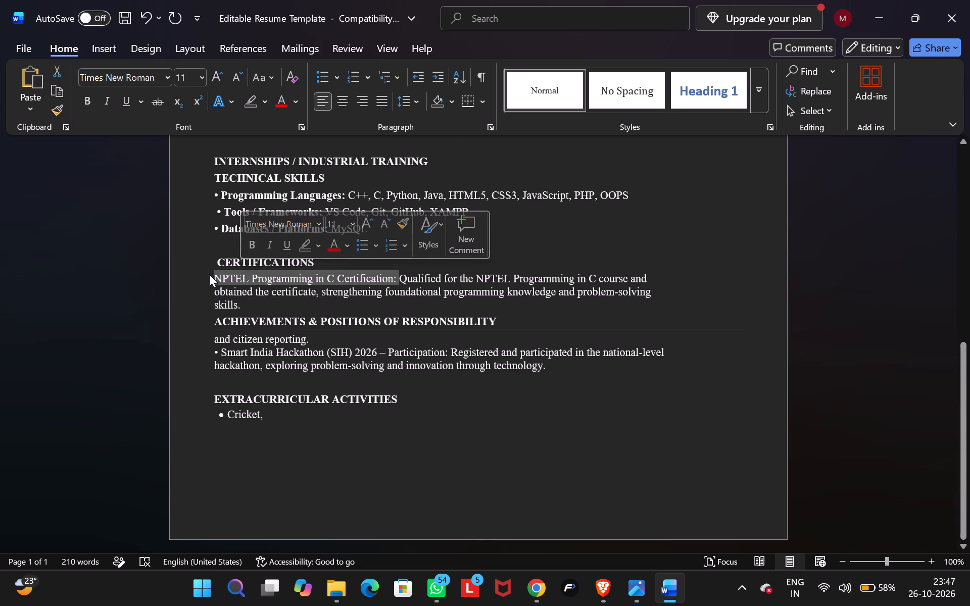
click(94, 101)
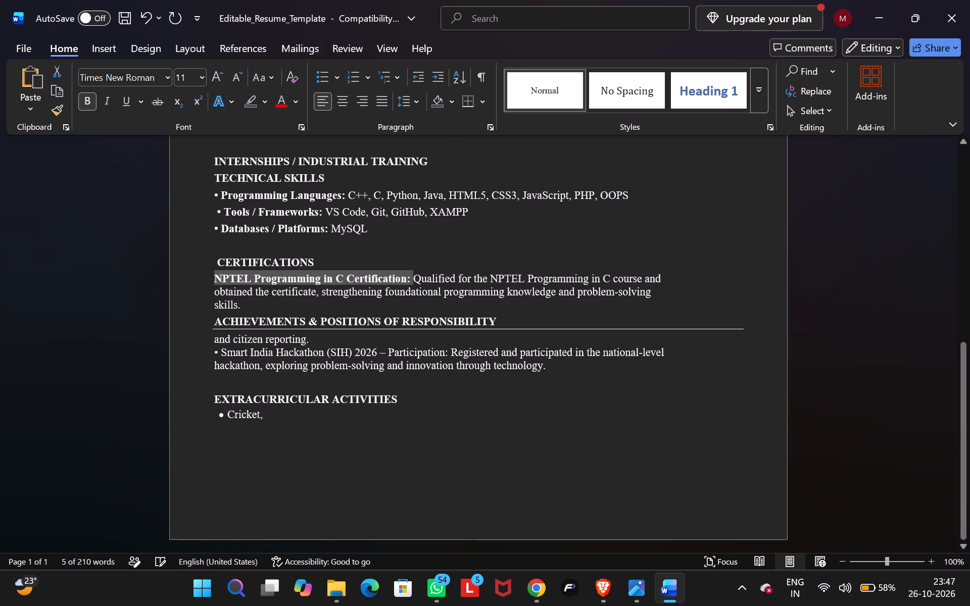
click(317, 224)
Move the TECHNICAL SKILLS heading up onto the INTERNSHIPS / INDUSTRIAL TRAINING line, separated from it by three spaces.
scroll(368, 279, up, 2)
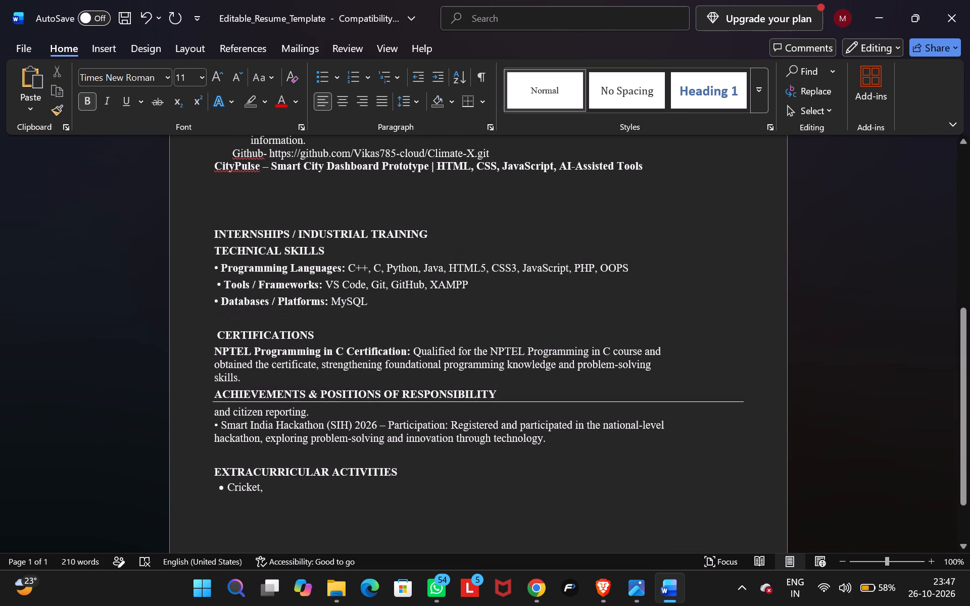
drag(437, 224, 200, 247)
click(325, 270)
click(213, 250)
key(BackSpace)
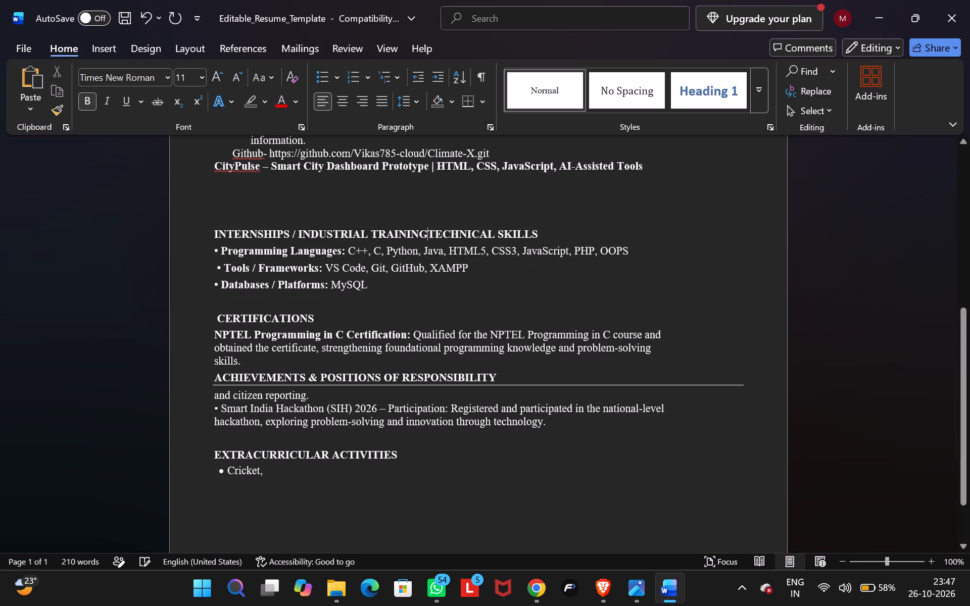
key(space)
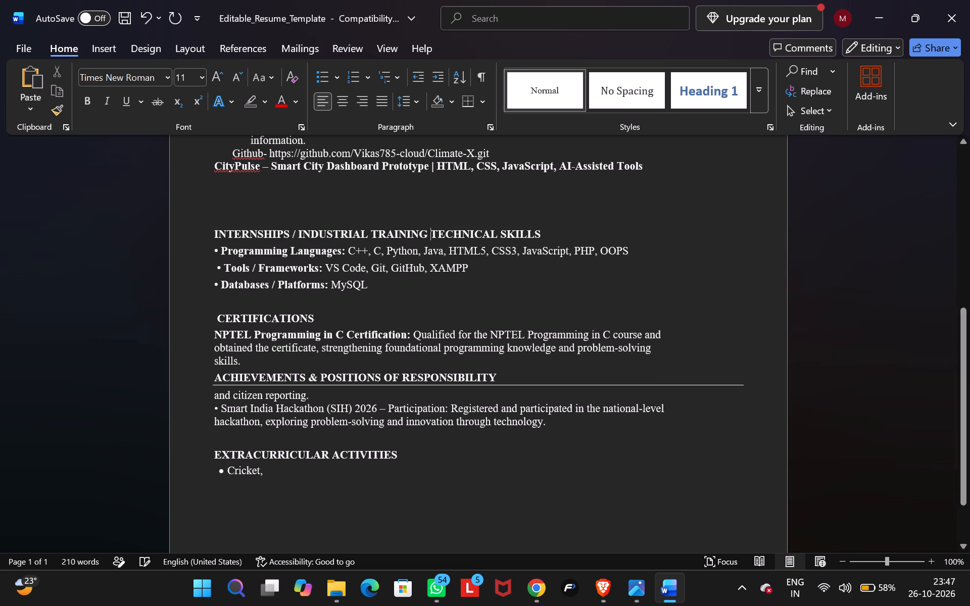
key(space)
key(space)
Apply a bottom border to the combined INTERNSHIPS / INDUSTRIAL TRAINING and TECHNICAL SKILLS heading line.
drag(559, 235, 207, 242)
click(206, 236)
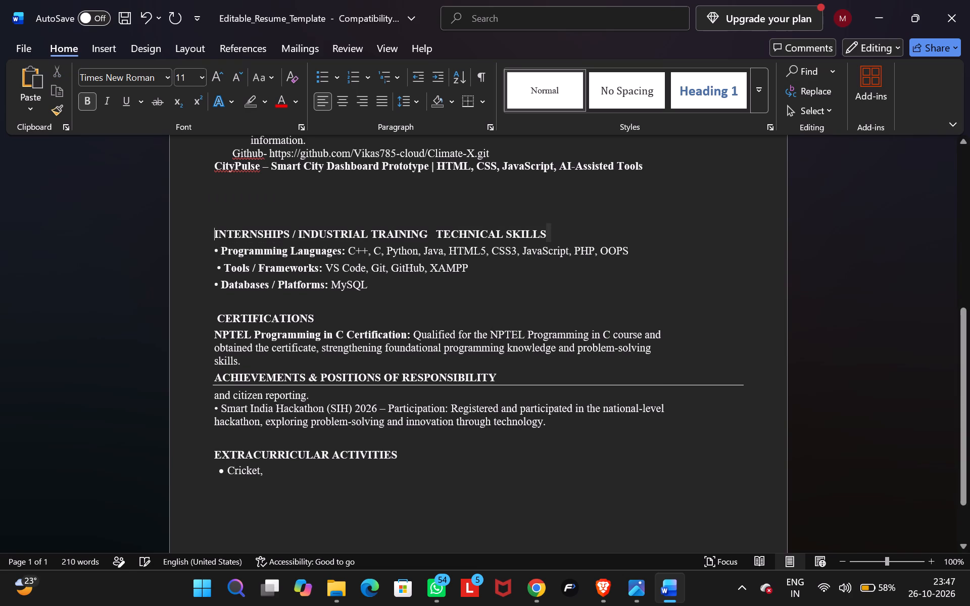
drag(211, 233, 554, 227)
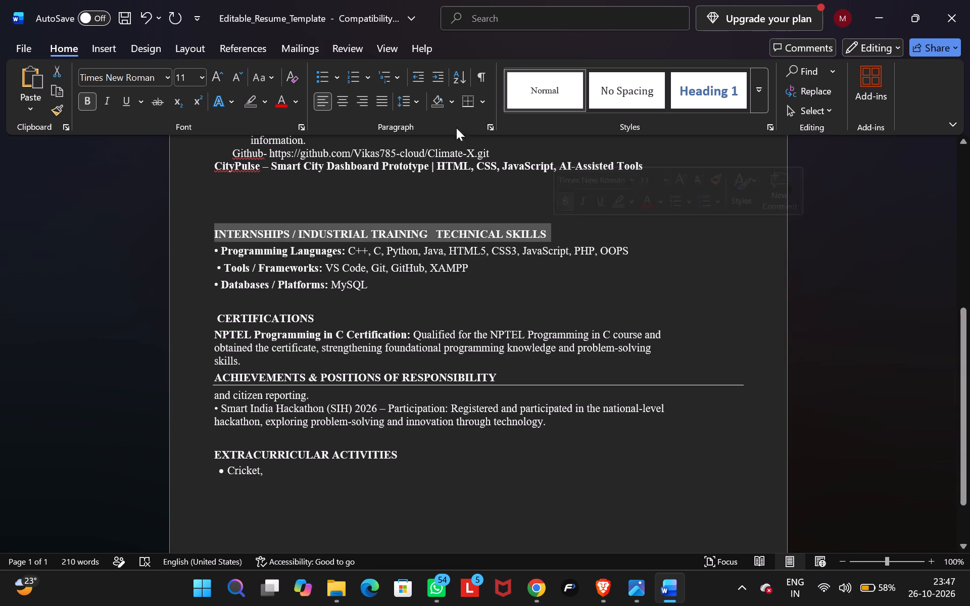
click(480, 104)
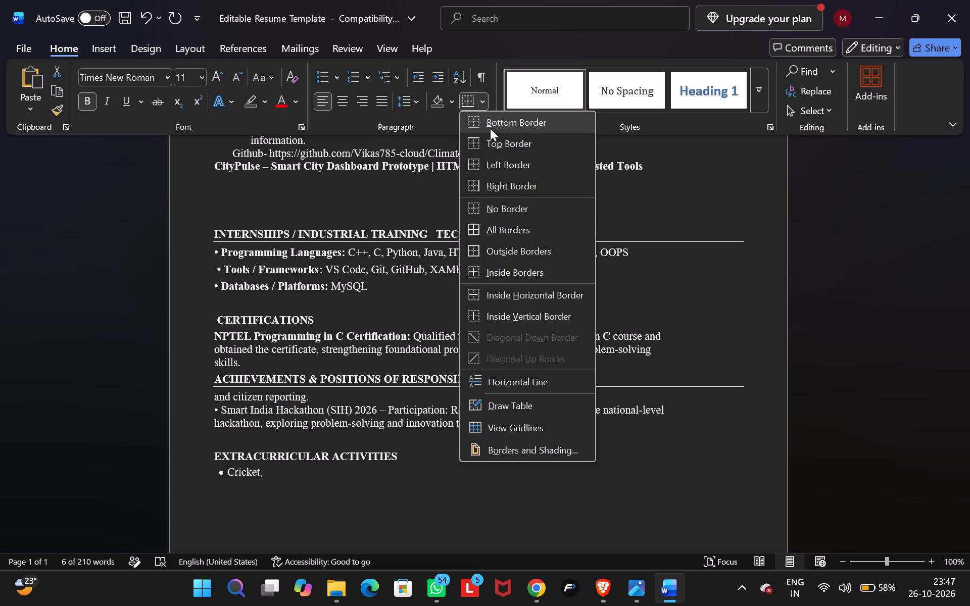
click(490, 128)
click(556, 226)
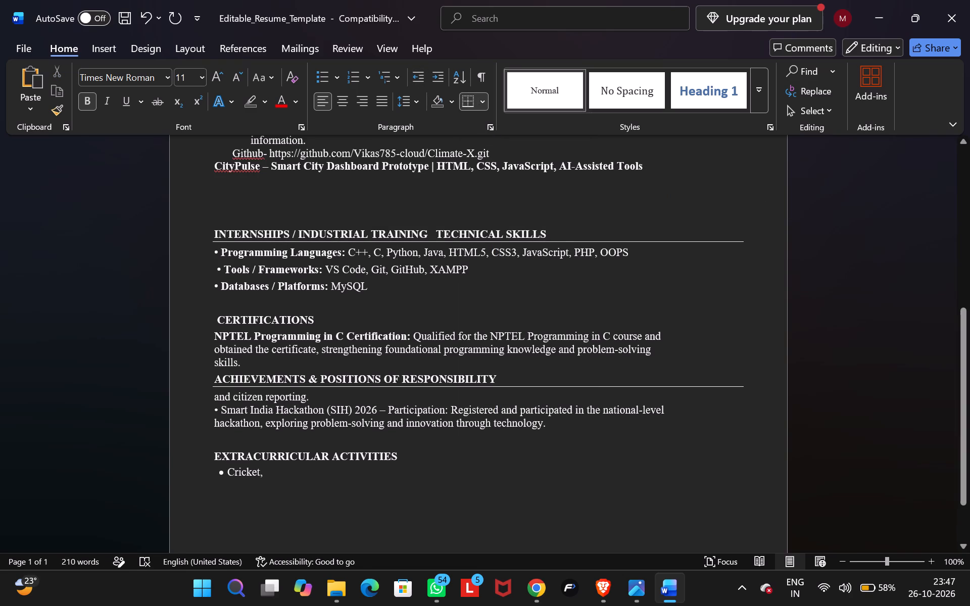
Apply a border to only the word CERTIFICATIONS in its heading.
drag(343, 319, 220, 322)
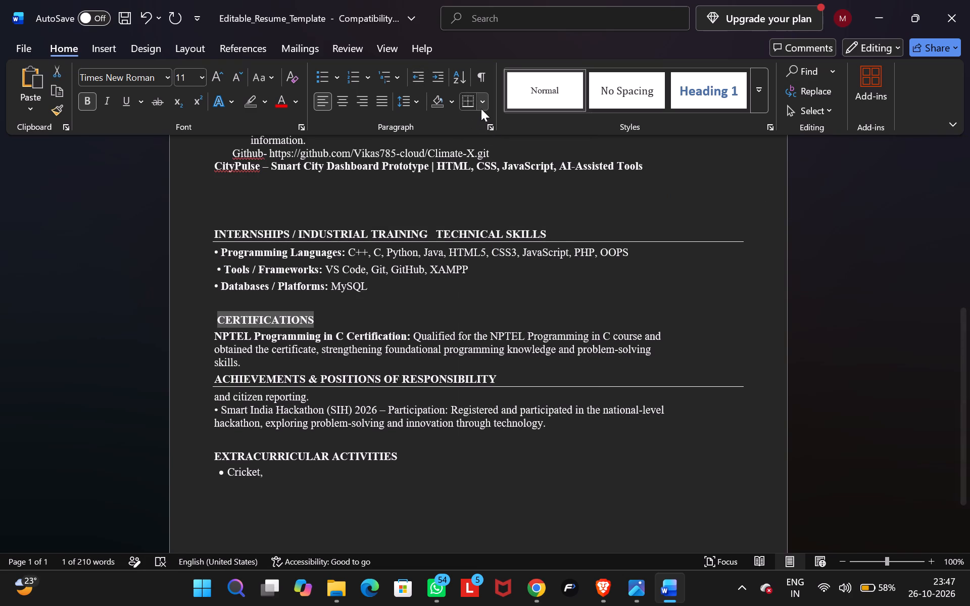
click(481, 109)
click(494, 131)
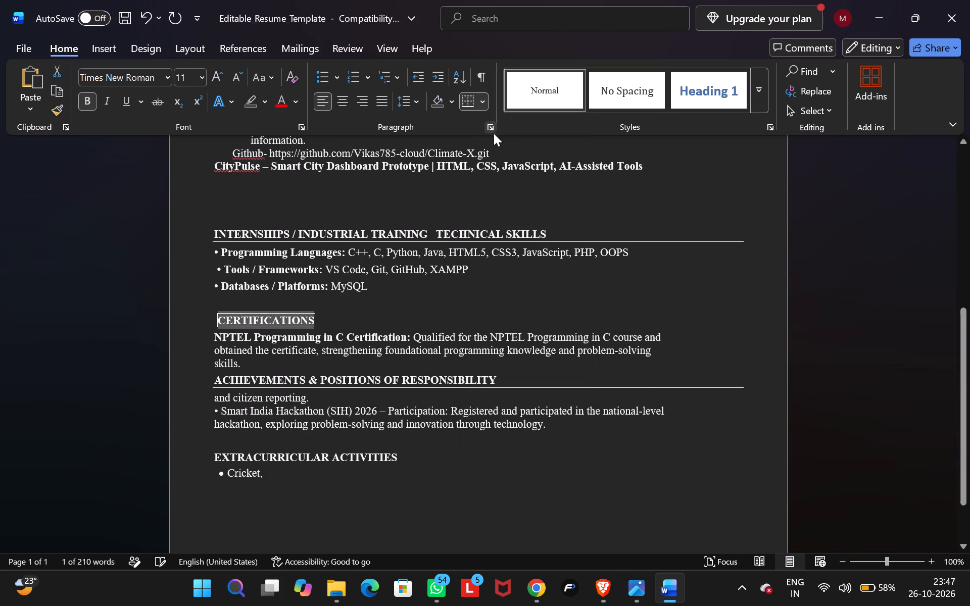
click(477, 275)
Apply a full-width bottom border to the entire CERTIFICATIONS heading paragraph.
drag(349, 320, 199, 326)
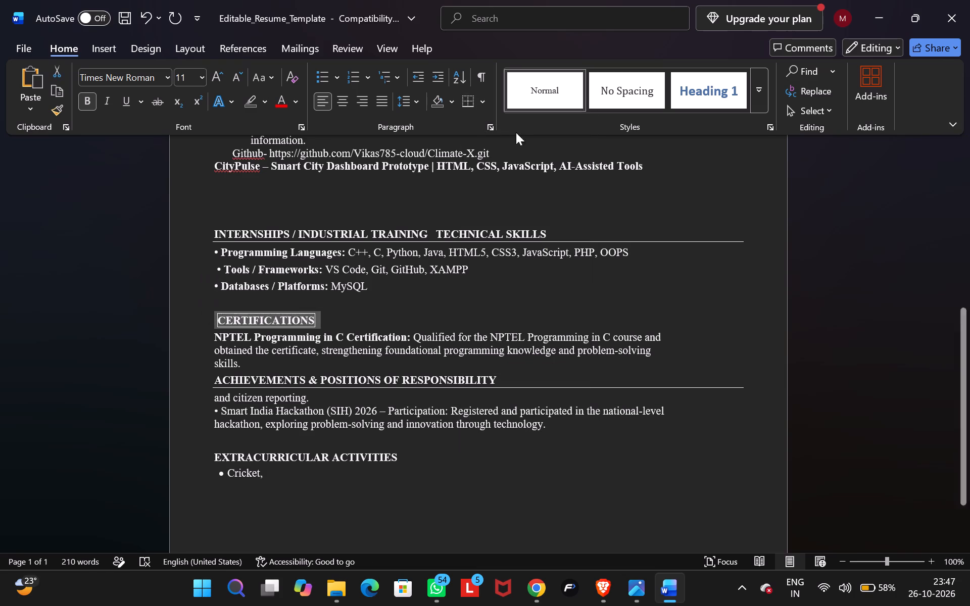
click(480, 106)
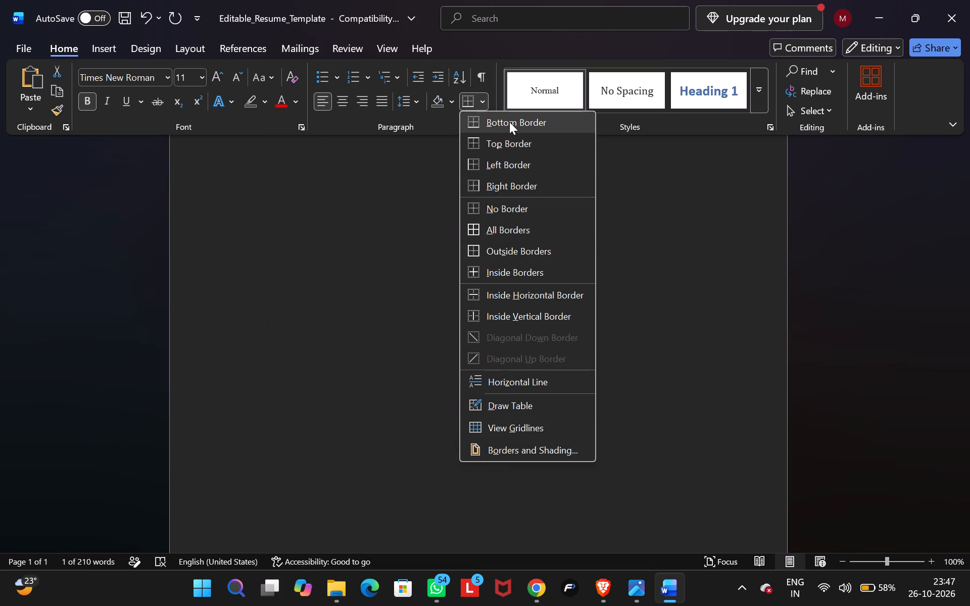
click(509, 122)
click(452, 304)
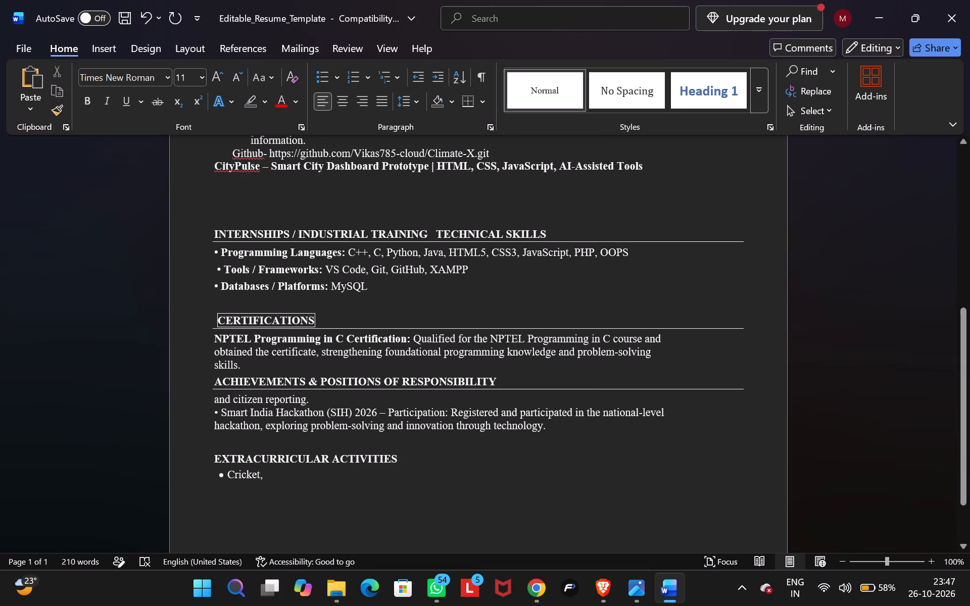
Undo the last two border changes on the CERTIFICATIONS heading.
click(441, 330)
key(ctrl+z)
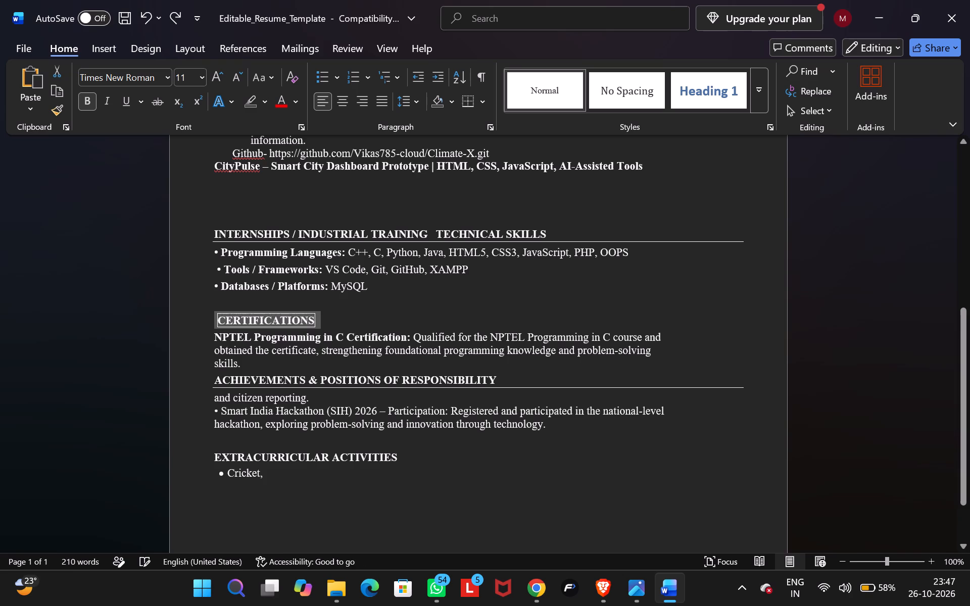
key(ctrl+z)
click(425, 321)
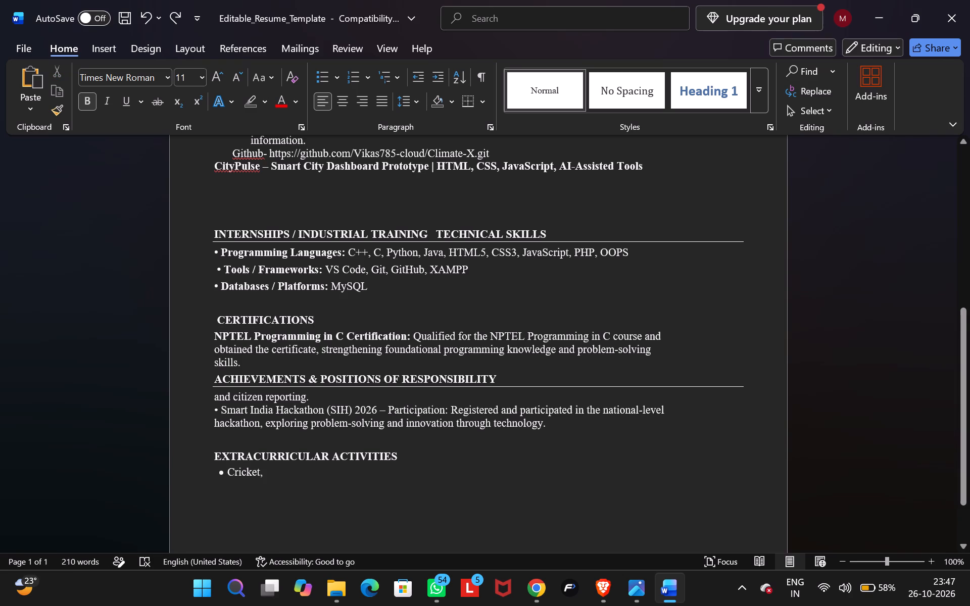
Delete the leftover fragment "and citizen reporting." under the ACHIEVEMENTS & POSITIONS OF RESPONSIBILITY heading, keeping the empty line.
scroll(435, 327, down, 1)
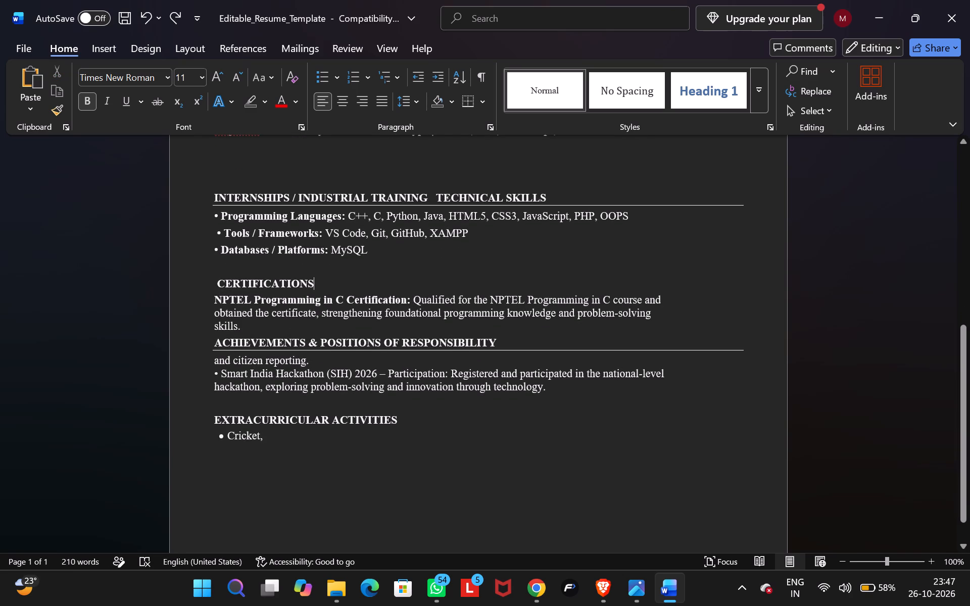
click(478, 357)
key(BackSpace)
key(BackSpace)
key(BackSpace)
key(BackSpace)
key(BackSpace)
key(BackSpace)
key(BackSpace)
key(BackSpace)
key(BackSpace)
key(BackSpace)
key(BackSpace)
key(BackSpace)
key(BackSpace)
key(BackSpace)
key(BackSpace)
key(BackSpace)
key(BackSpace)
key(BackSpace)
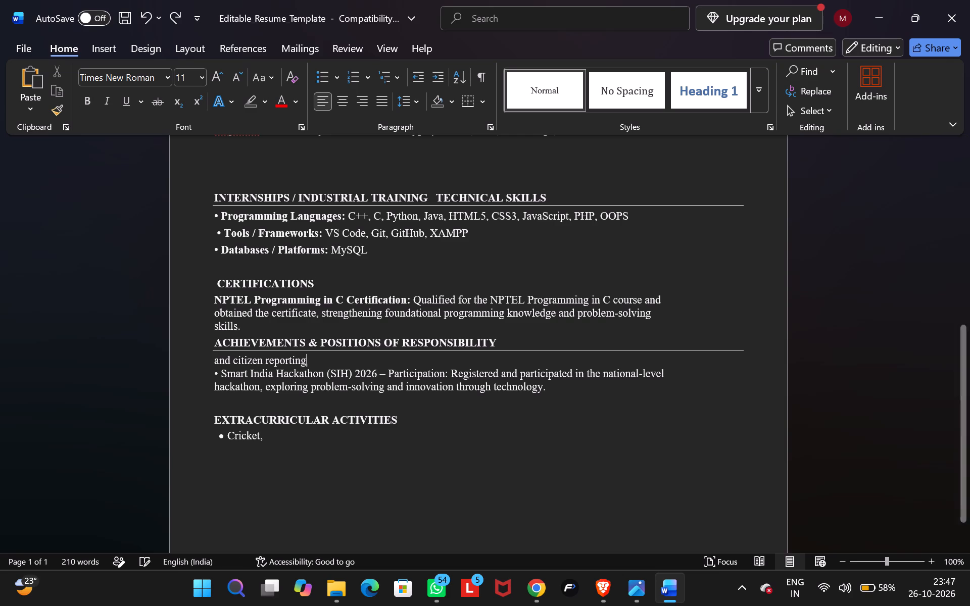
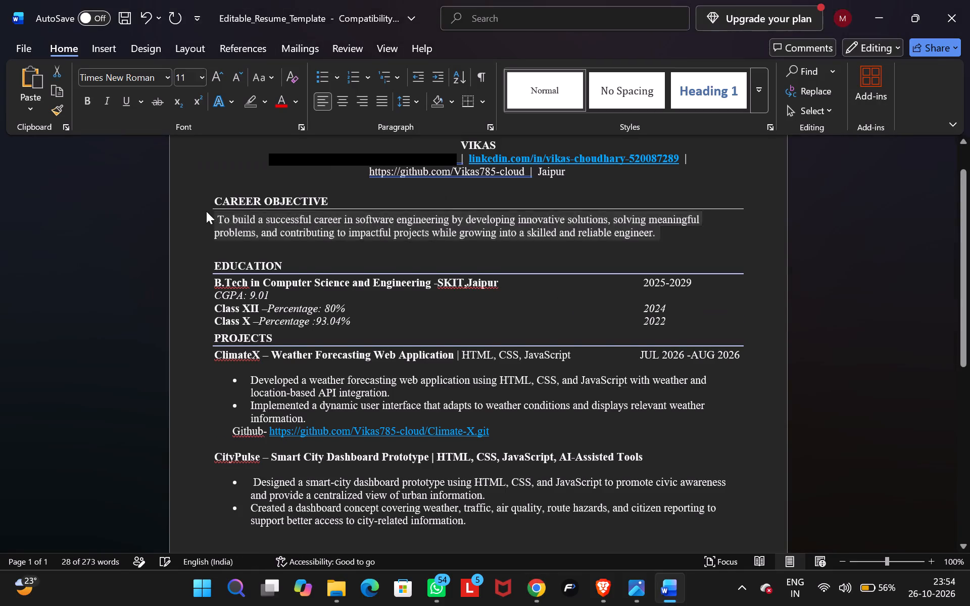
key(ctrl+v)
click(335, 267)
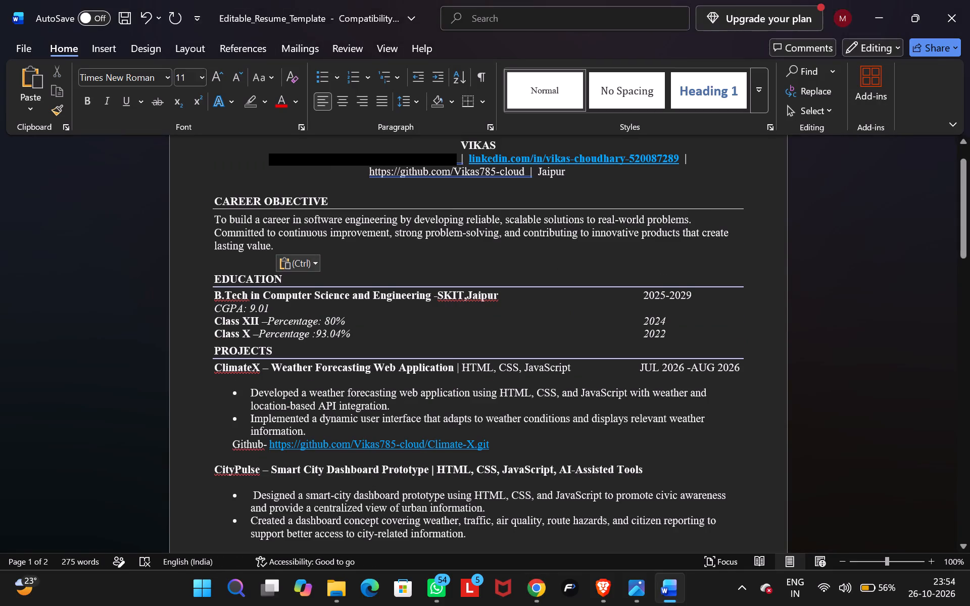
Review the whole resume from Education to the Extracurricular Activities entry on the second page, and return to the Career Objective.
scroll(365, 294, down, 1)
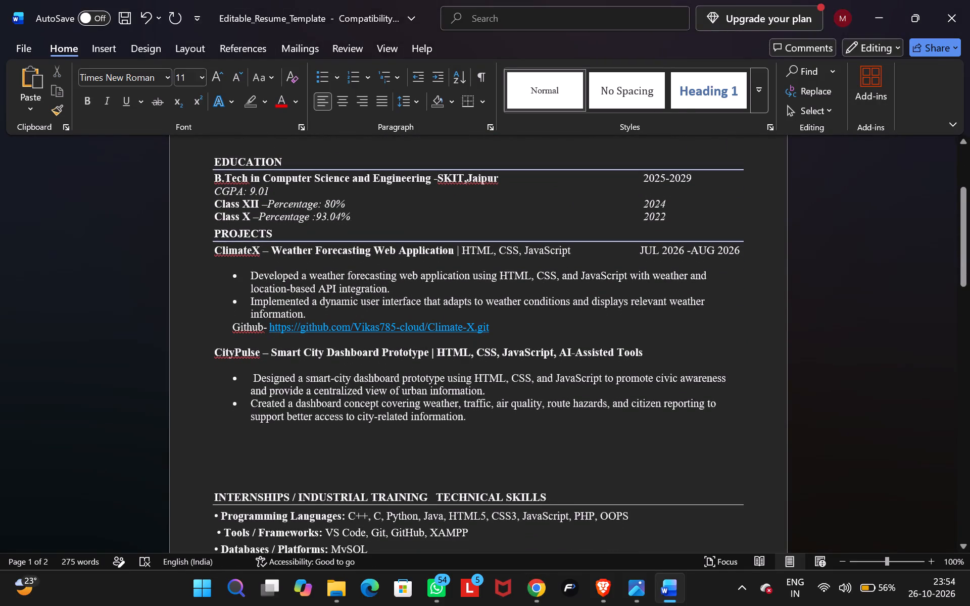
scroll(365, 294, down, 2)
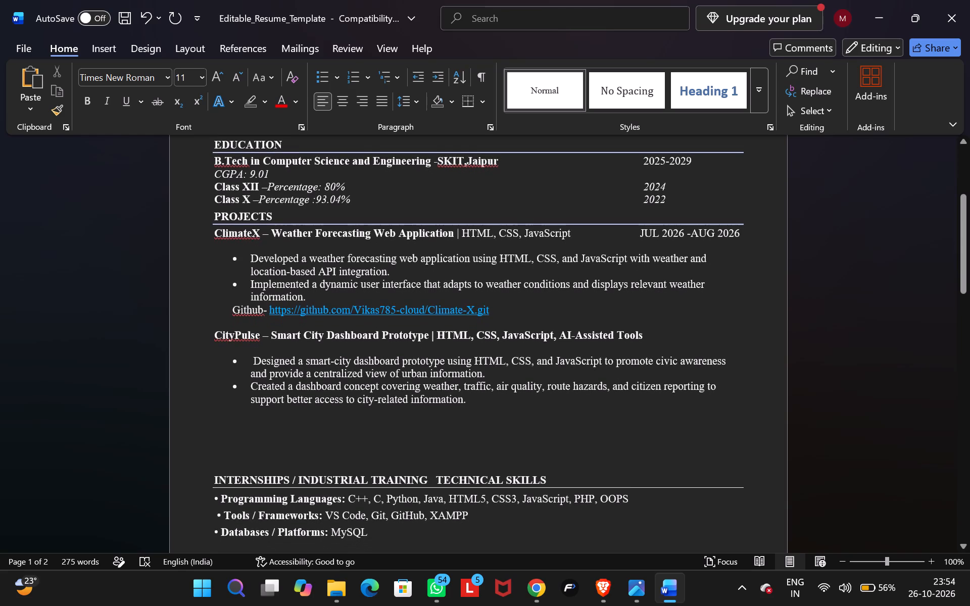
scroll(365, 294, down, 2)
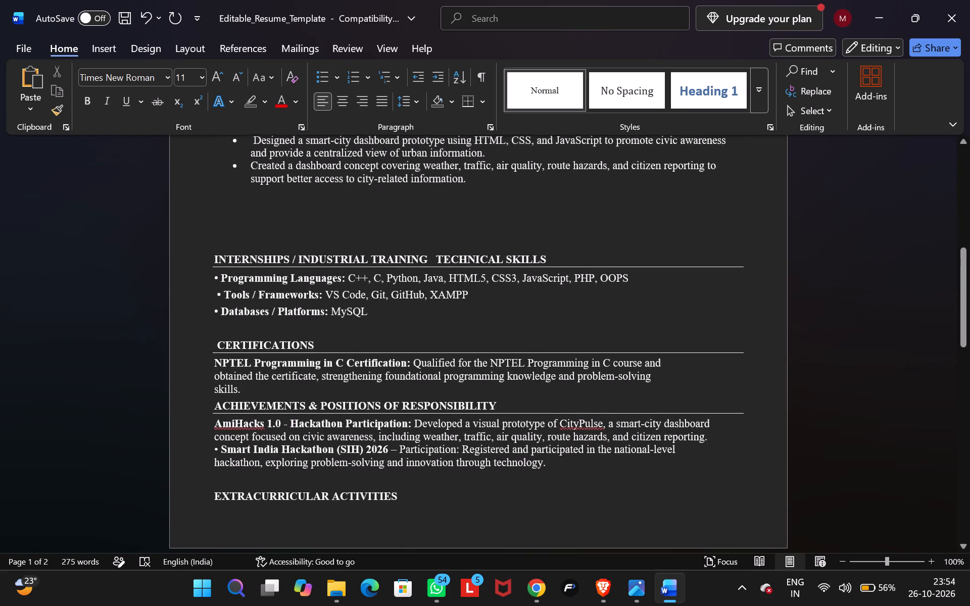
scroll(365, 294, down, 1)
scroll(365, 294, up, 1)
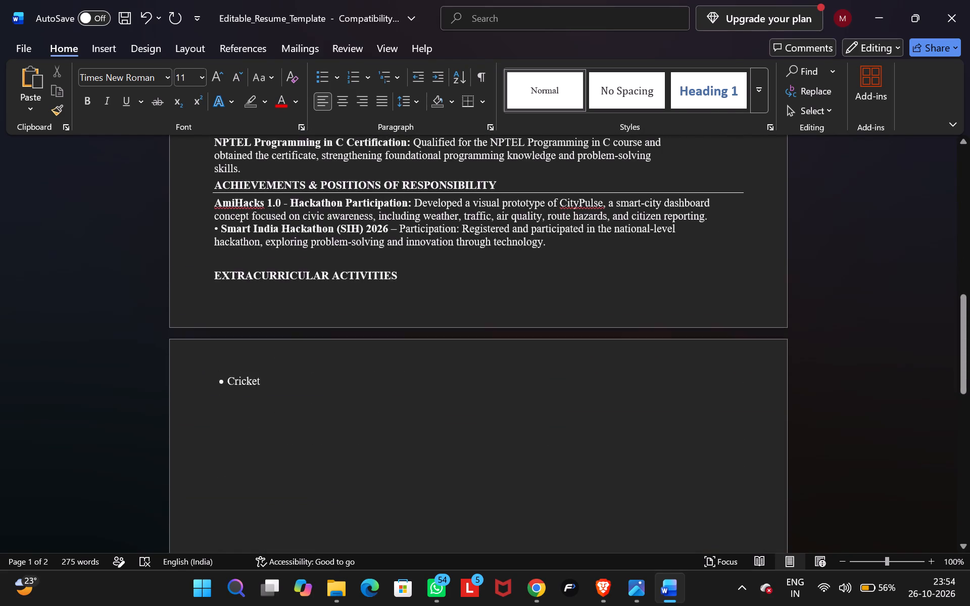
scroll(365, 294, up, 1)
drag(270, 389, 228, 389)
click(447, 251)
scroll(369, 340, up, 1)
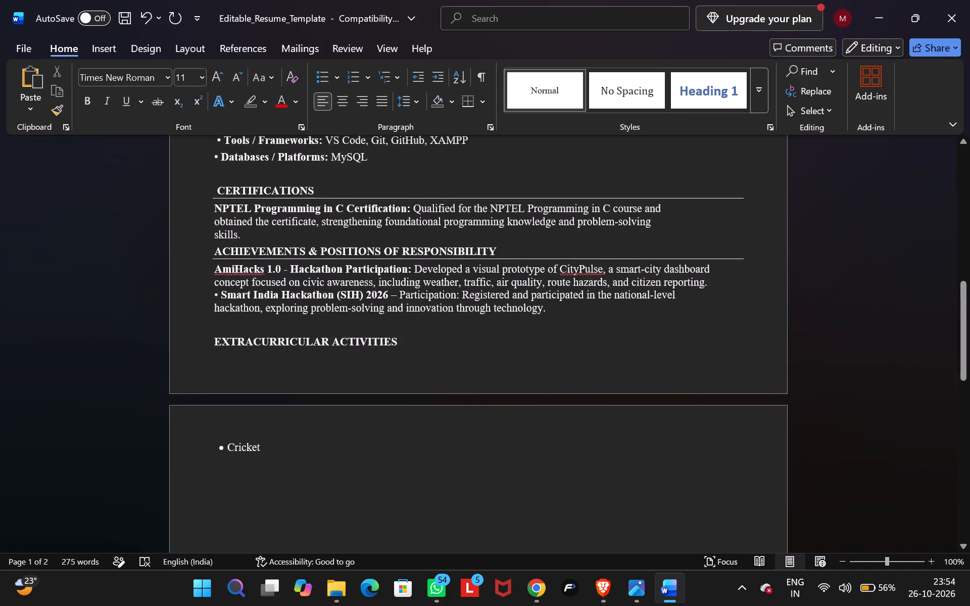
scroll(348, 309, up, 1)
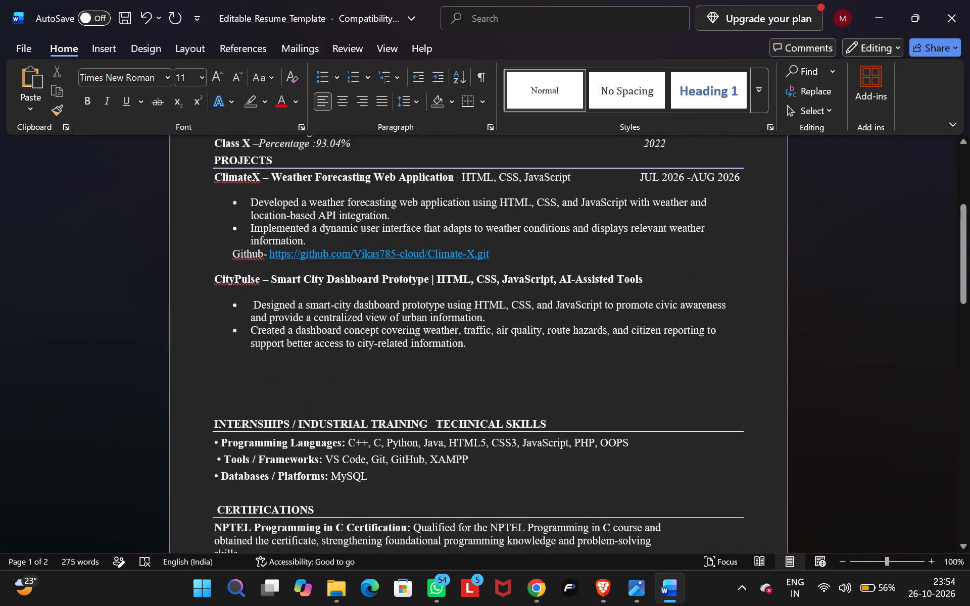
scroll(345, 319, up, 3)
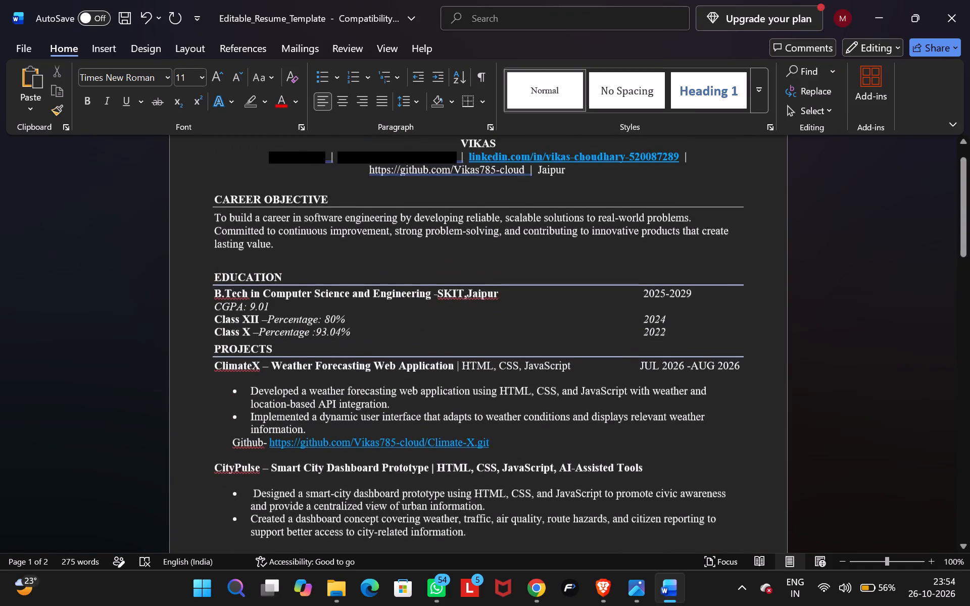
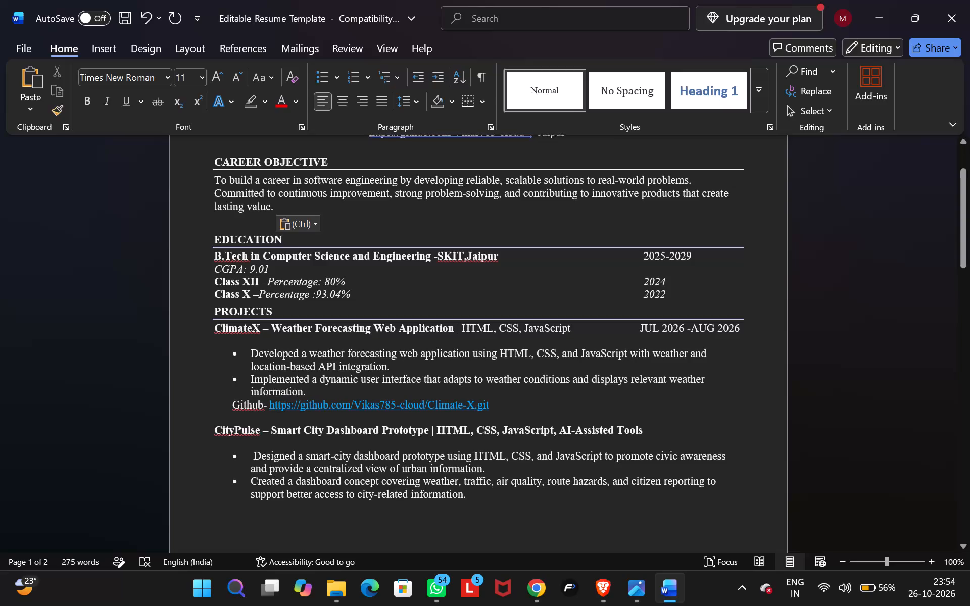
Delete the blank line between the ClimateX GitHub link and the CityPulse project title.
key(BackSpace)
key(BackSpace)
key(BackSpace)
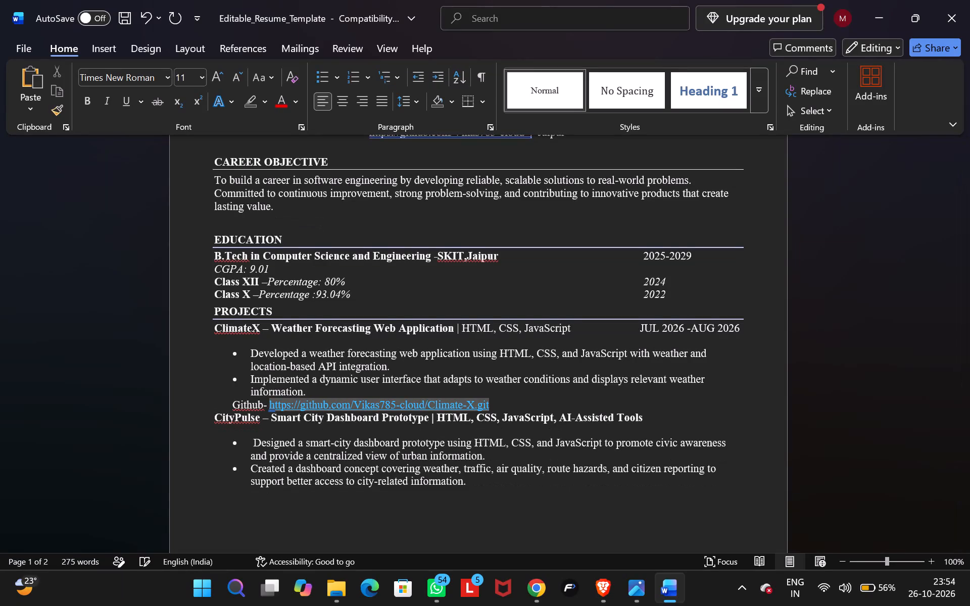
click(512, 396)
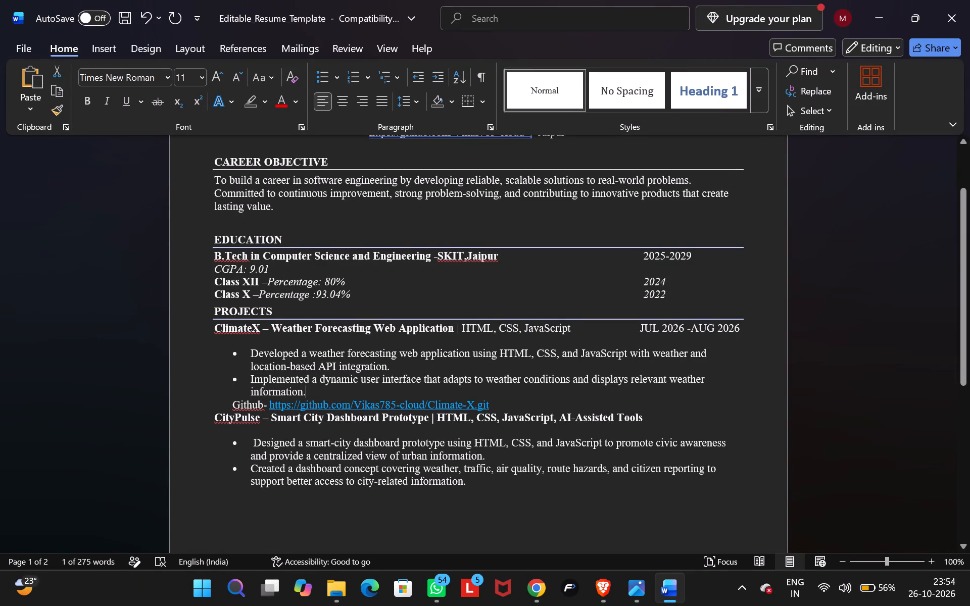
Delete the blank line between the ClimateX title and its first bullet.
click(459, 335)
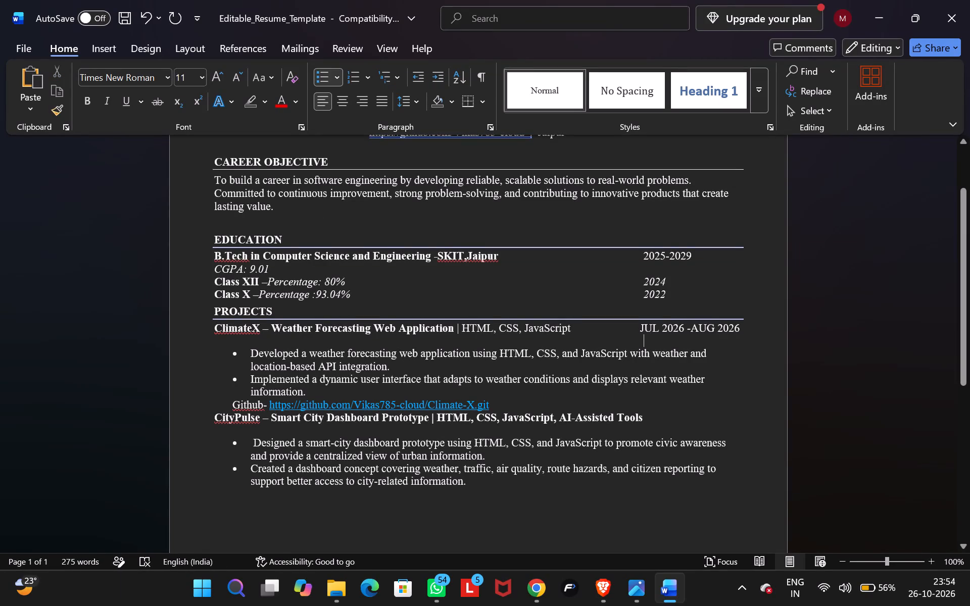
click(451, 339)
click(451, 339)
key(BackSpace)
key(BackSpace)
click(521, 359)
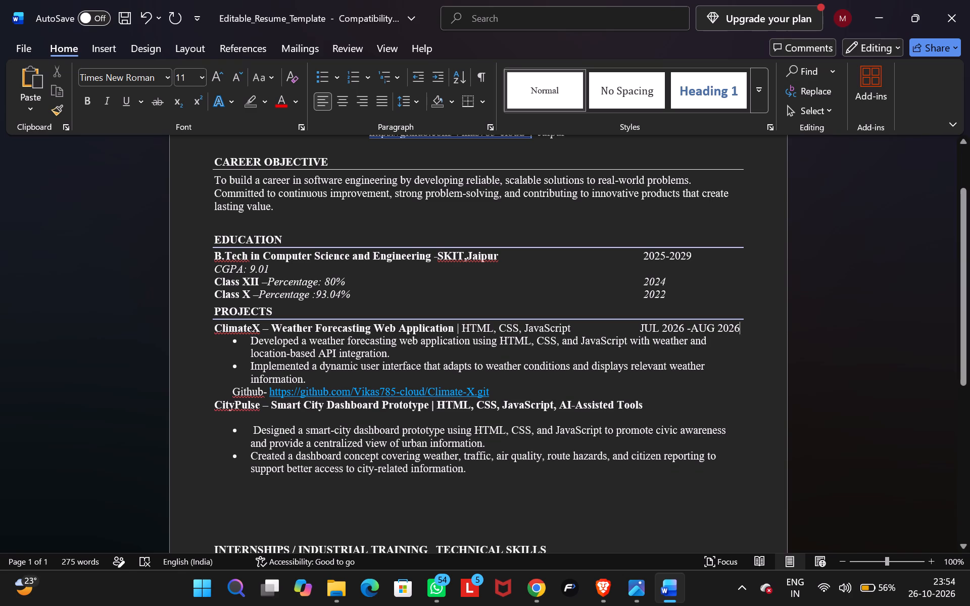
Remove the surplus blank lines between the last CityPulse bullet and the Internships / Technical Skills heading.
scroll(526, 419, down, 1)
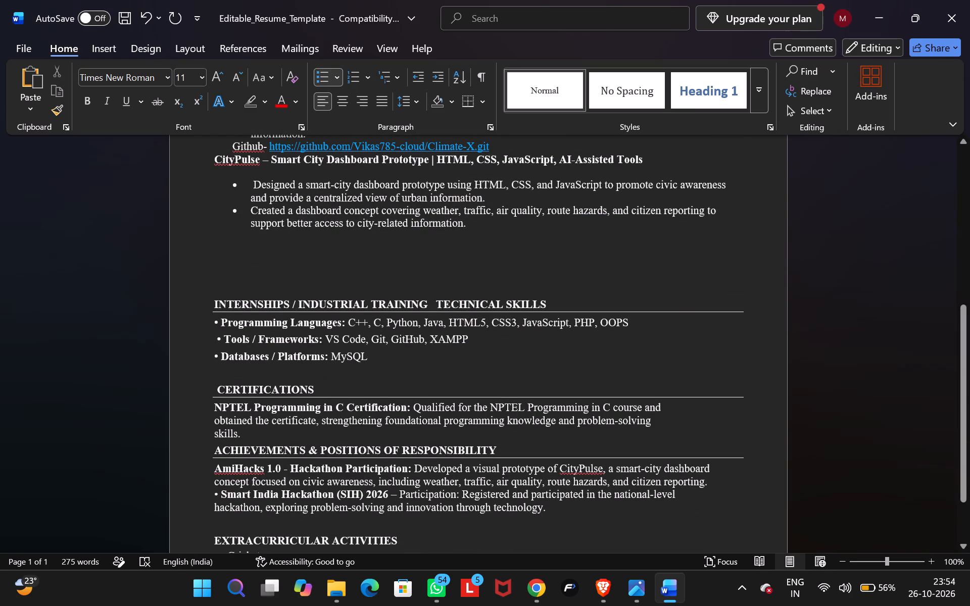
click(471, 282)
key(BackSpace)
key(BackSpace)
key(BackSpace)
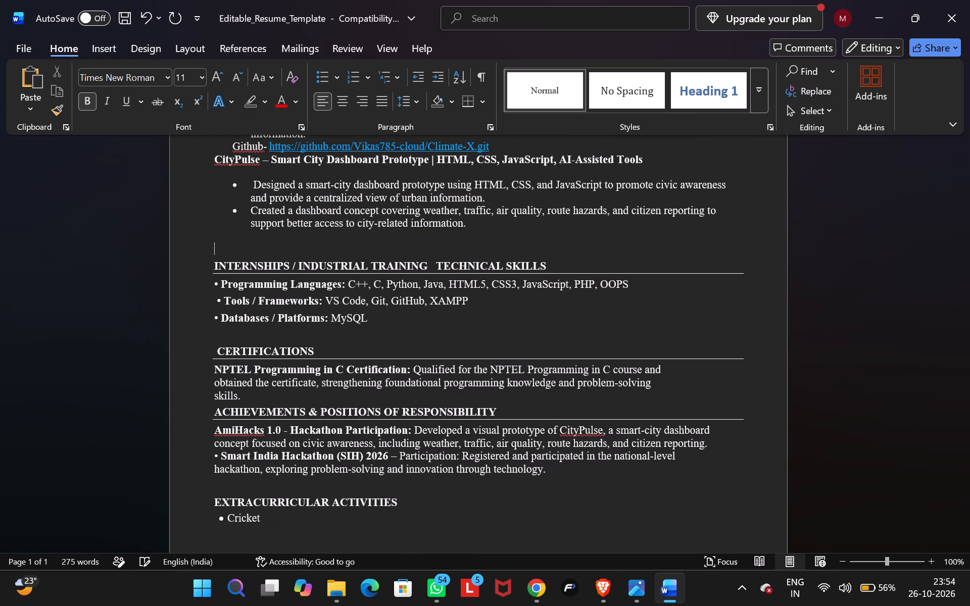
key(BackSpace)
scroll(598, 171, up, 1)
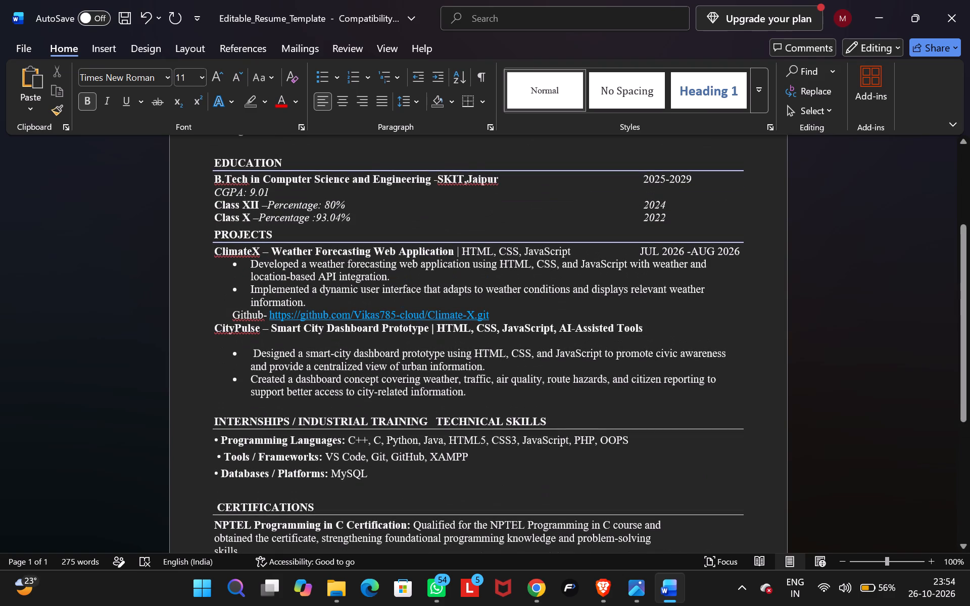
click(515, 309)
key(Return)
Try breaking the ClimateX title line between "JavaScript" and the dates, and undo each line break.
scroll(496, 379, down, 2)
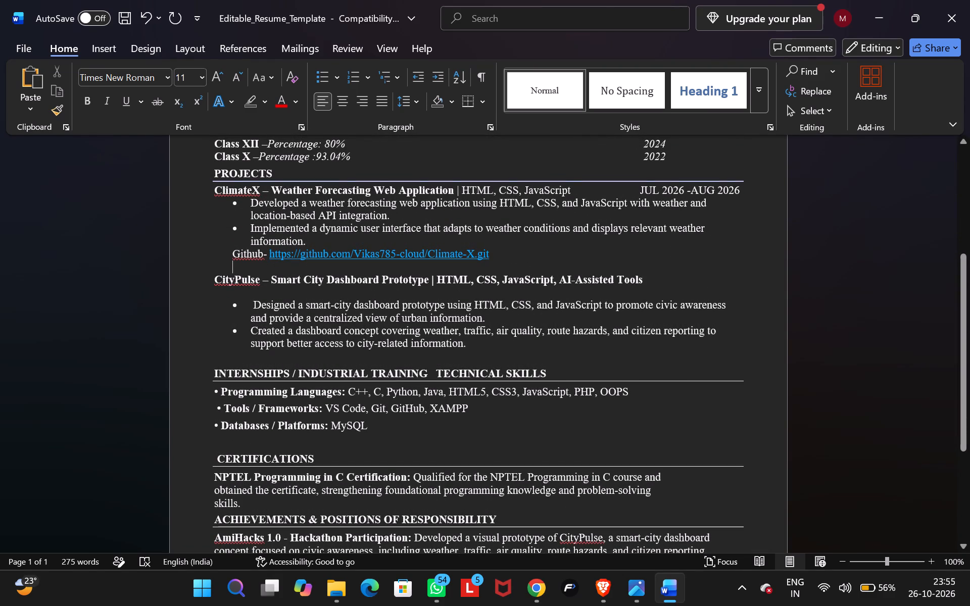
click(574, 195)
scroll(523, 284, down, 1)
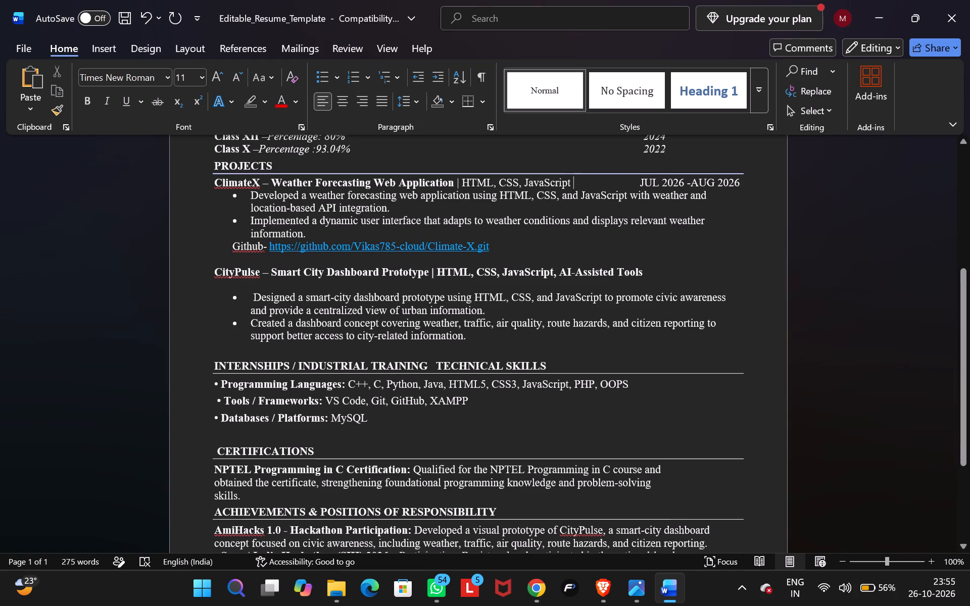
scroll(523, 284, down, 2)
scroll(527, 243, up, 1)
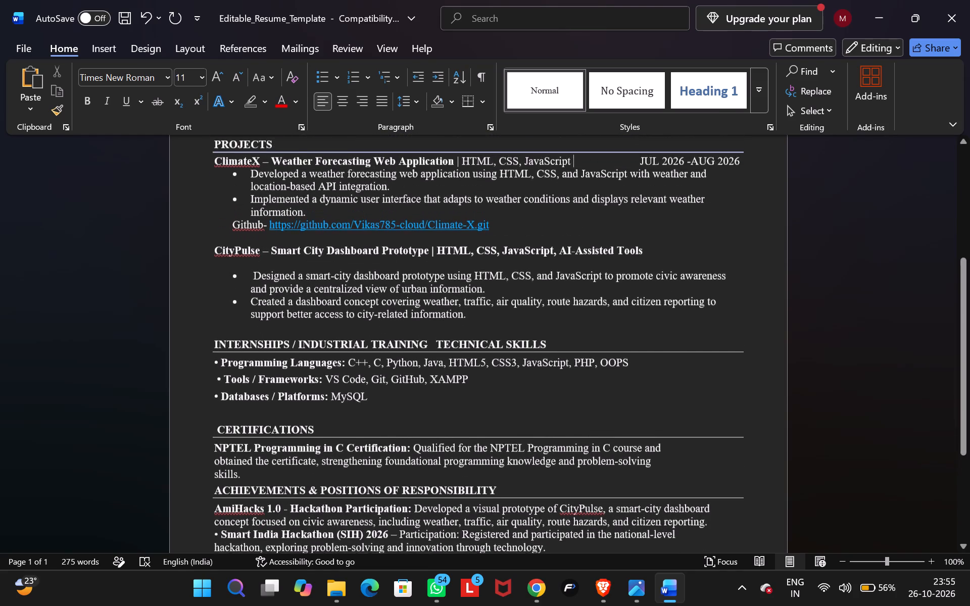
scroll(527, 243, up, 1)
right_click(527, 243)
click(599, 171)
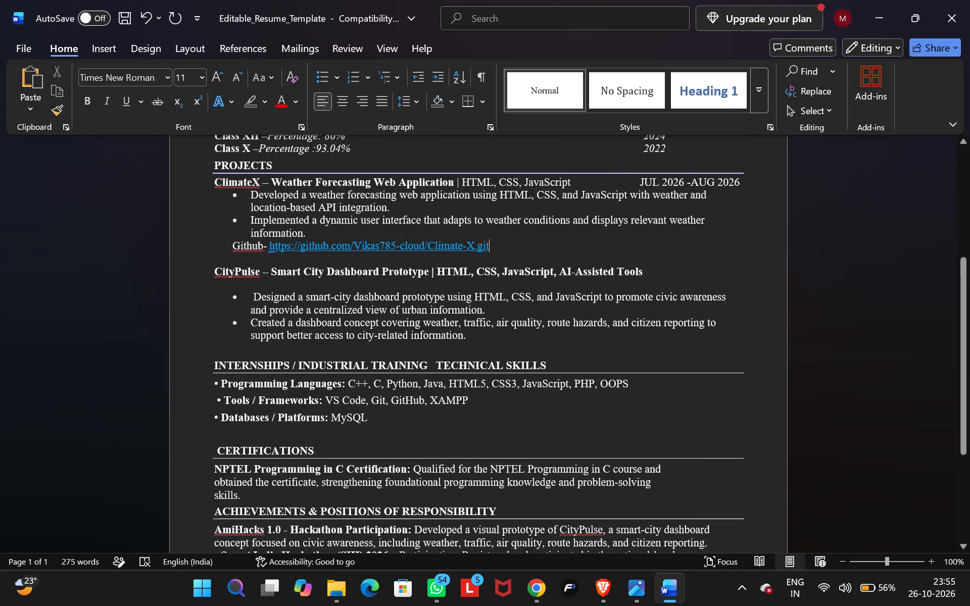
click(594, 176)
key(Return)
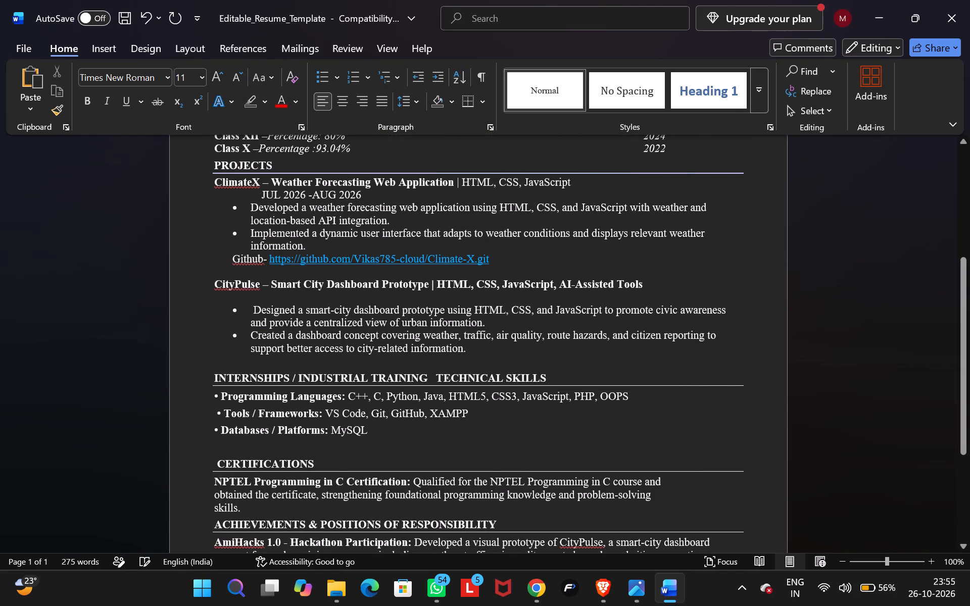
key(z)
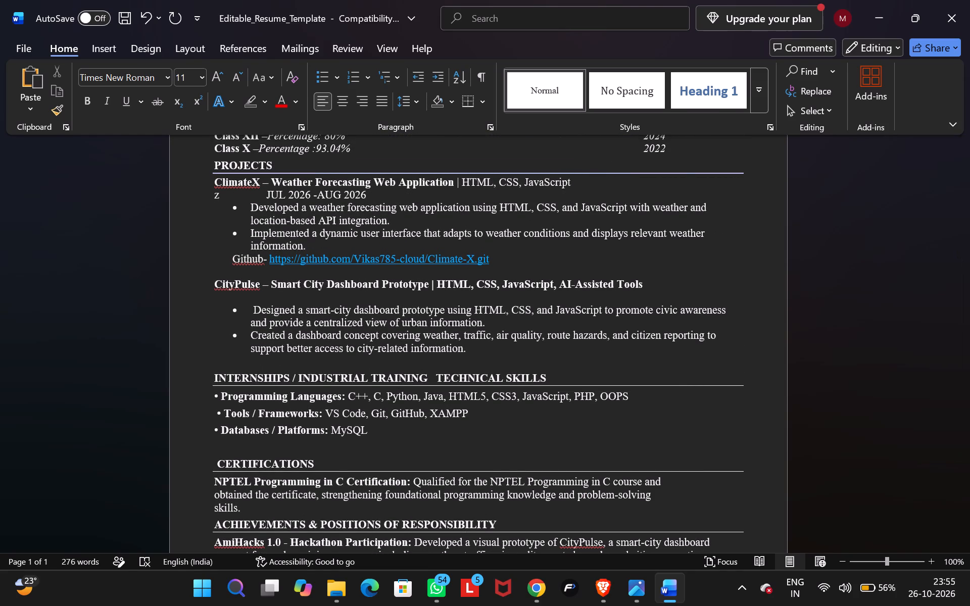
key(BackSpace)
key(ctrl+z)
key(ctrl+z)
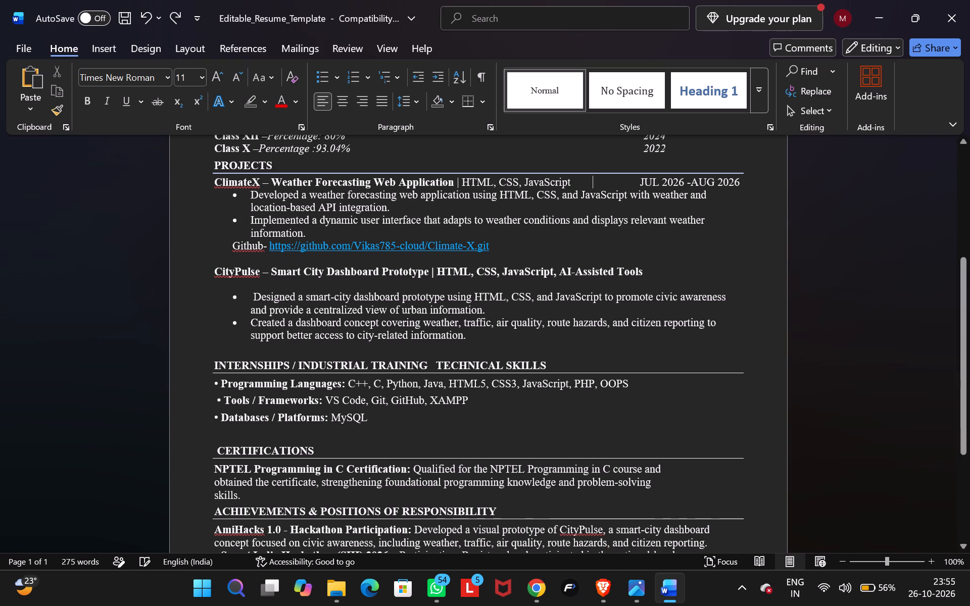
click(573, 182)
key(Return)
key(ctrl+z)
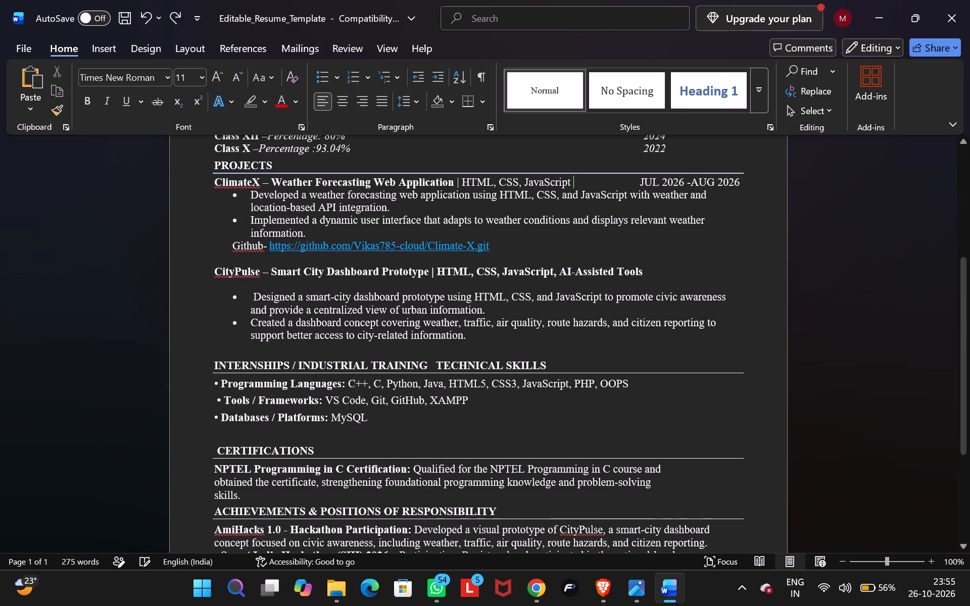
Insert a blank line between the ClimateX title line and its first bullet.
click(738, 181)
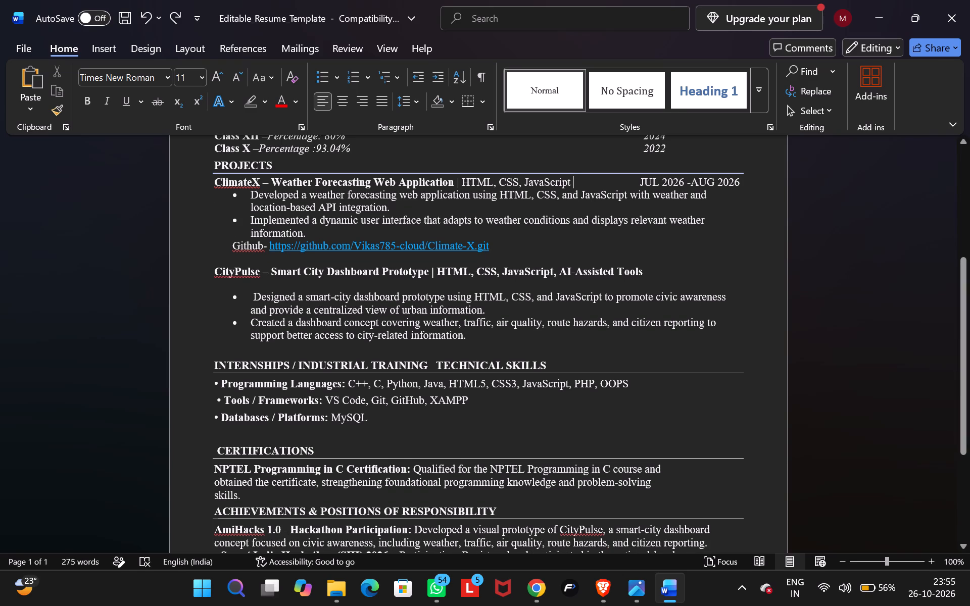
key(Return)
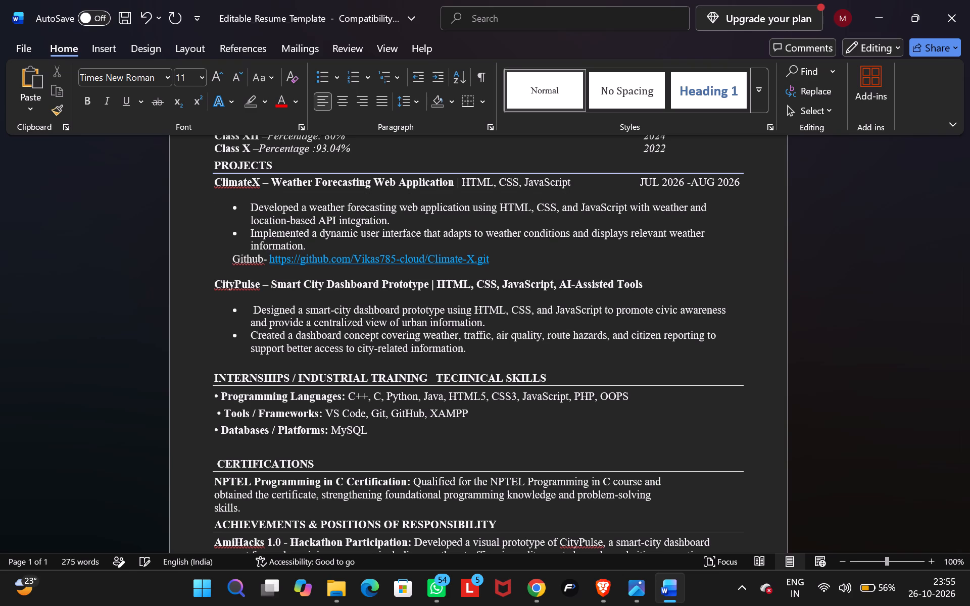
Add a bottom border beneath the EXTRACURRICULAR ACTIVITIES heading.
scroll(598, 279, down, 6)
click(554, 452)
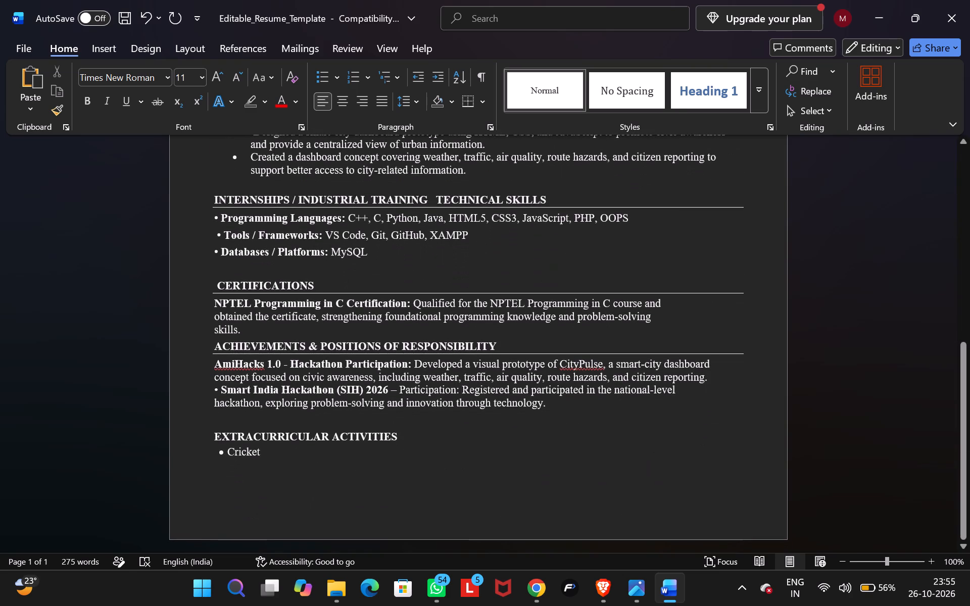
drag(435, 431, 209, 439)
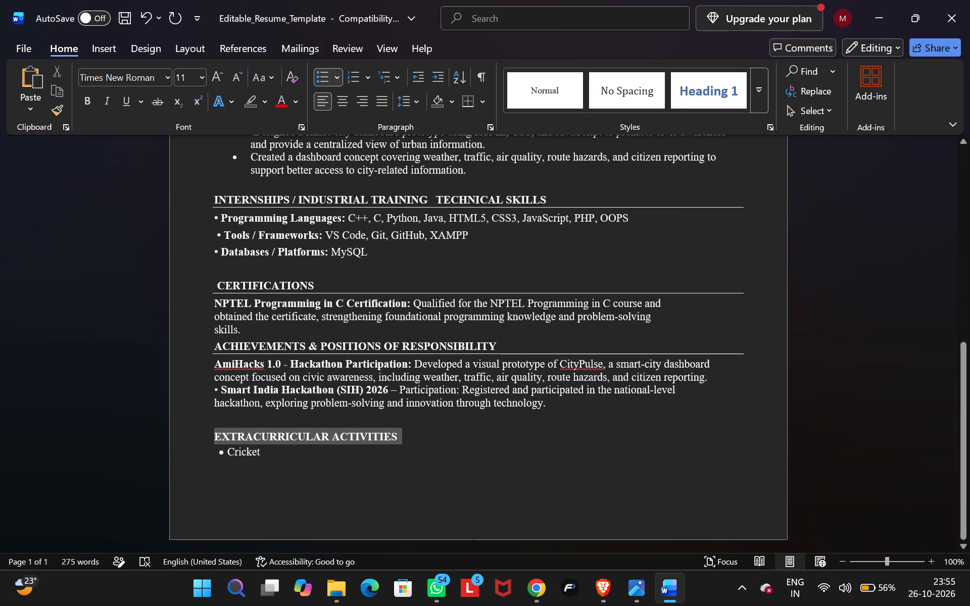
drag(209, 439, 211, 437)
click(487, 103)
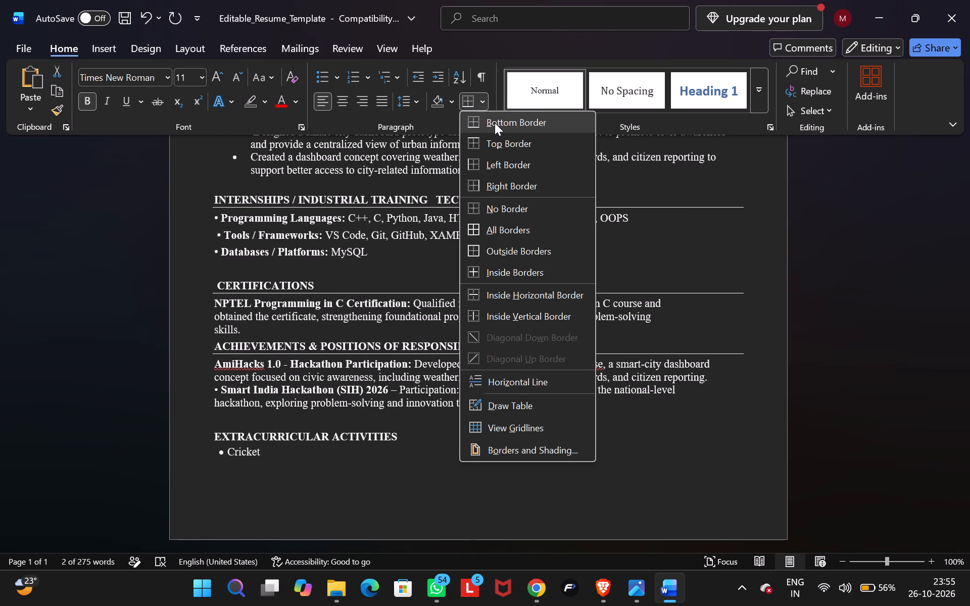
click(495, 123)
click(402, 472)
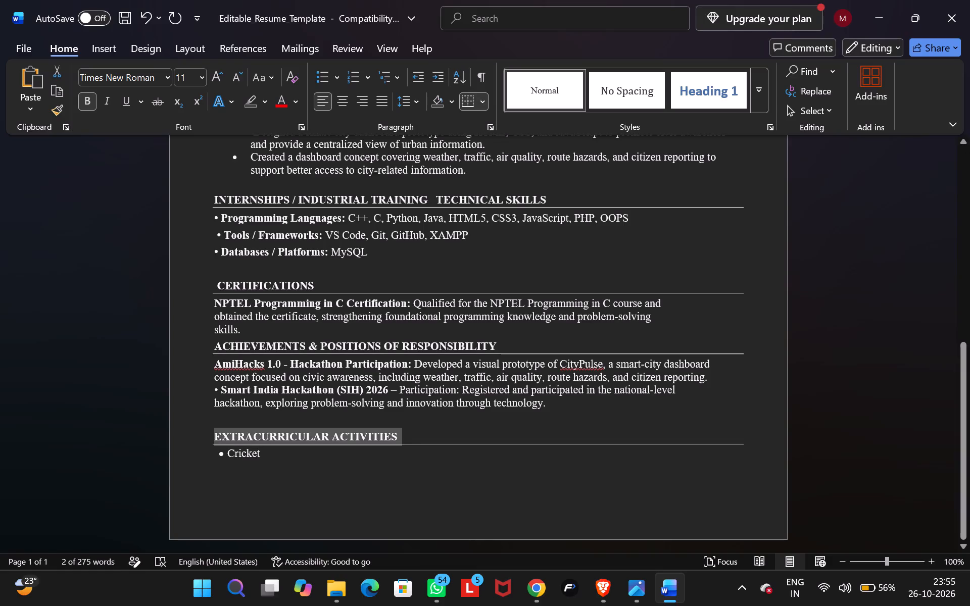
Review the whole resume from the name header down to the Extracurricular Activities section for layout and spacing.
scroll(523, 440, up, 3)
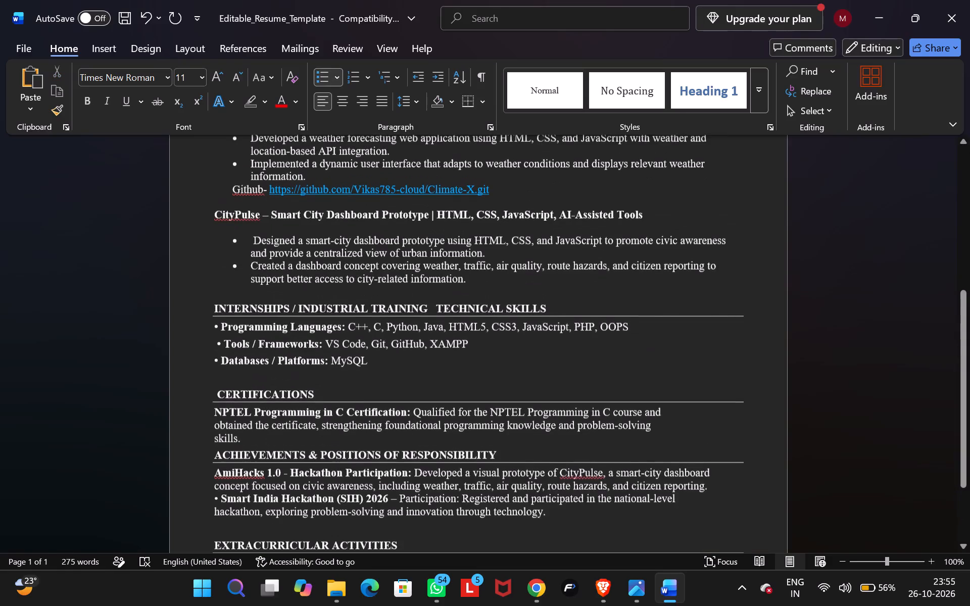
scroll(522, 440, up, 8)
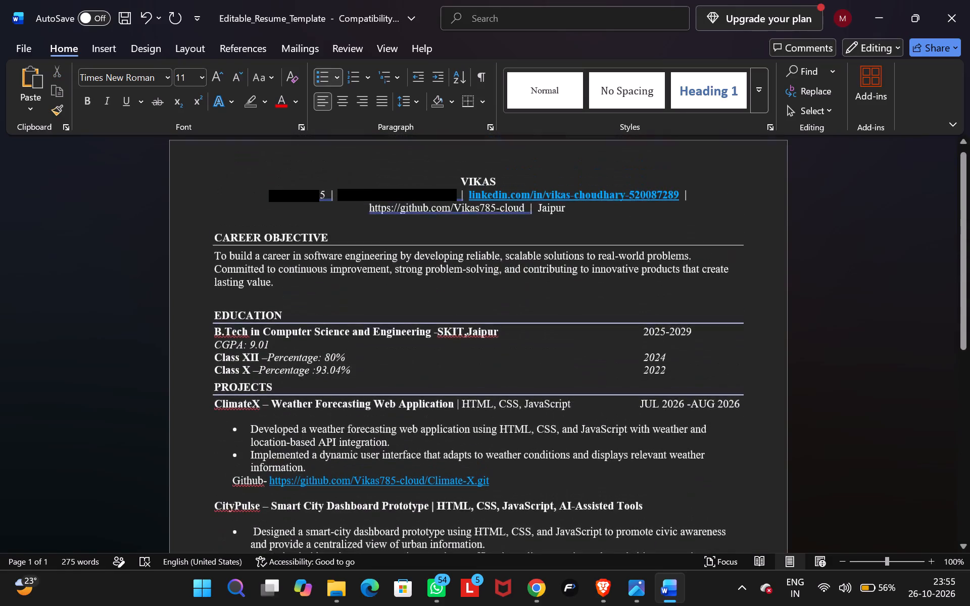
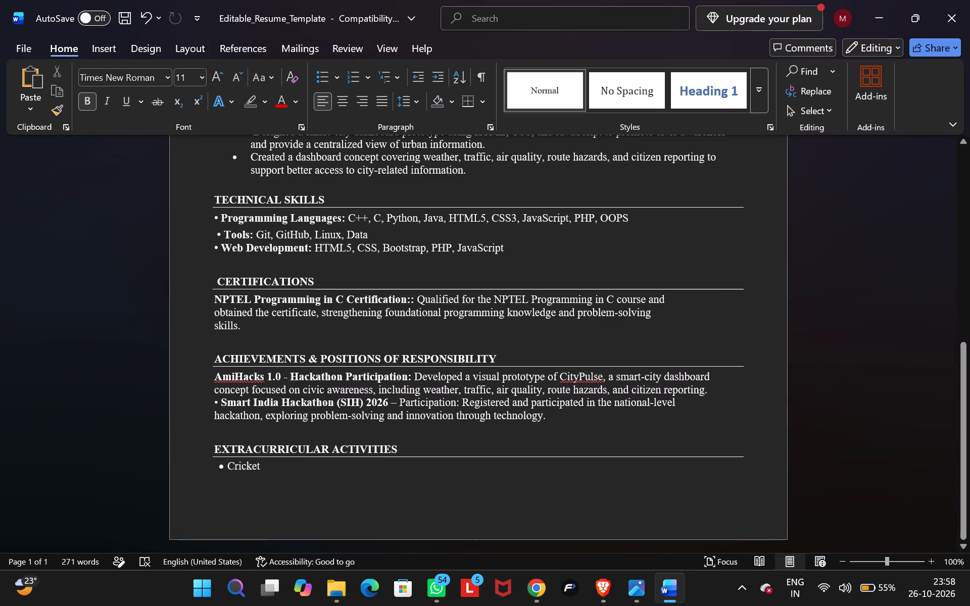
drag(415, 295, 457, 333)
key(BackSpace)
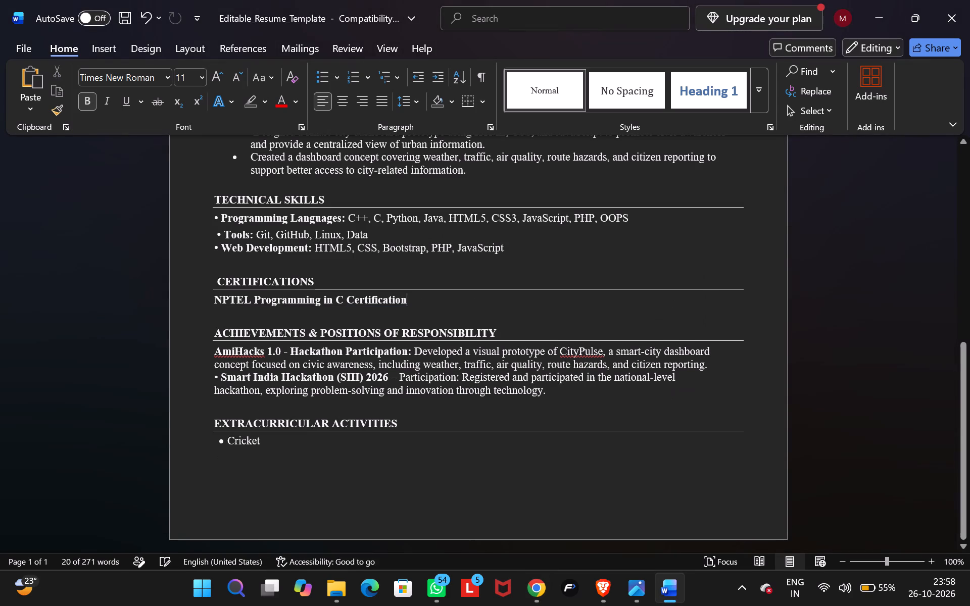
key(semicolon)
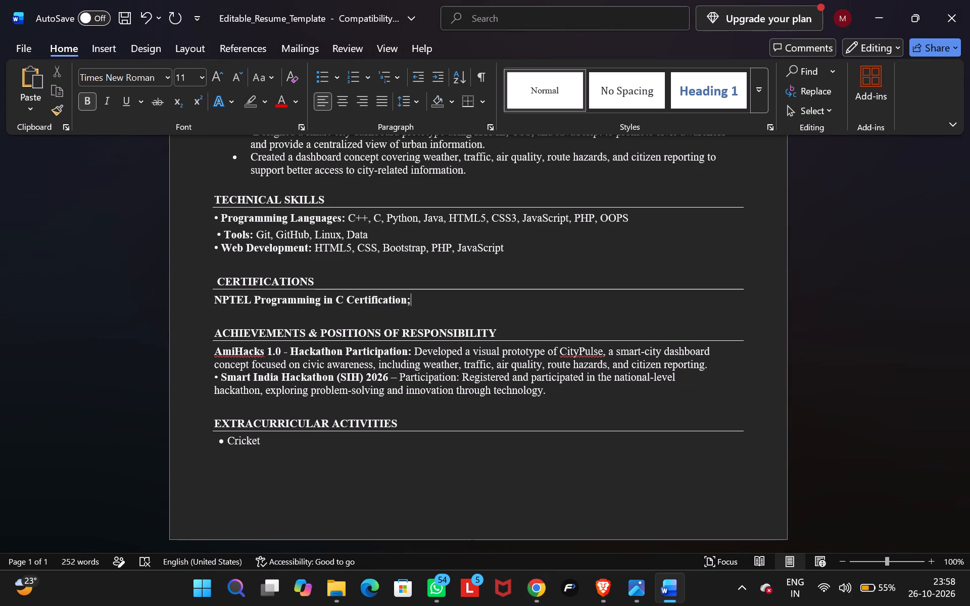
key(BackSpace)
text(:)
key(space)
key(ctrl+v)
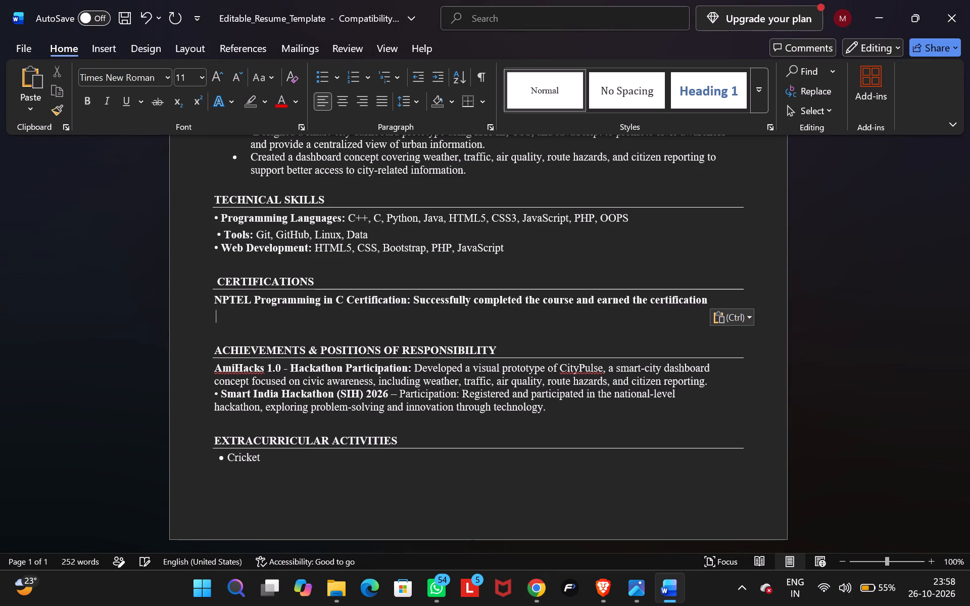
Remove the bold formatting from "Successfully completed the course and earned the certification" in the Certifications section.
drag(414, 301, 648, 308)
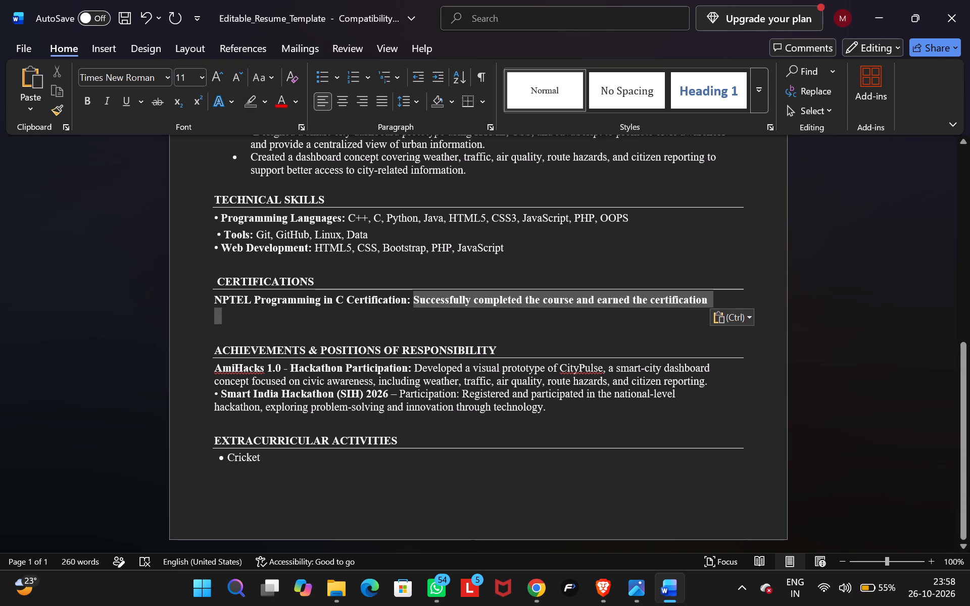
drag(648, 308, 695, 302)
click(695, 302)
drag(705, 299, 428, 296)
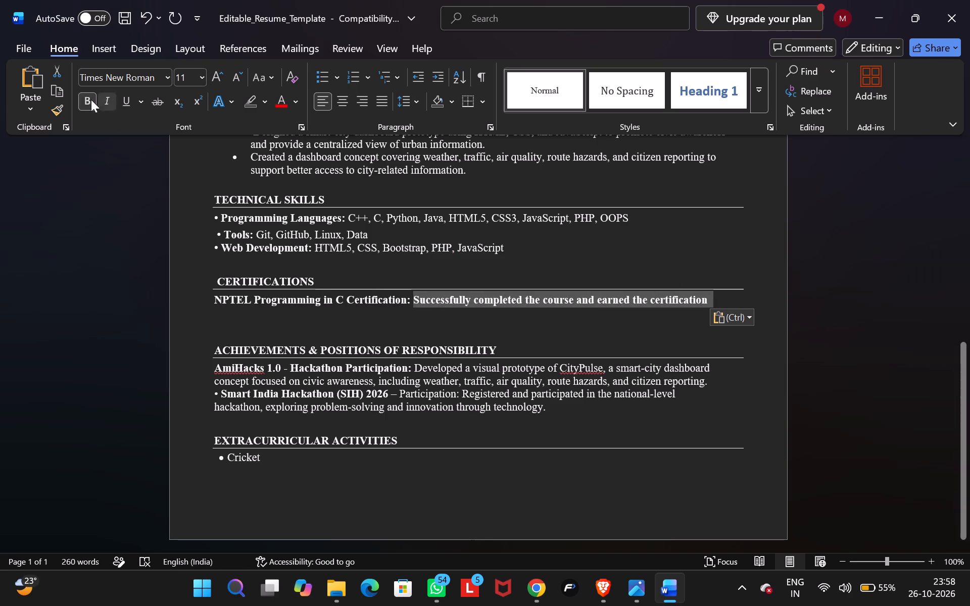
click(89, 93)
click(334, 268)
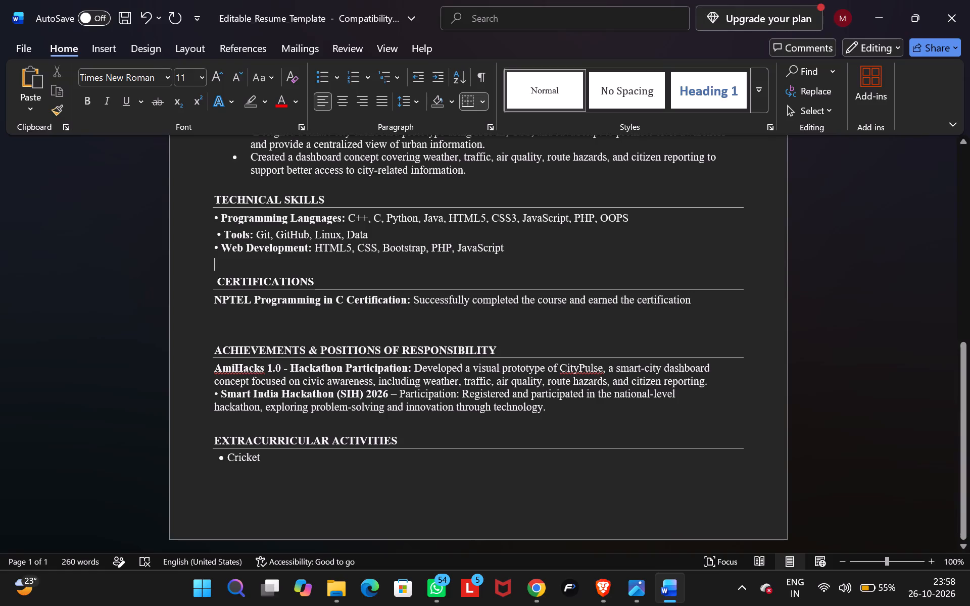
Review the Word resume from the contact header to Extracurricular Activities, checking section content and spacing.
scroll(399, 318, up, 4)
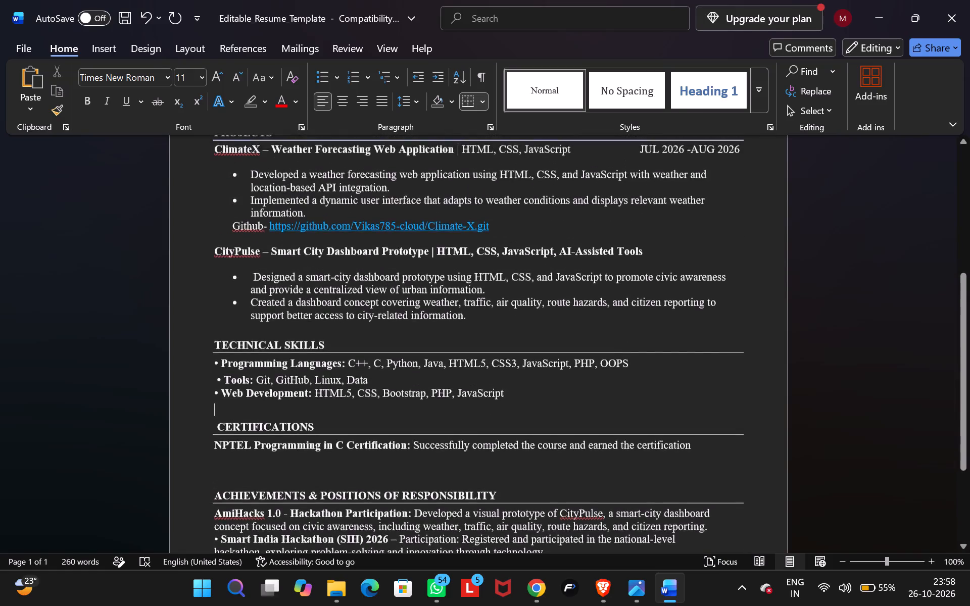
scroll(399, 318, up, 6)
scroll(399, 318, down, 9)
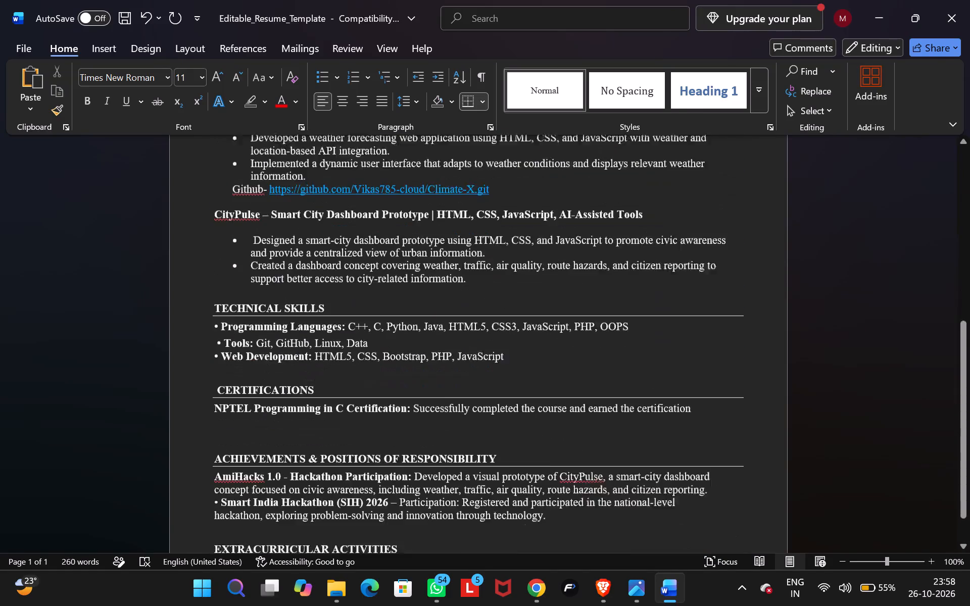
scroll(399, 318, down, 6)
scroll(399, 318, up, 10)
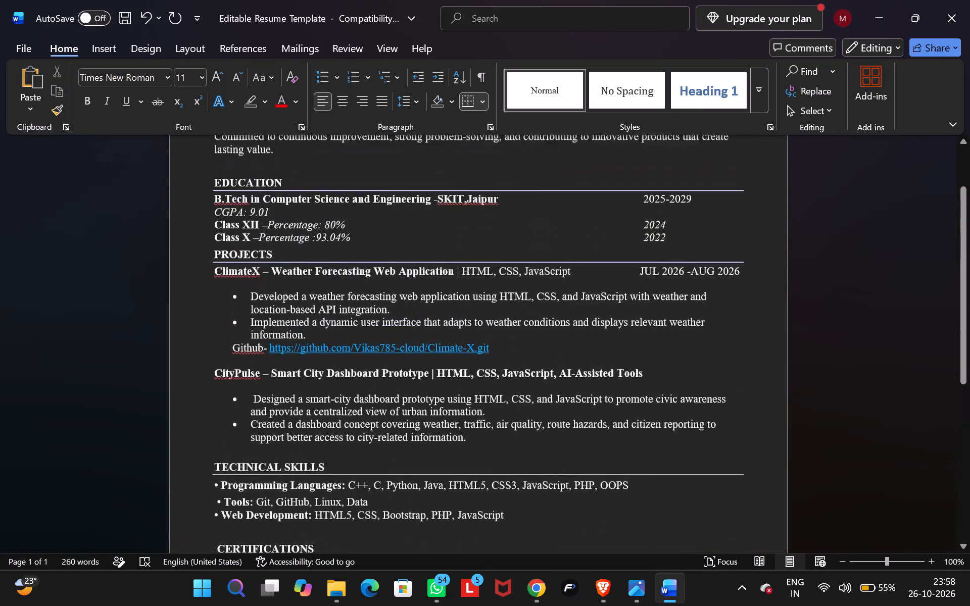
scroll(399, 318, up, 3)
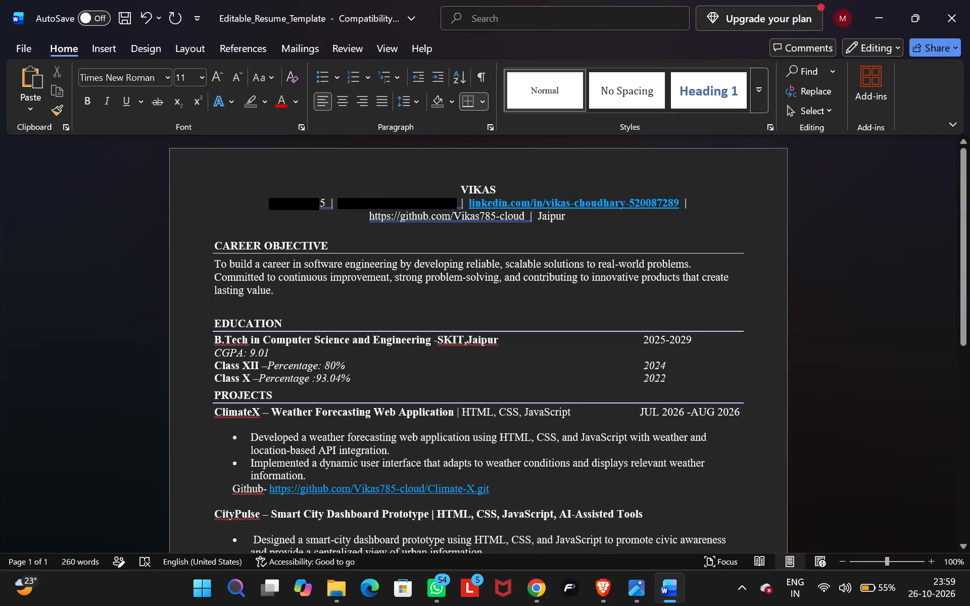
scroll(524, 312, down, 11)
scroll(519, 340, up, 2)
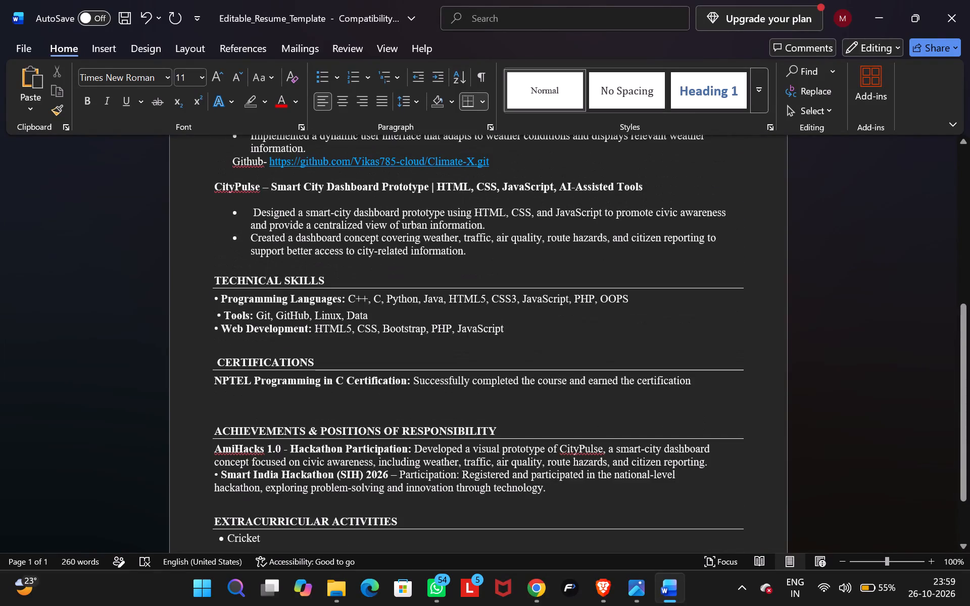
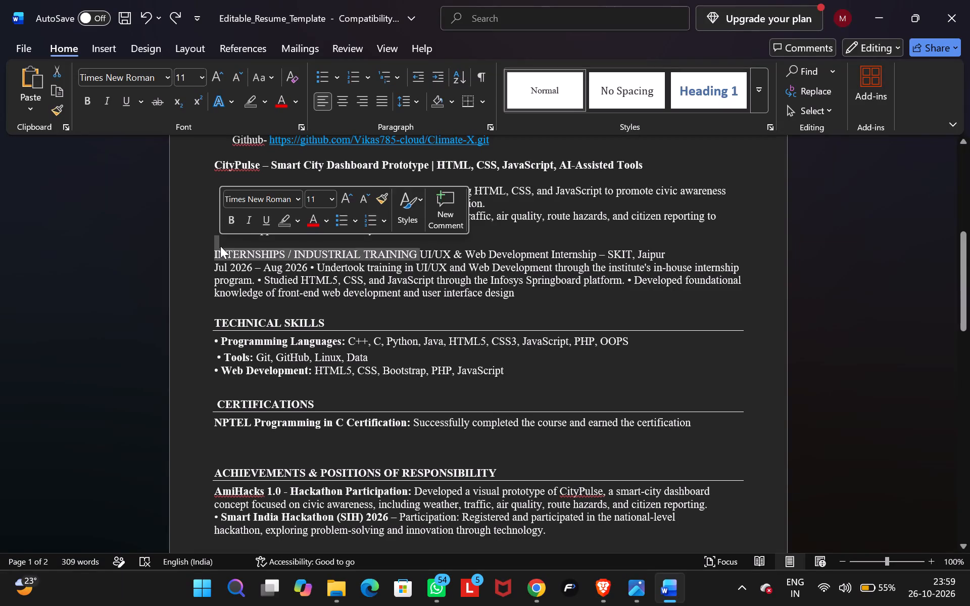
Make the "INTERNSHIPS / INDUSTRIAL TRAINING" heading bold and move the internship entry after it onto a new line.
click(77, 93)
click(84, 97)
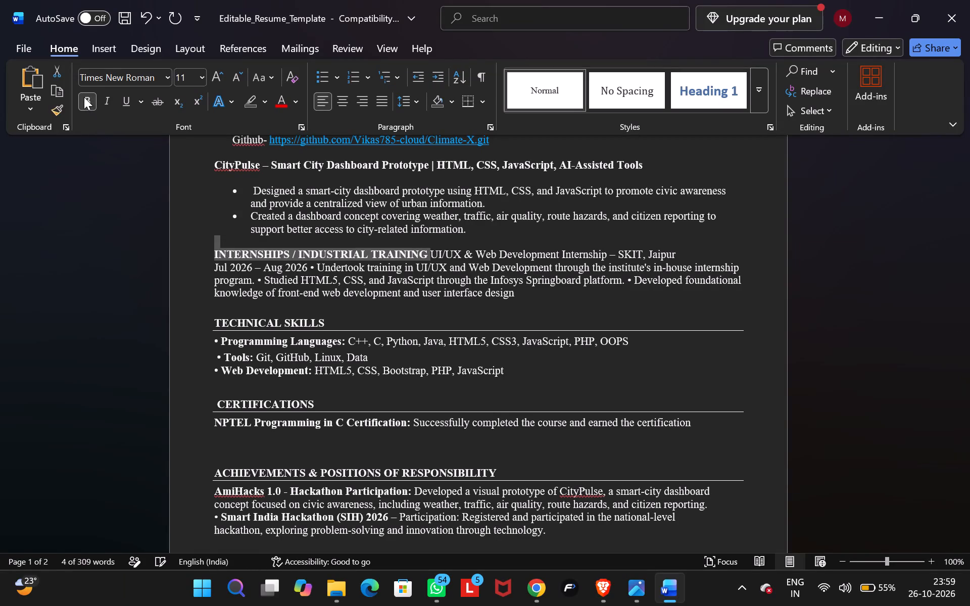
click(428, 253)
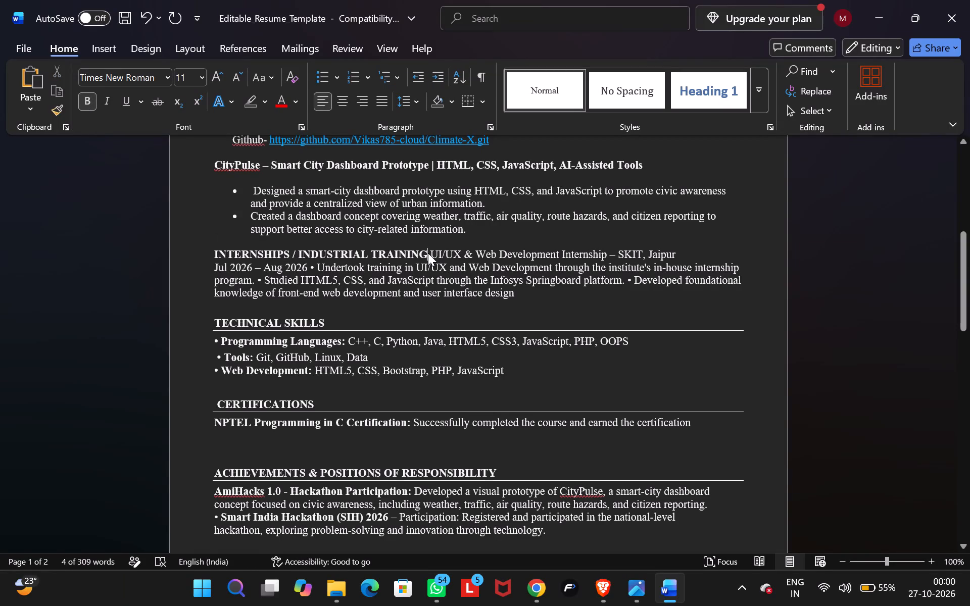
key(Return)
Add a bottom border line under the "INTERNSHIPS / INDUSTRIAL TRAINING" heading, matching the other section headings.
drag(456, 257, 264, 239)
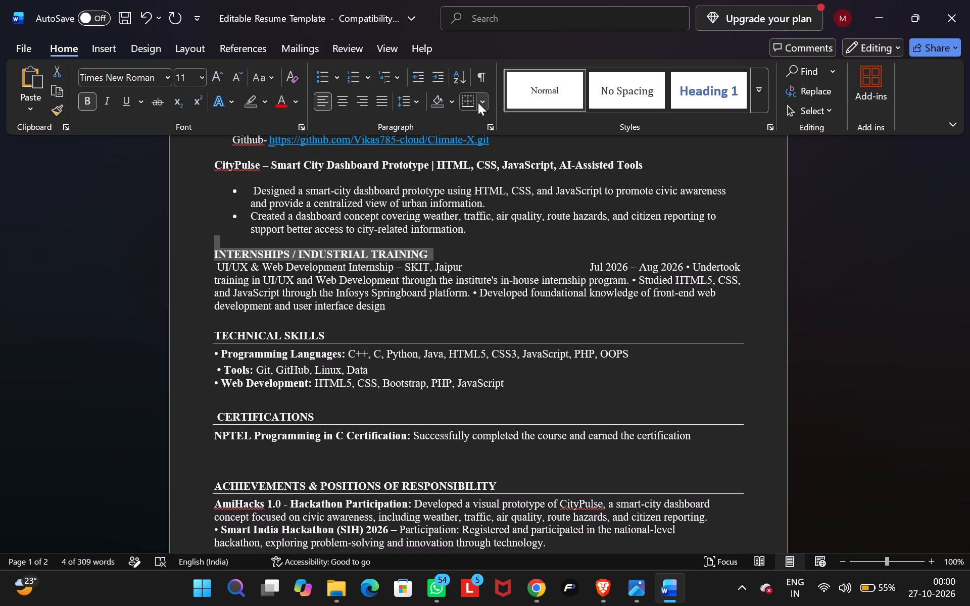
click(474, 103)
click(472, 231)
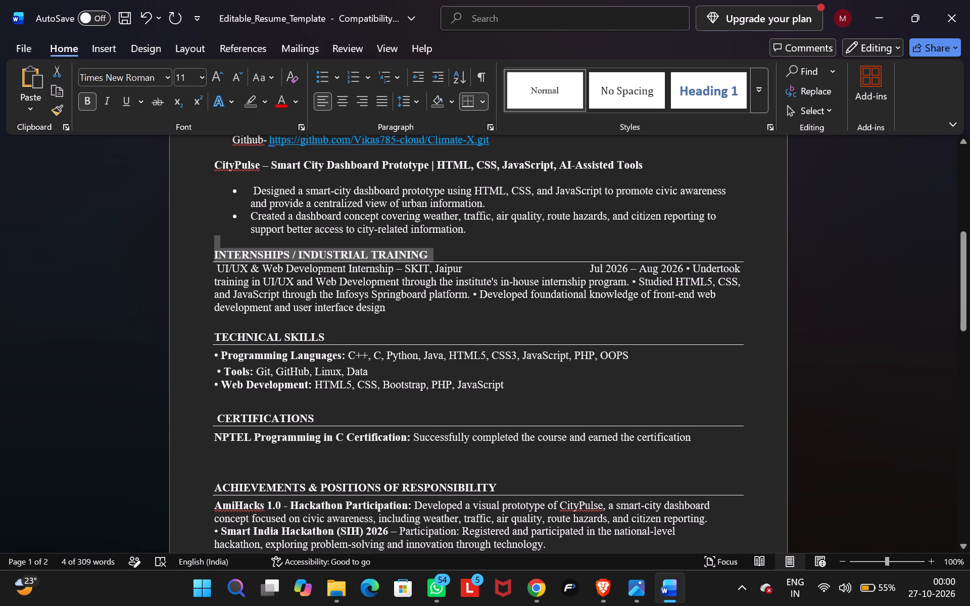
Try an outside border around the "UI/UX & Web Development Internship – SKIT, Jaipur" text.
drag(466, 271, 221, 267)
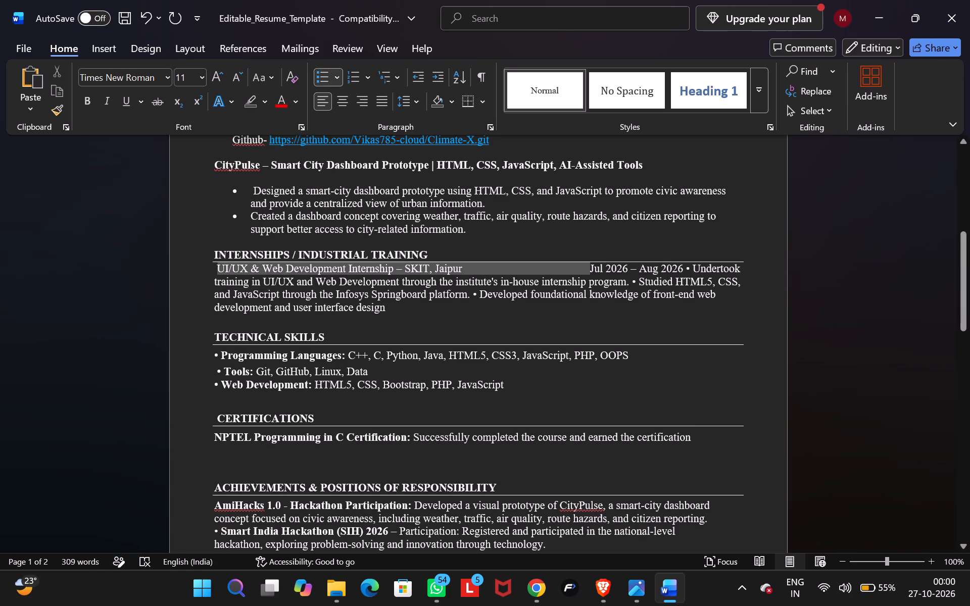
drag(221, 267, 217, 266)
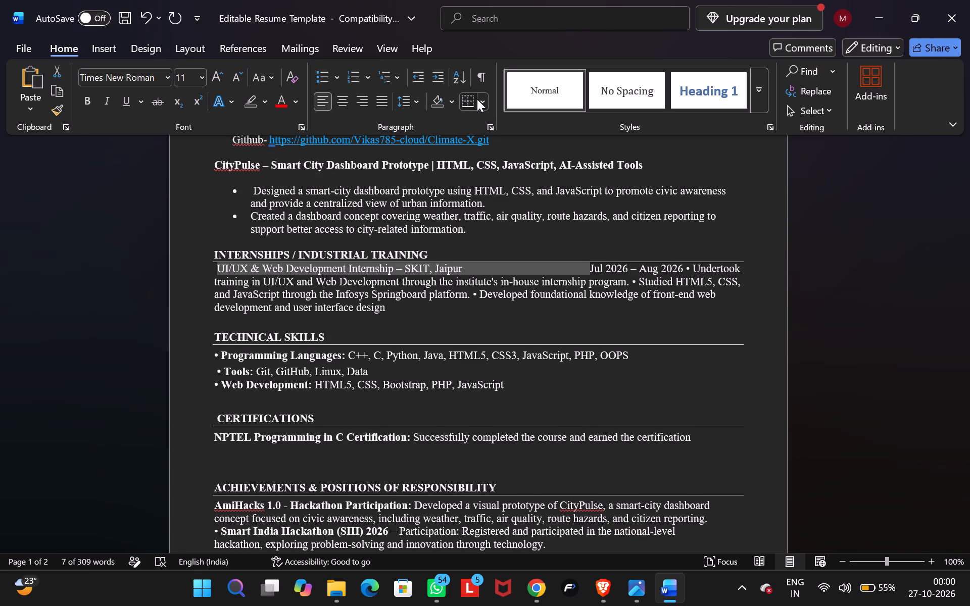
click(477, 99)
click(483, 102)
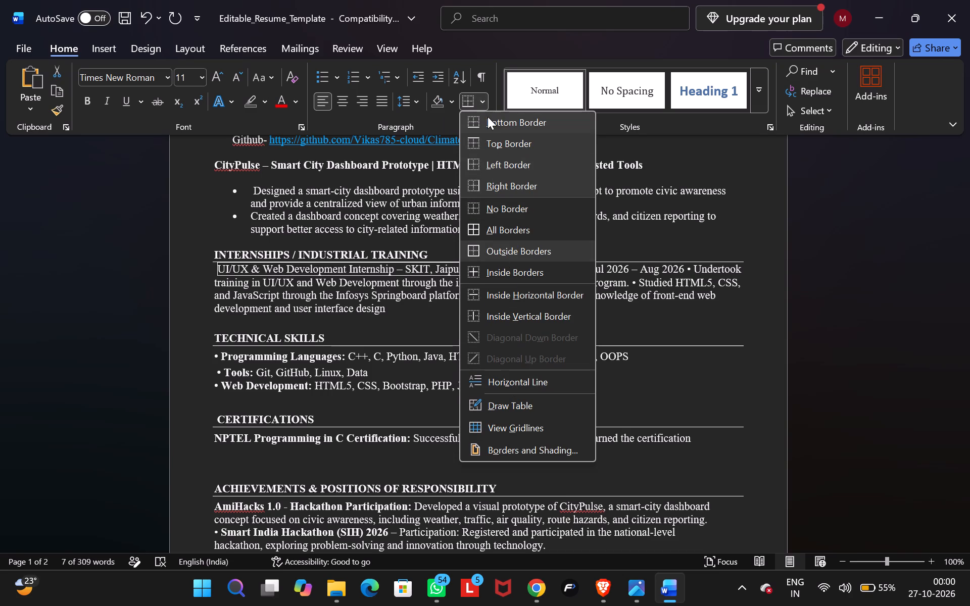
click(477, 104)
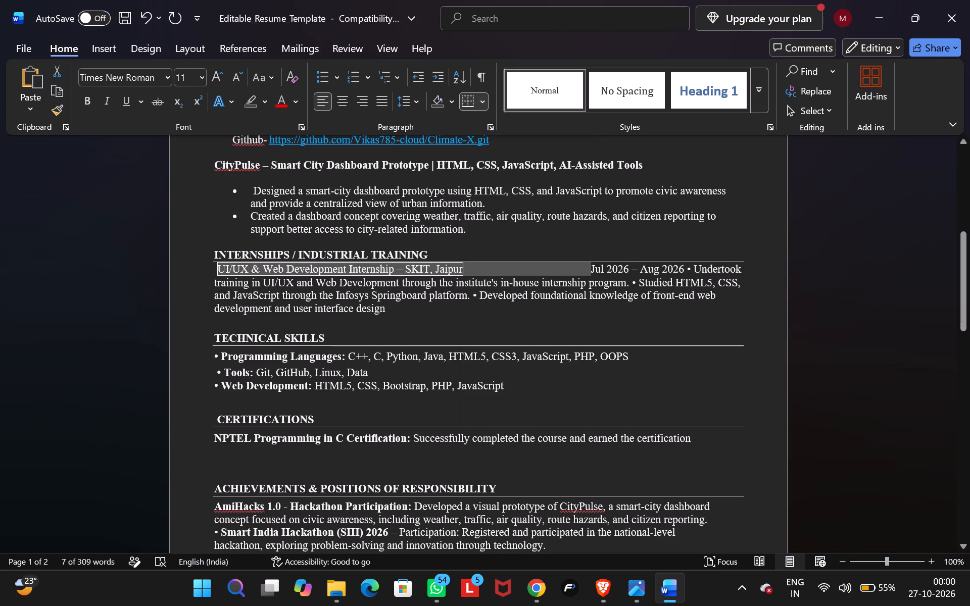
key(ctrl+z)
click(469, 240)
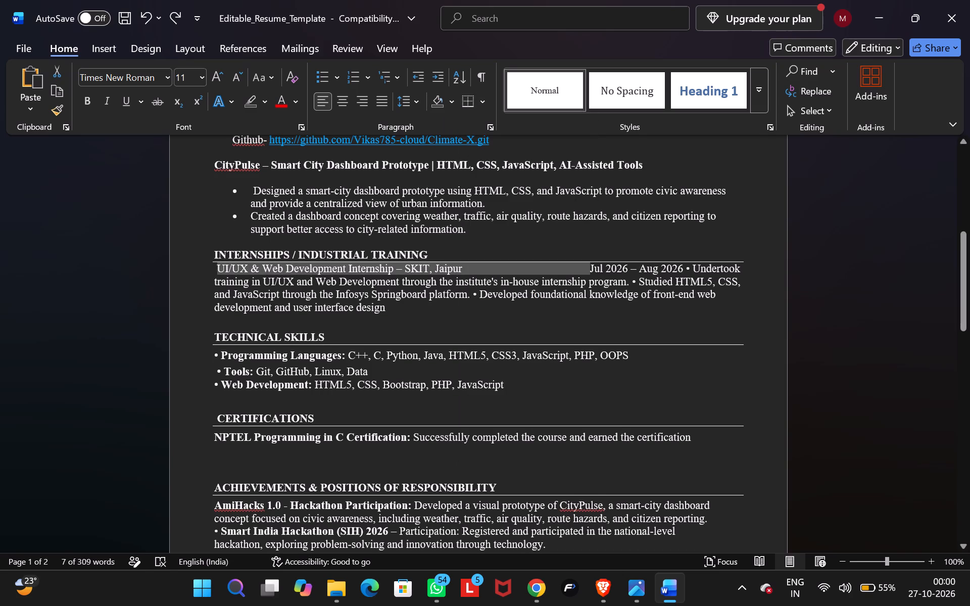
Make the "UI/UX & Web Development Internship – SKIT, Jaipur" title bold.
drag(463, 268, 240, 268)
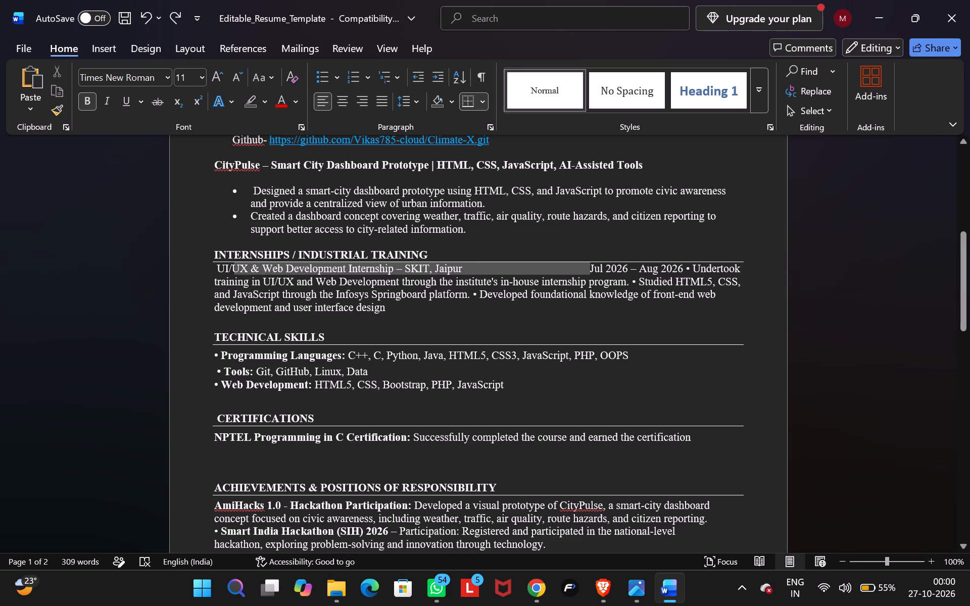
drag(240, 268, 220, 268)
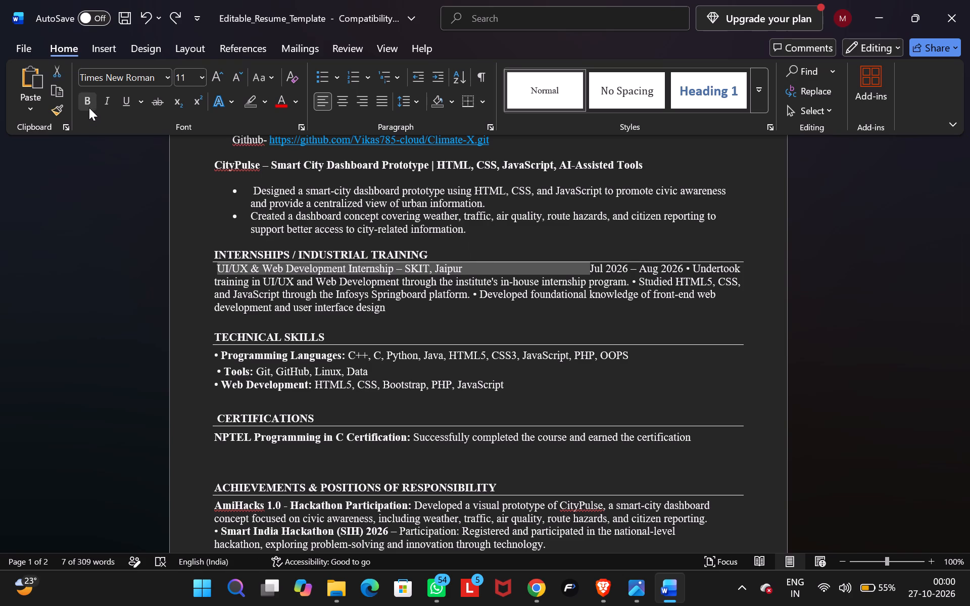
click(89, 108)
click(465, 323)
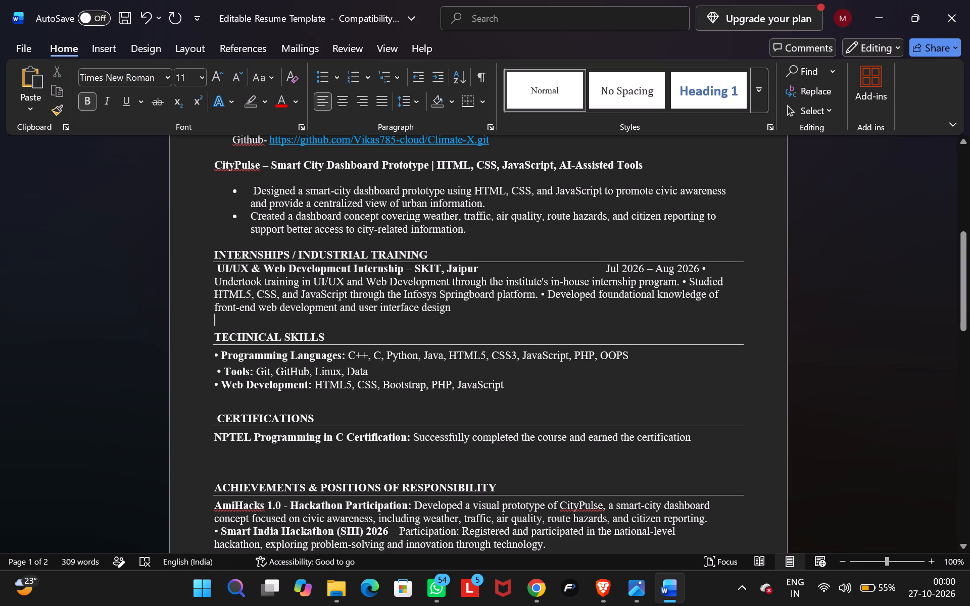
Put the internship bullets beginning "Developed foundational knowledge" and "Studied HTML5, CSS, and JavaScript" on separate lines.
click(536, 293)
key(Right)
key(Return)
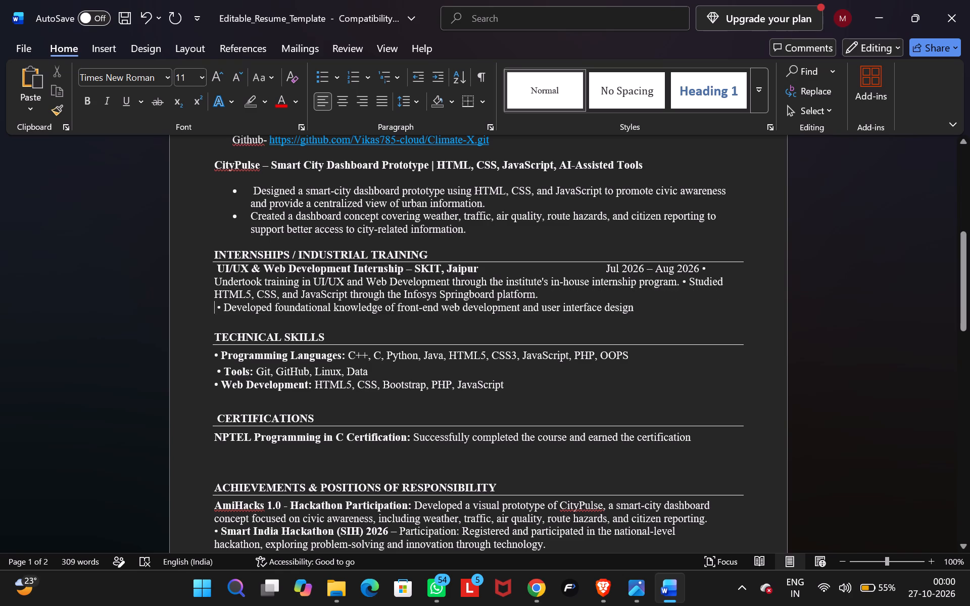
click(682, 284)
key(Return)
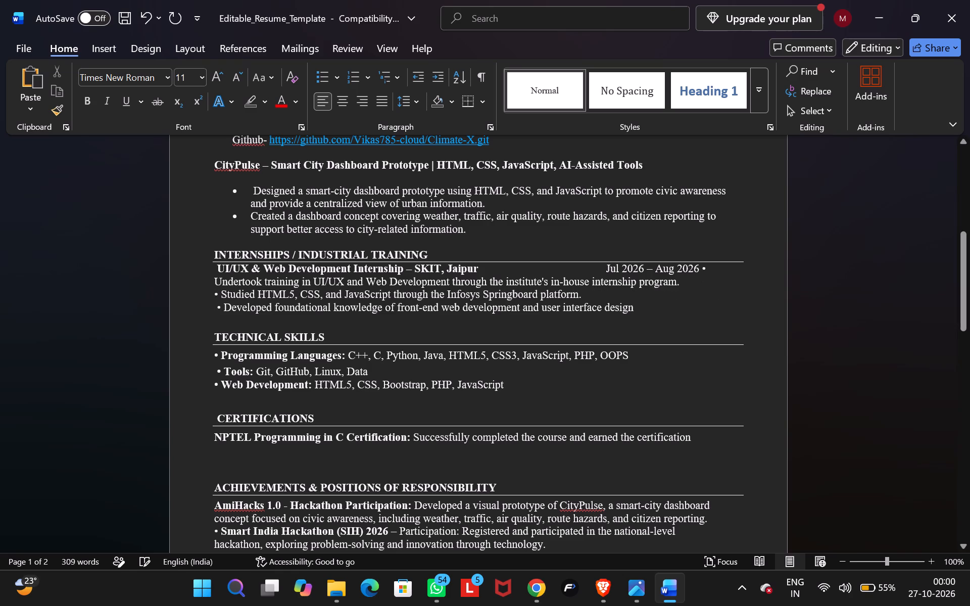
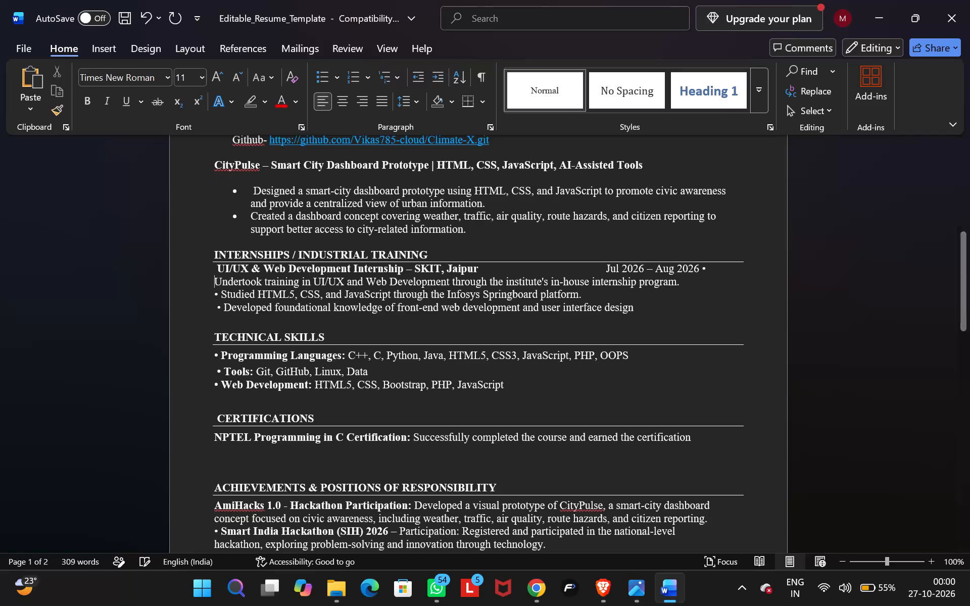
click(700, 270)
key(Return)
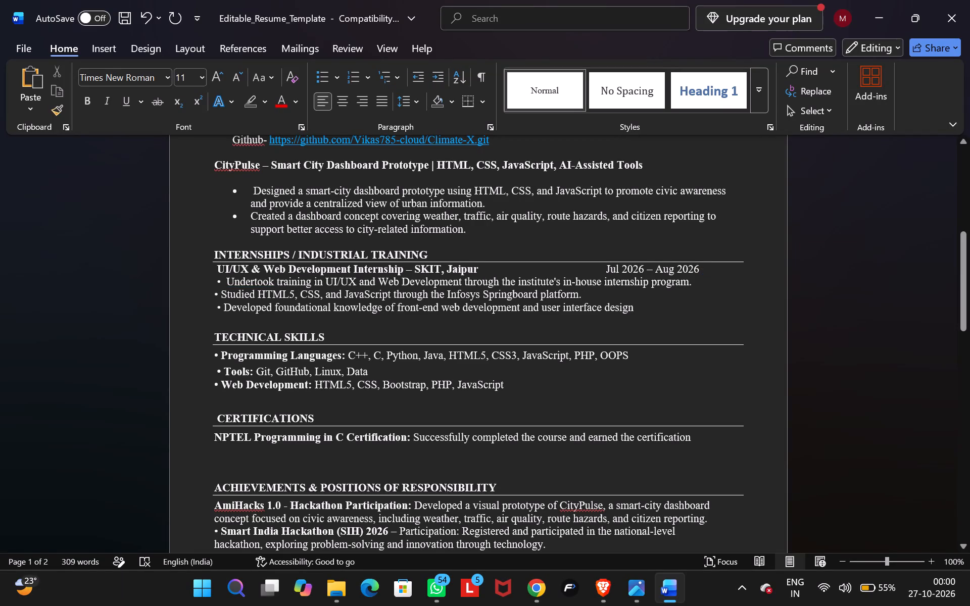
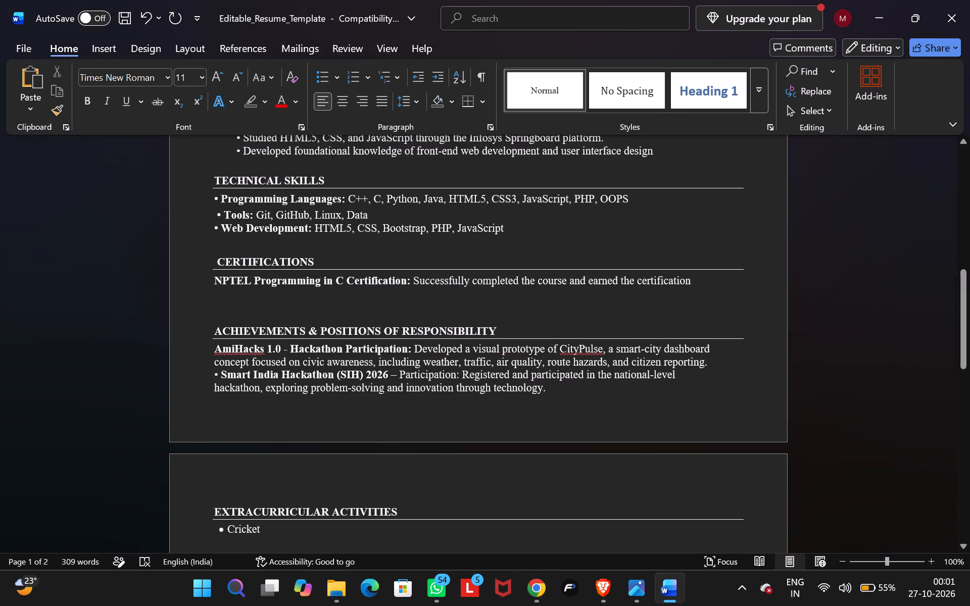
Back in Word, apply a round list bullet to the AmiHacks 1.0 paragraph, and remove only its symbol, keeping the text indented.
scroll(467, 387, down, 3)
scroll(461, 385, up, 4)
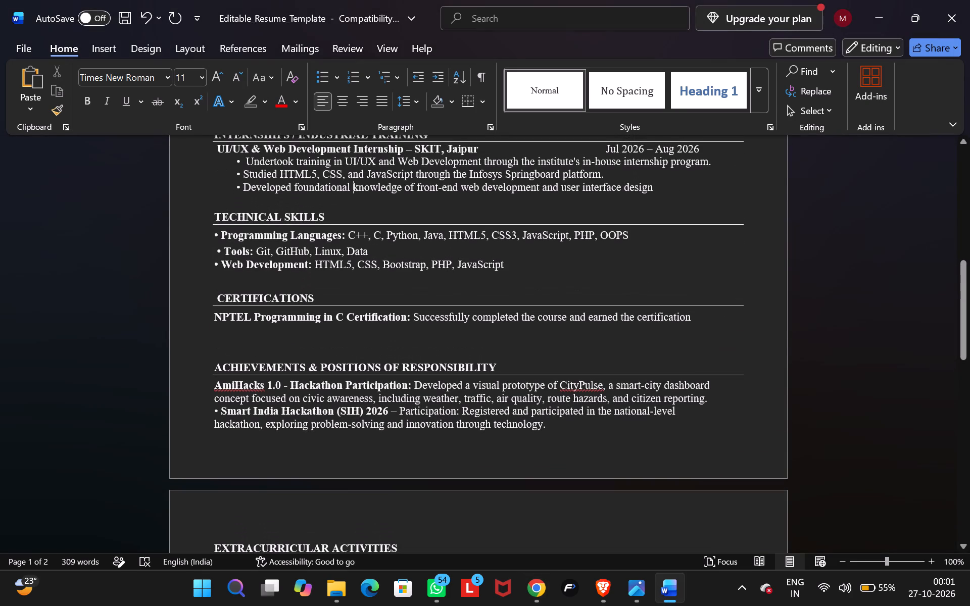
scroll(453, 386, up, 1)
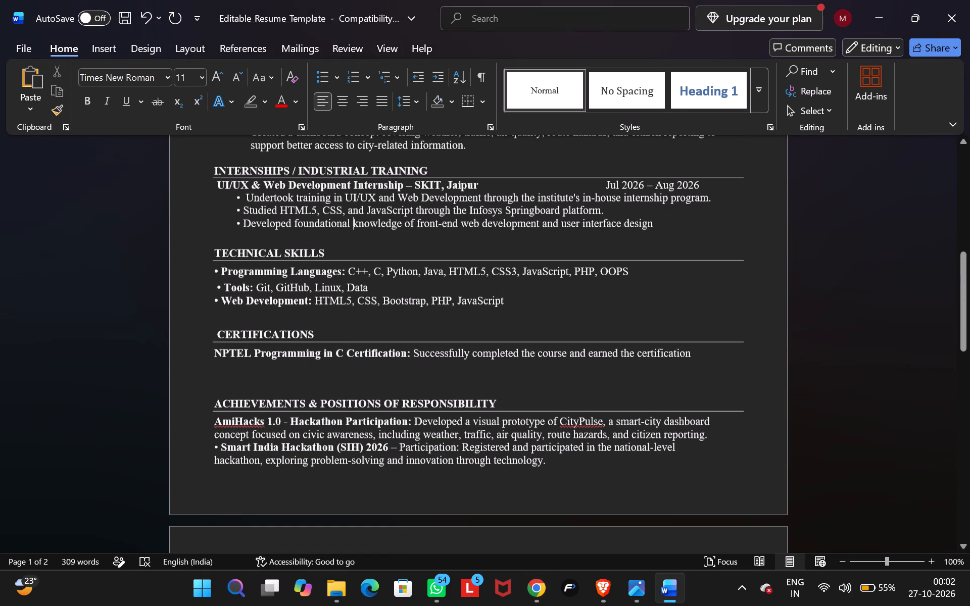
click(213, 423)
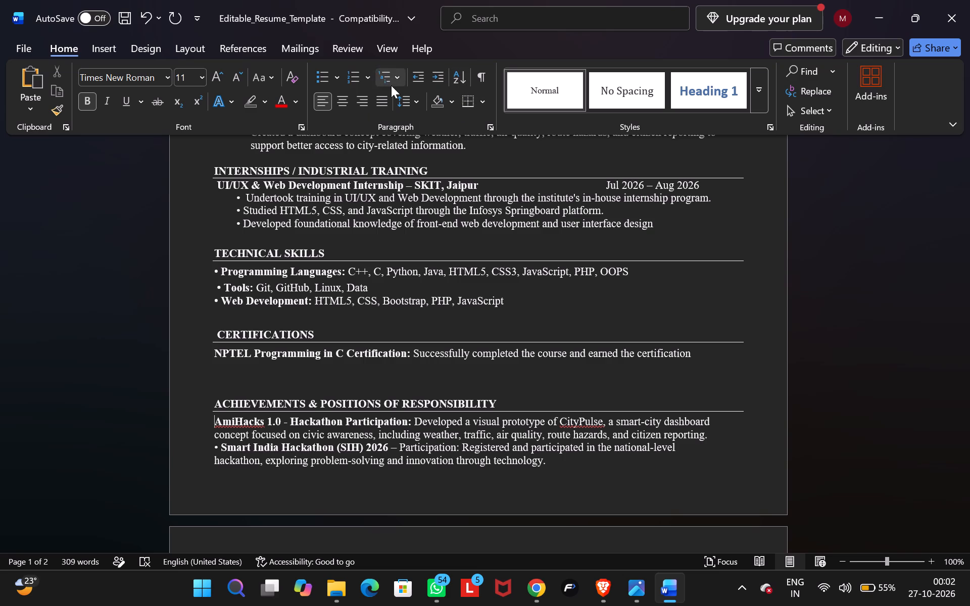
click(333, 82)
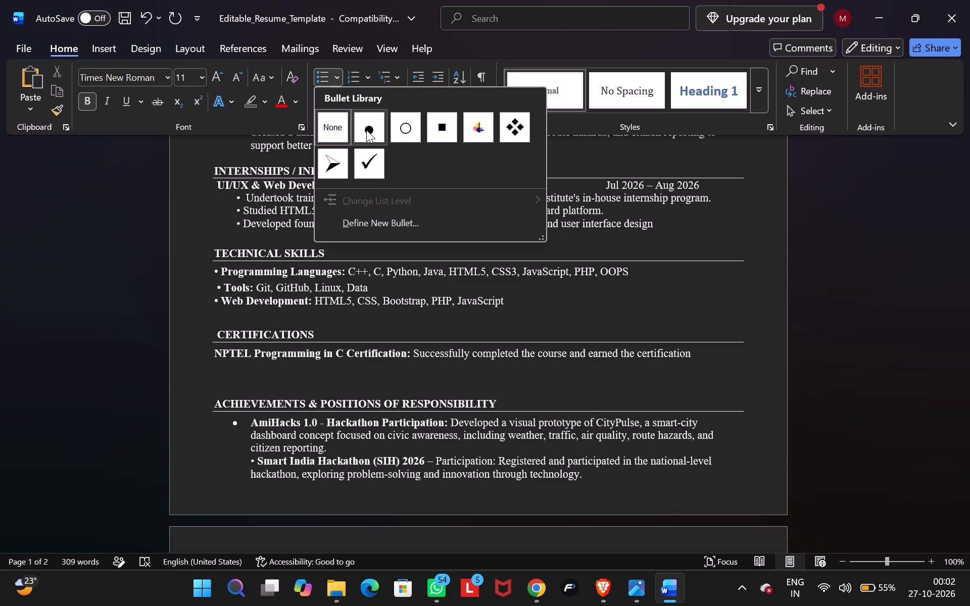
click(366, 130)
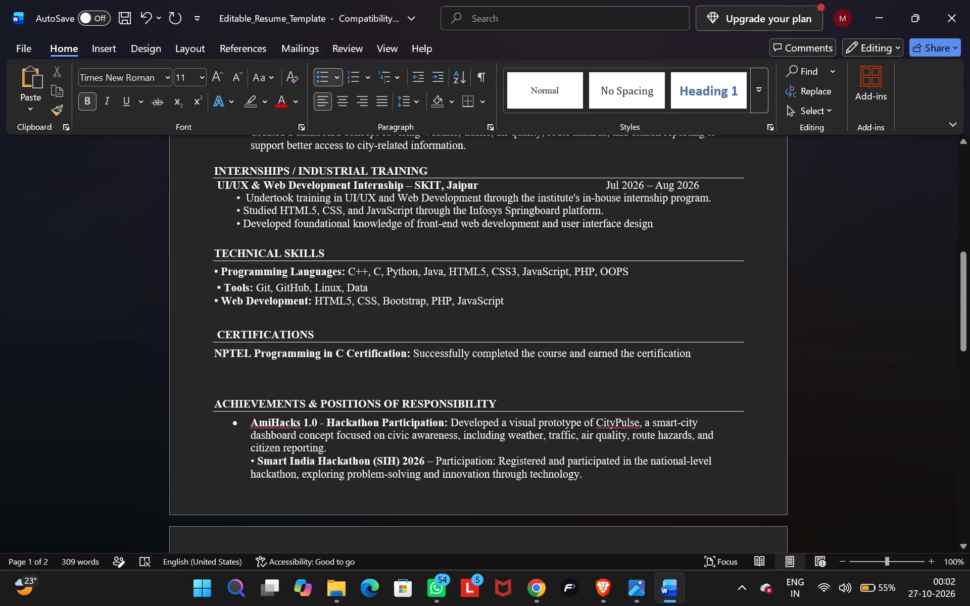
click(335, 77)
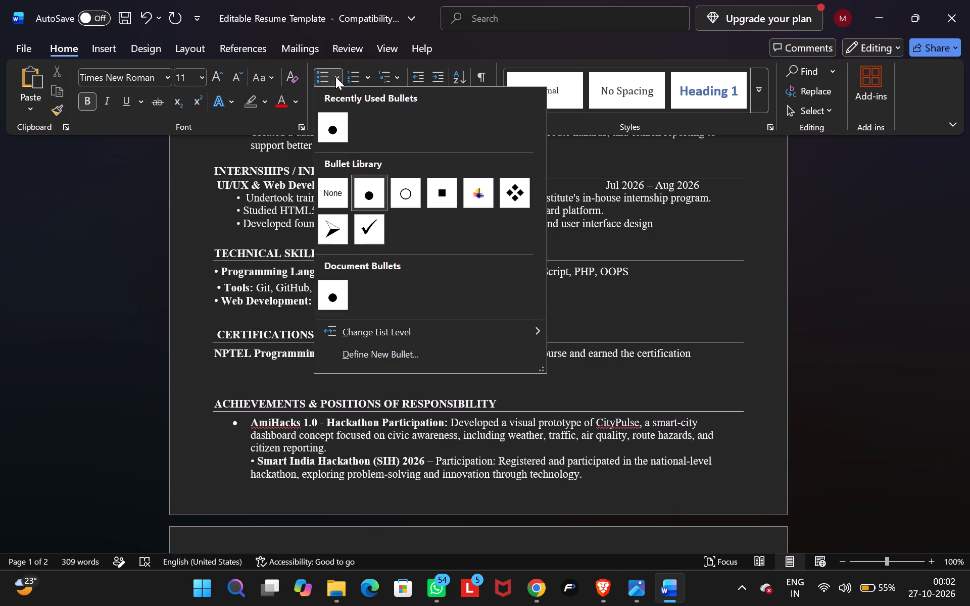
click(326, 300)
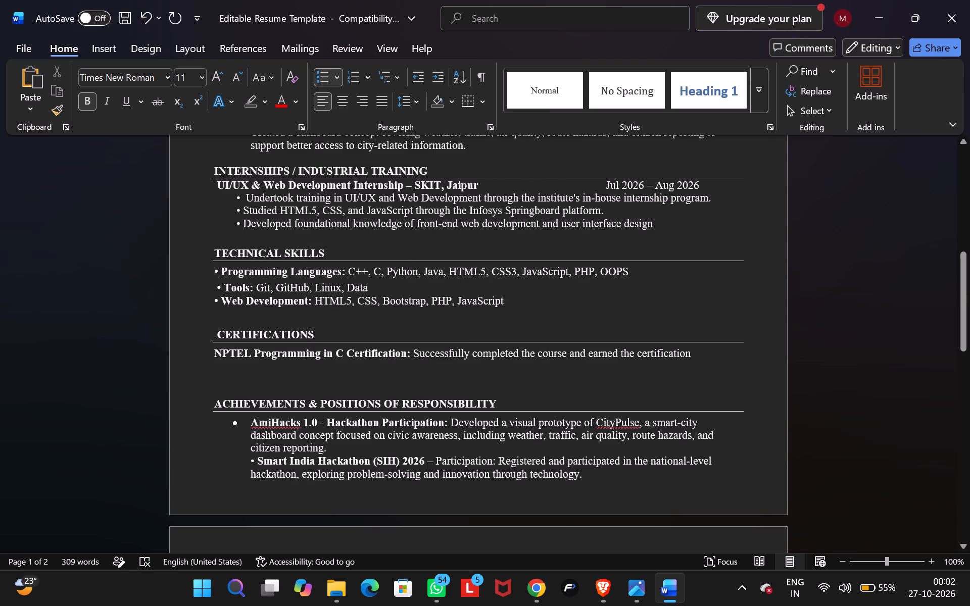
key(BackSpace)
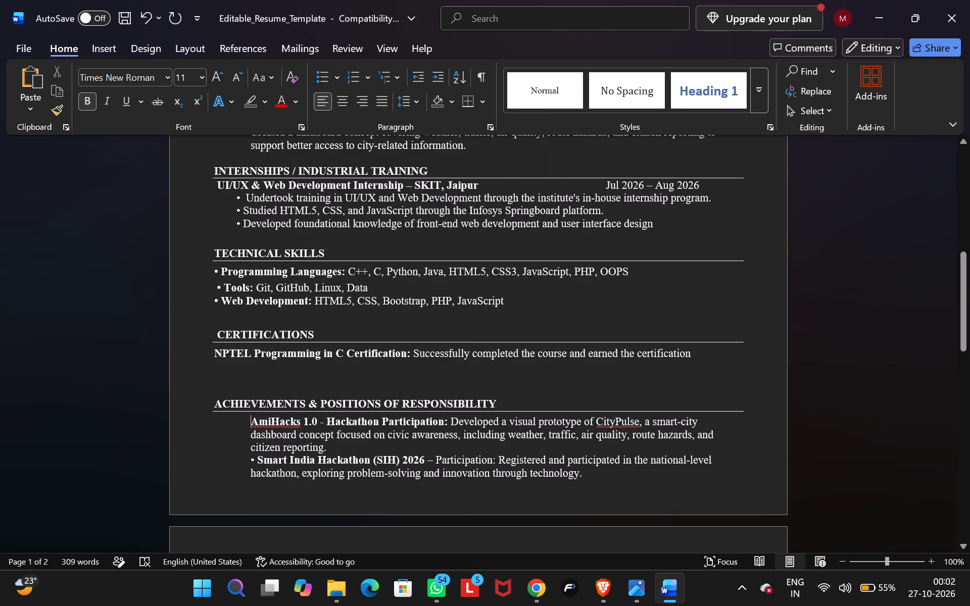
Copy the bullet character from the Smart India Hackathon line and paste it in front of "AmiHacks 1.0".
drag(255, 455, 239, 459)
key(ctrl+c)
click(252, 425)
key(ctrl+v)
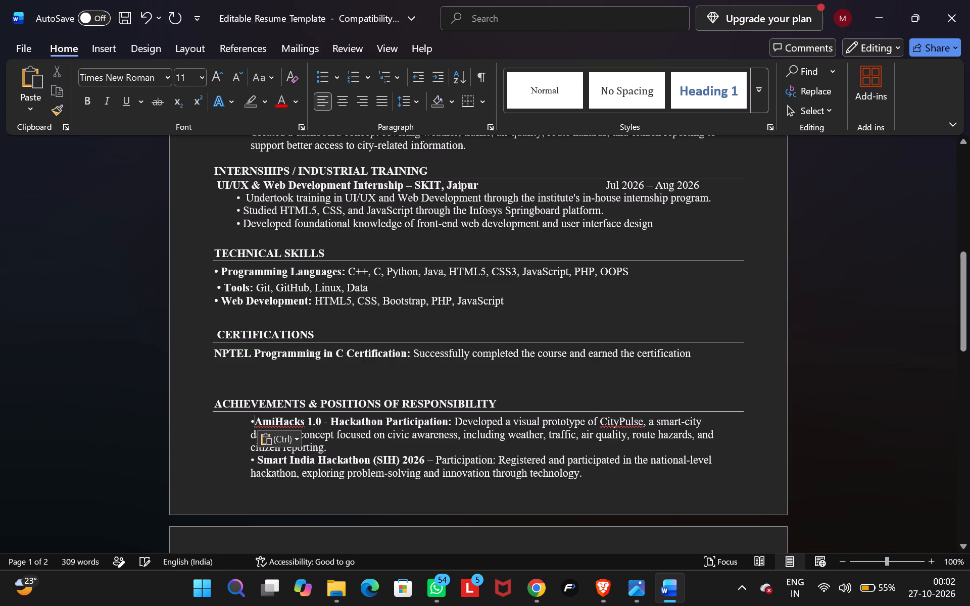
click(226, 440)
Delete the extra blank line above the ACHIEVEMENTS & POSITIONS OF RESPONSIBILITY heading.
click(283, 370)
scroll(283, 371, down, 2)
click(305, 325)
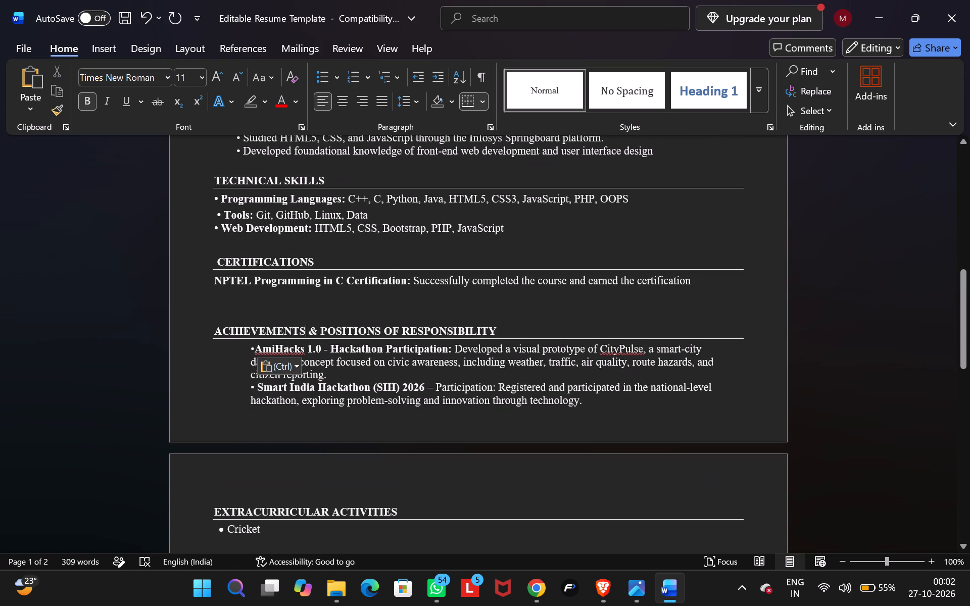
click(282, 327)
click(280, 321)
key(BackSpace)
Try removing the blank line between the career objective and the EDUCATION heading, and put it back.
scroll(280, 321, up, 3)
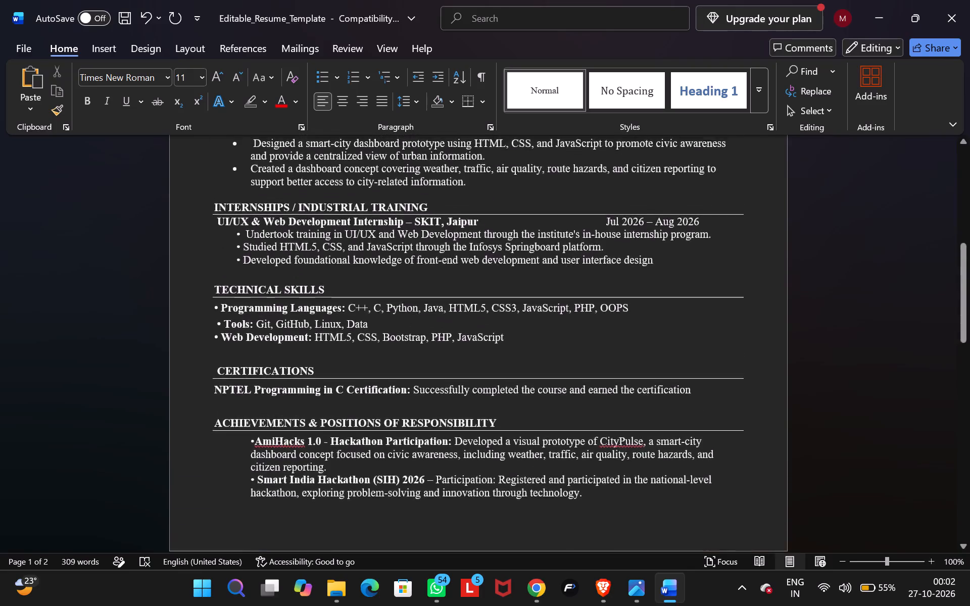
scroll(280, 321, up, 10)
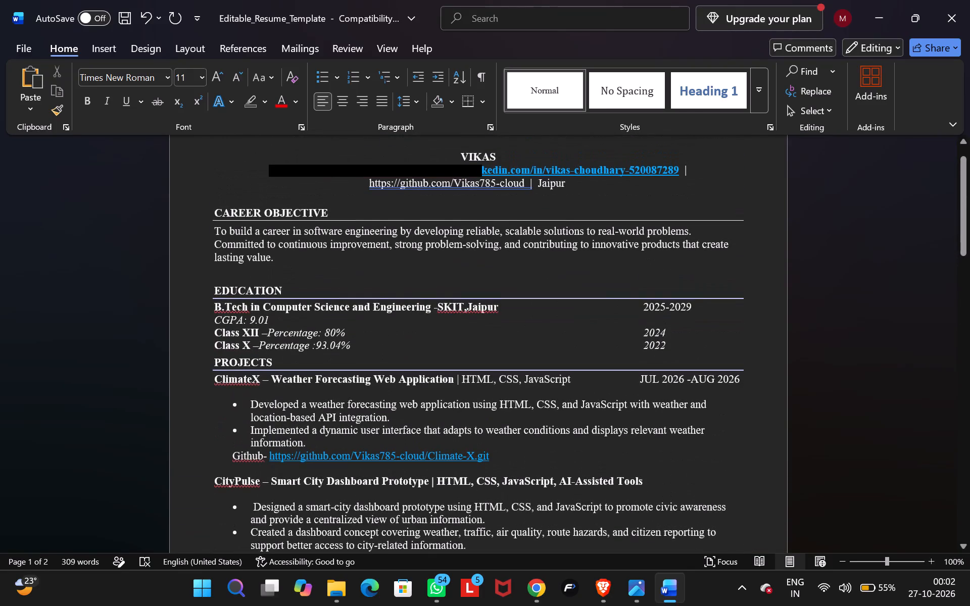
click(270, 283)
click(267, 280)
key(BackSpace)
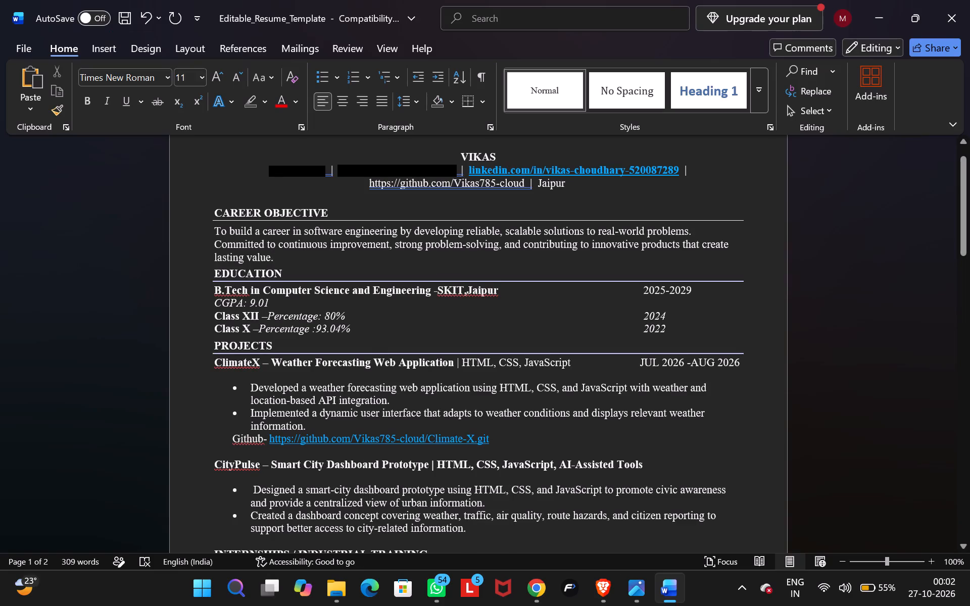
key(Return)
Insert a line break after the Class X percentage in the EDUCATION section, just above the PROJECTS heading.
scroll(321, 304, down, 1)
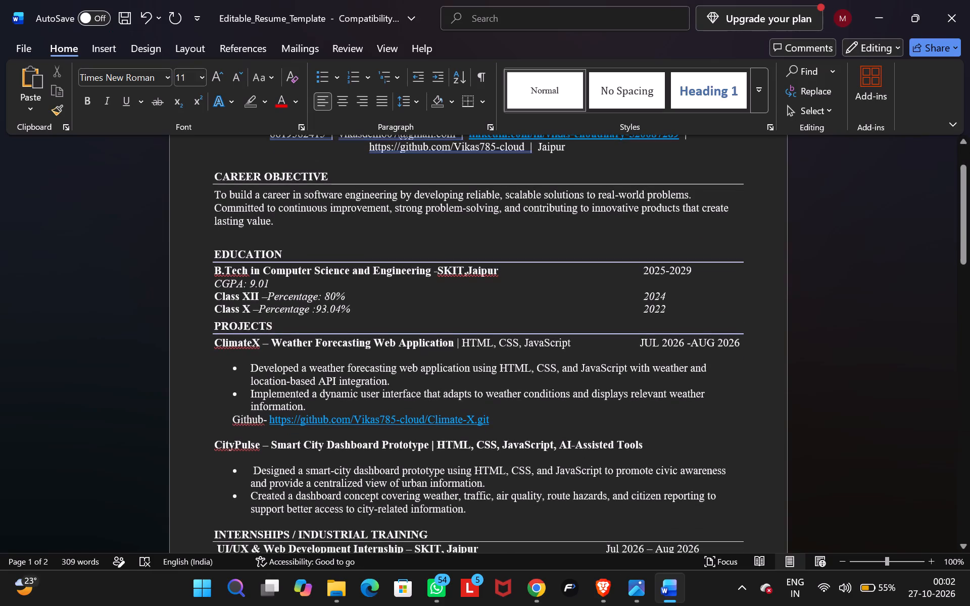
click(373, 306)
key(Return)
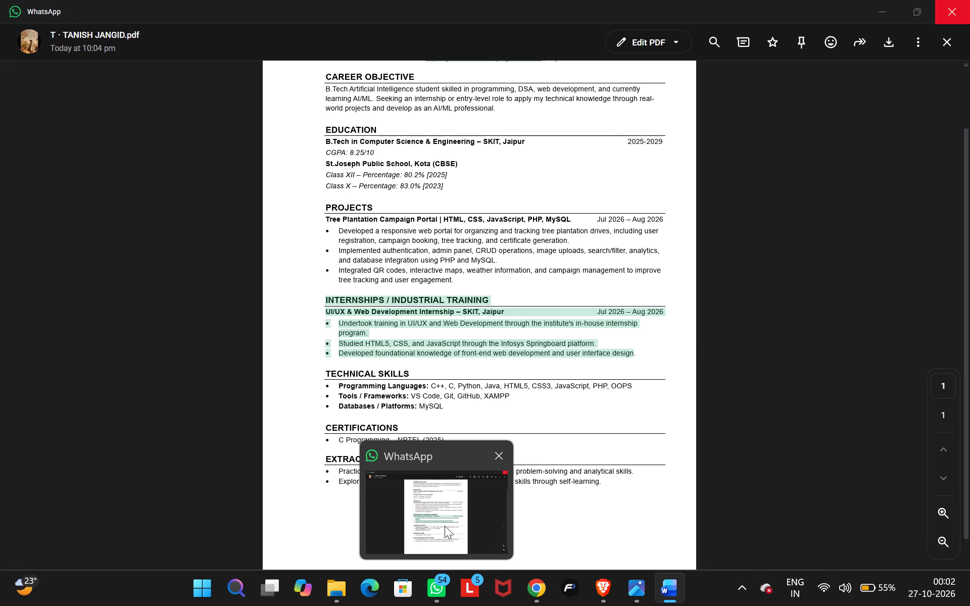
Examine the spacing between resume sections against the reference resume and where the content breaks onto the second page.
scroll(420, 334, down, 1)
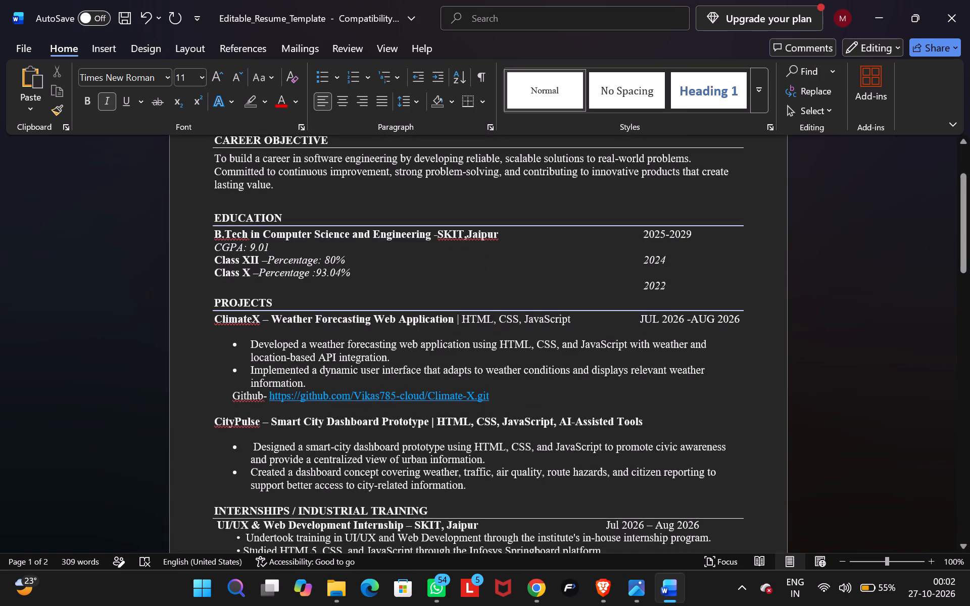
scroll(420, 334, down, 6)
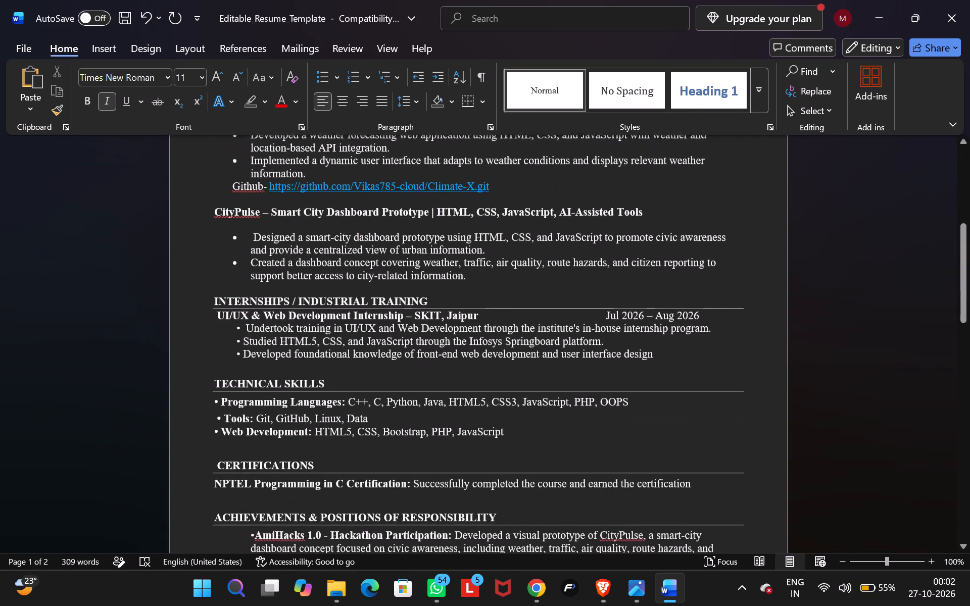
scroll(420, 334, down, 7)
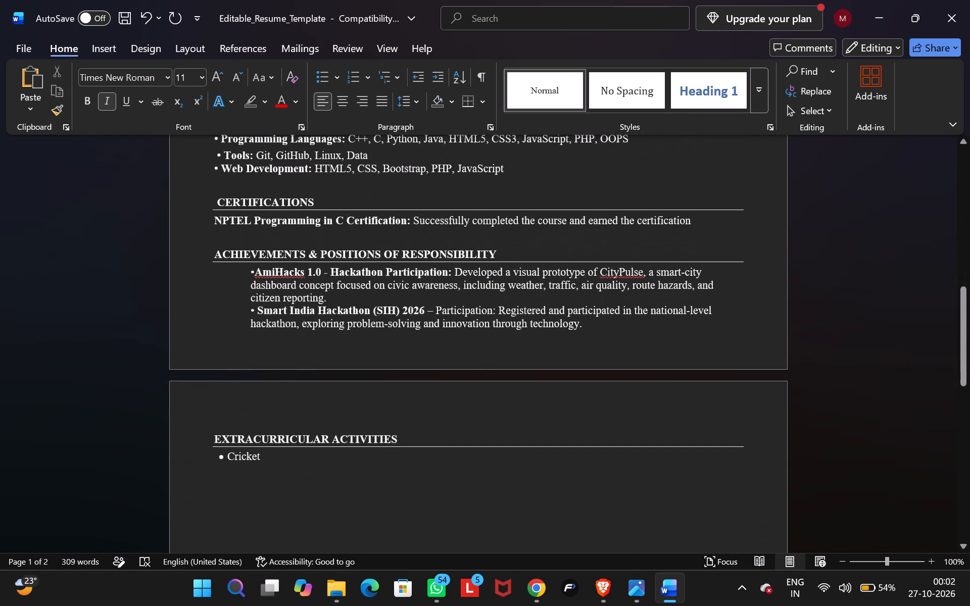
scroll(420, 334, up, 1)
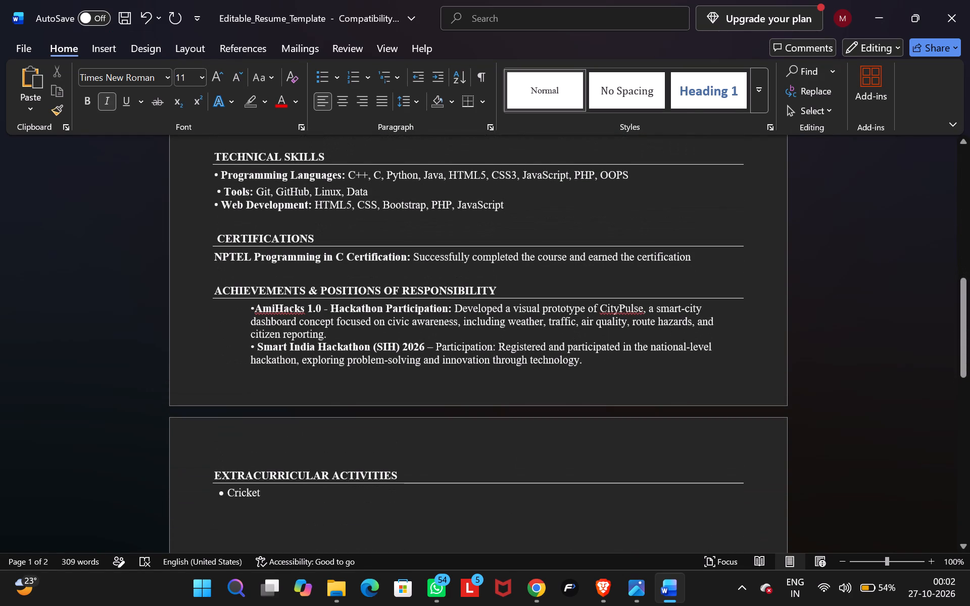
scroll(420, 334, up, 19)
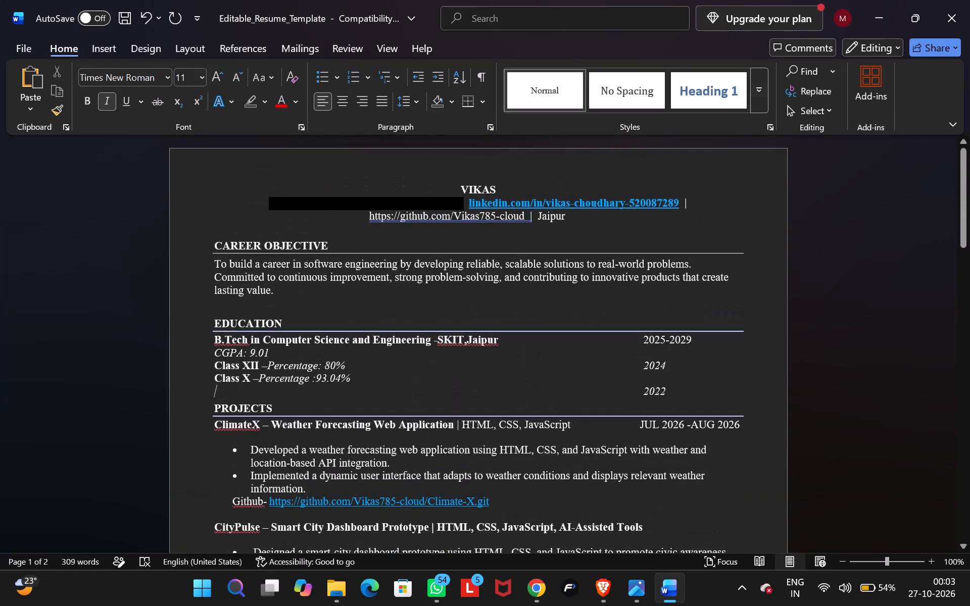
scroll(420, 334, up, 1)
scroll(420, 334, down, 1)
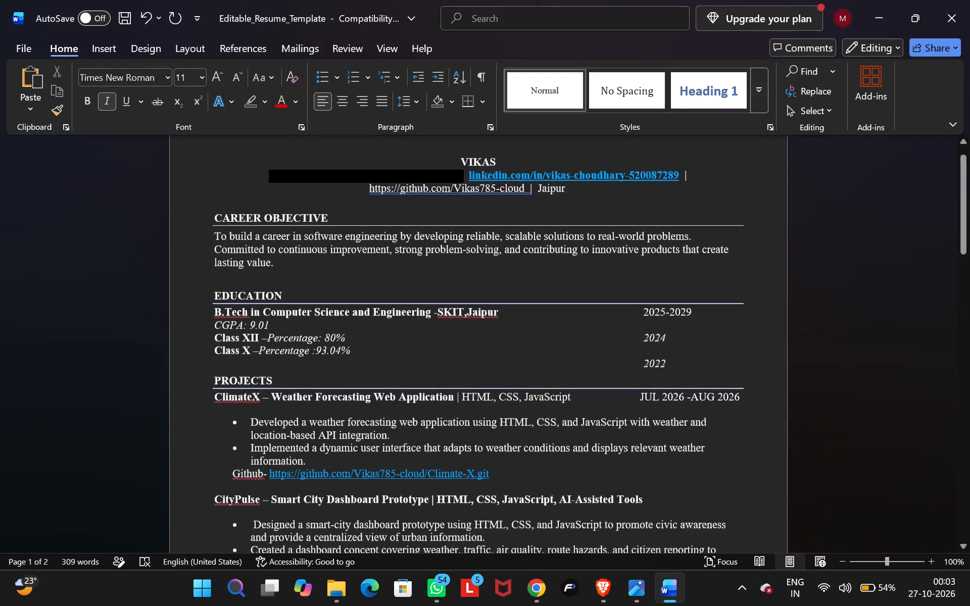
scroll(420, 334, down, 11)
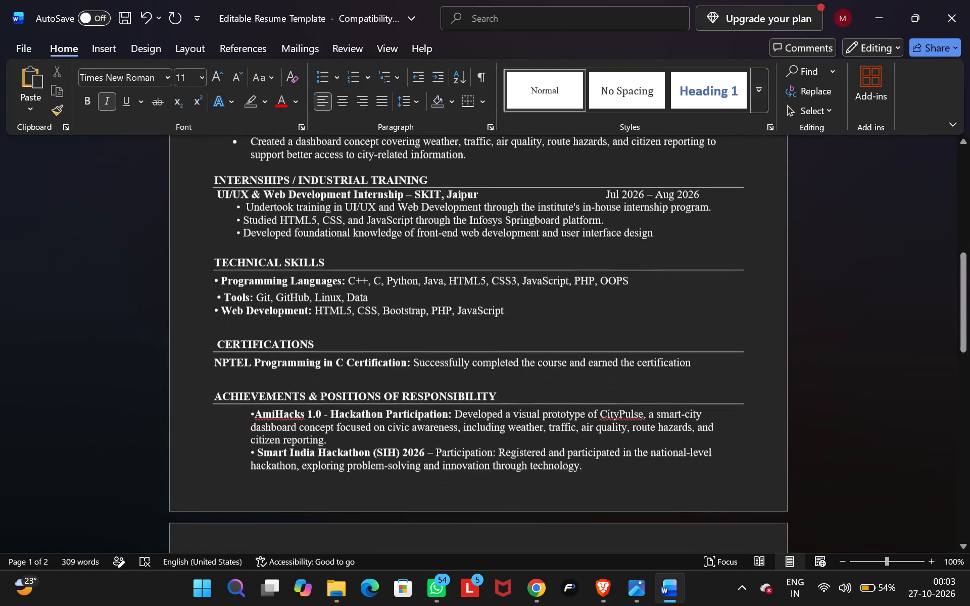
scroll(420, 334, up, 11)
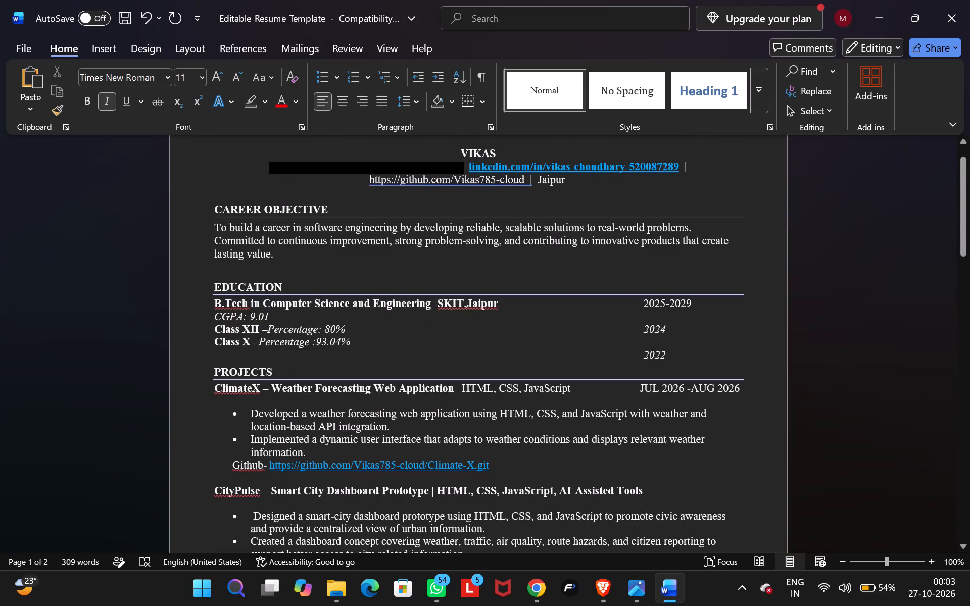
scroll(483, 275, down, 10)
scroll(483, 275, up, 11)
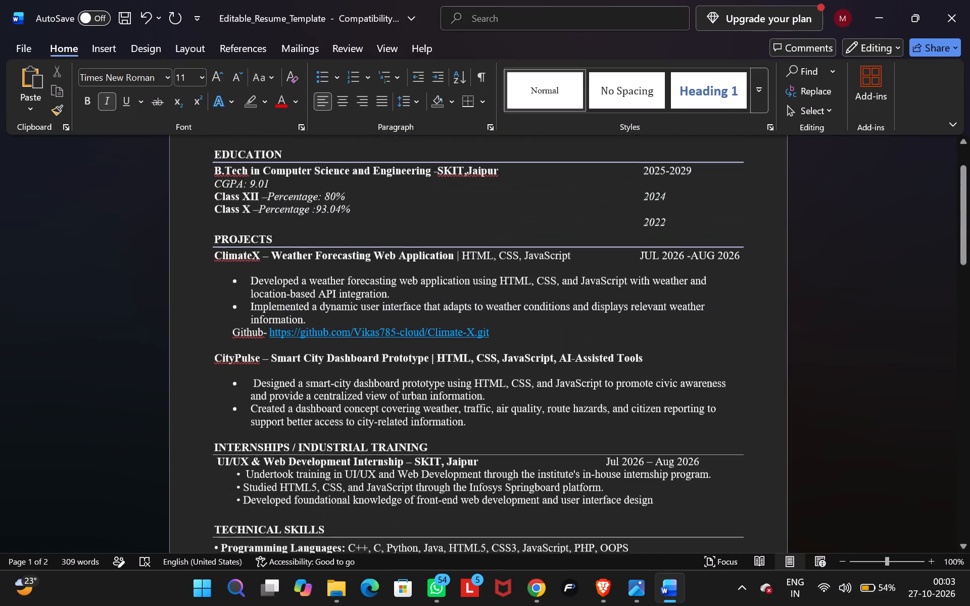
scroll(483, 275, up, 1)
scroll(483, 275, down, 16)
scroll(483, 275, down, 6)
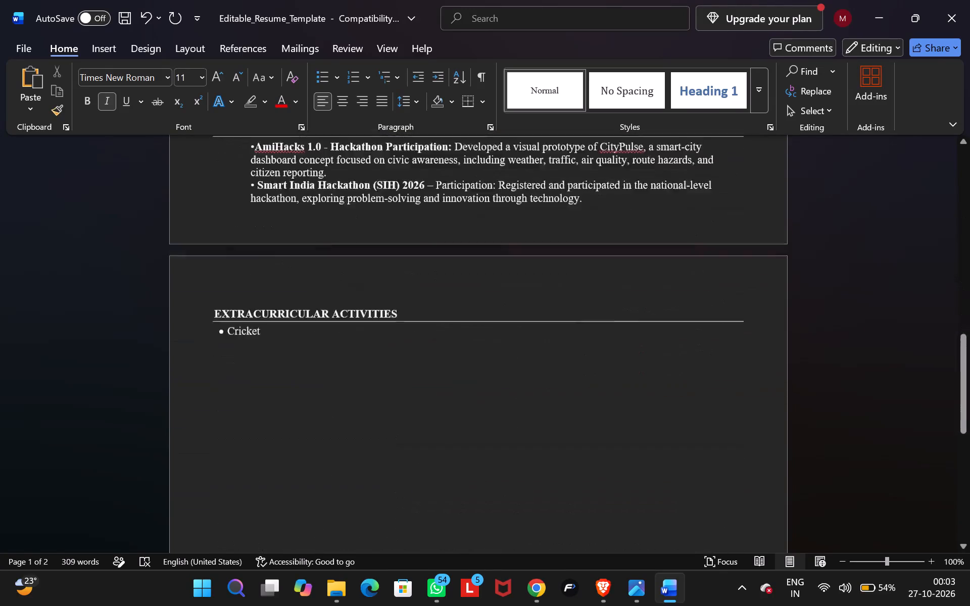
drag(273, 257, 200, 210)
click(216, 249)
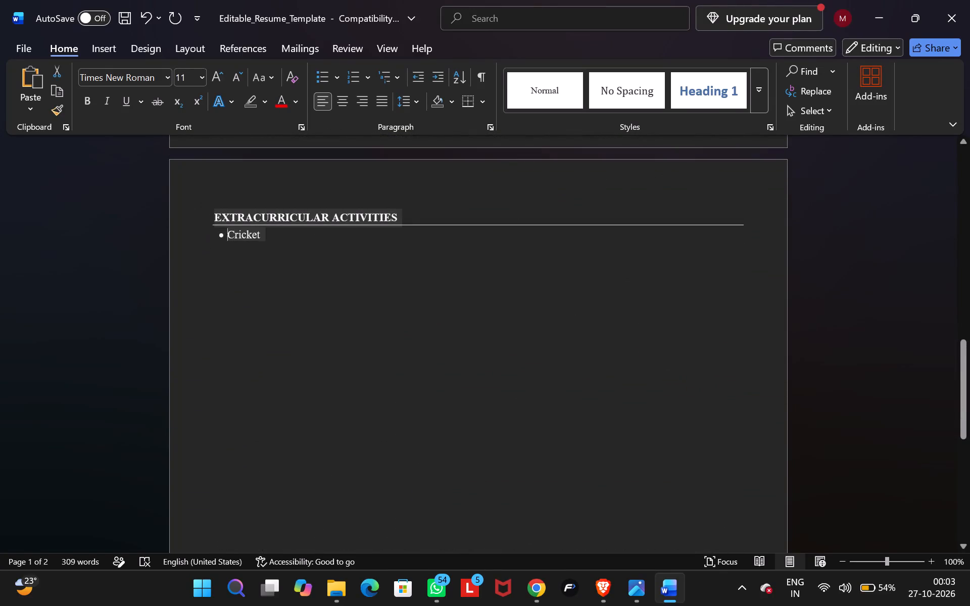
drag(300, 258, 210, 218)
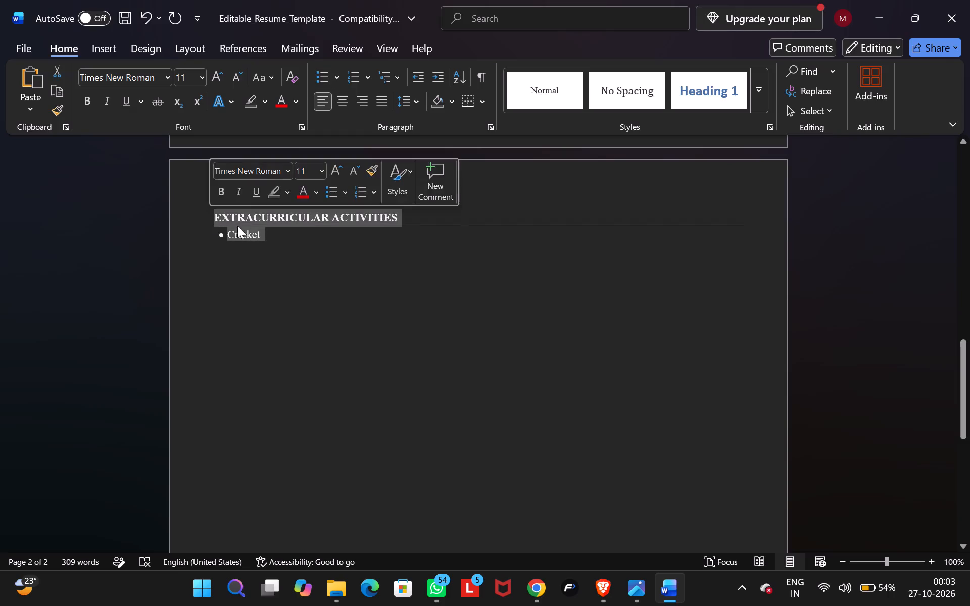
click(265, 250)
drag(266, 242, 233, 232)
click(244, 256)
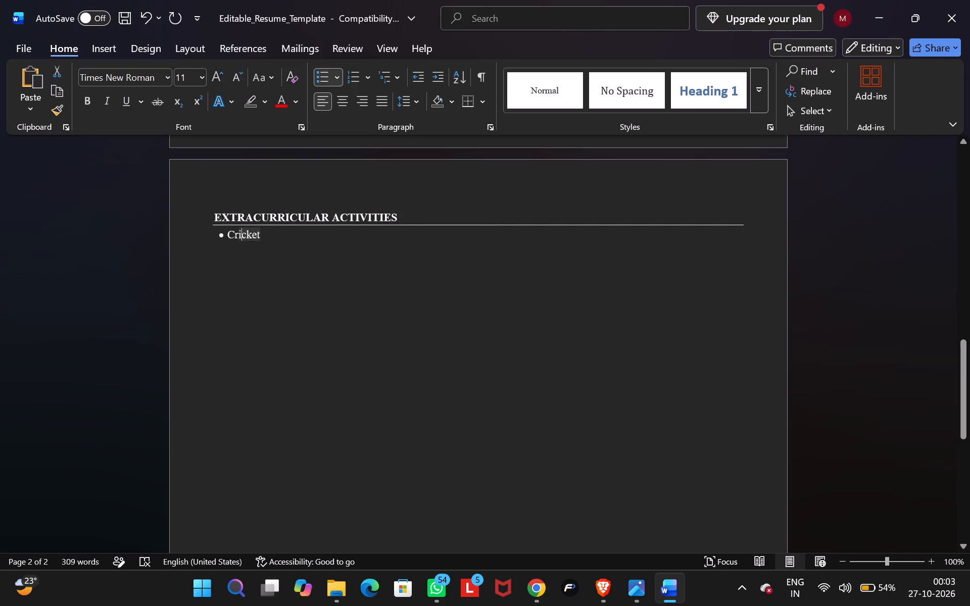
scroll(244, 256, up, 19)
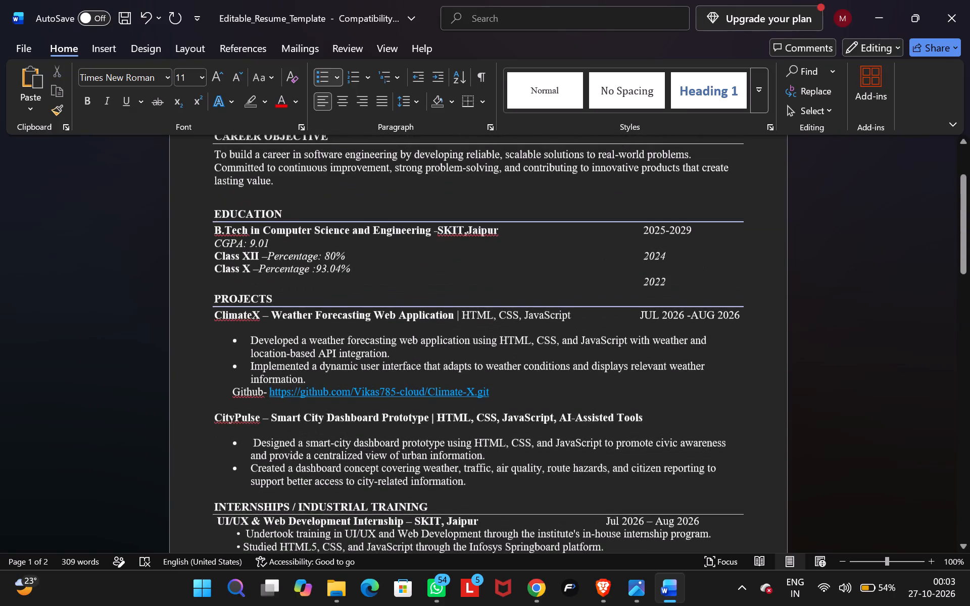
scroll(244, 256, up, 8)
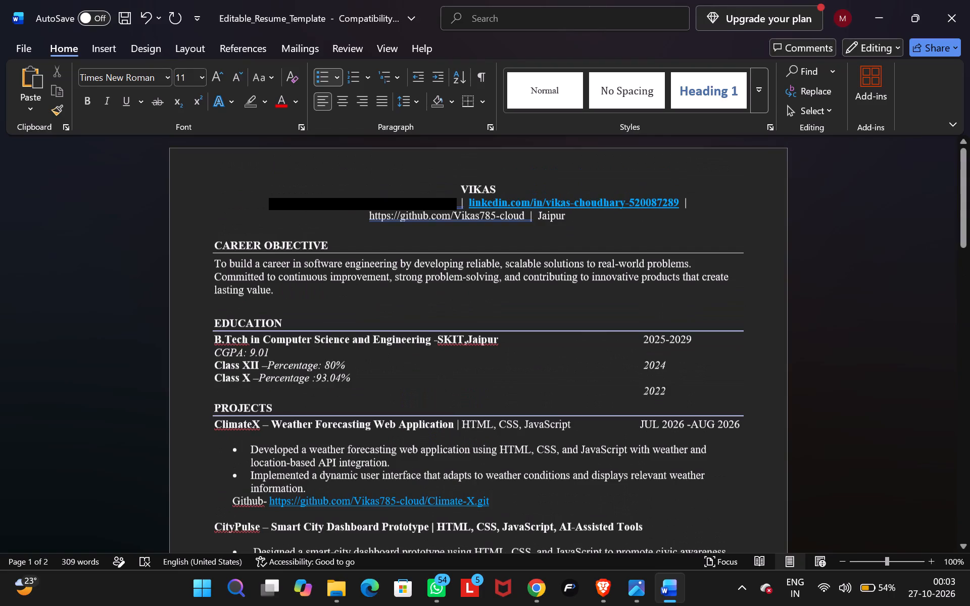
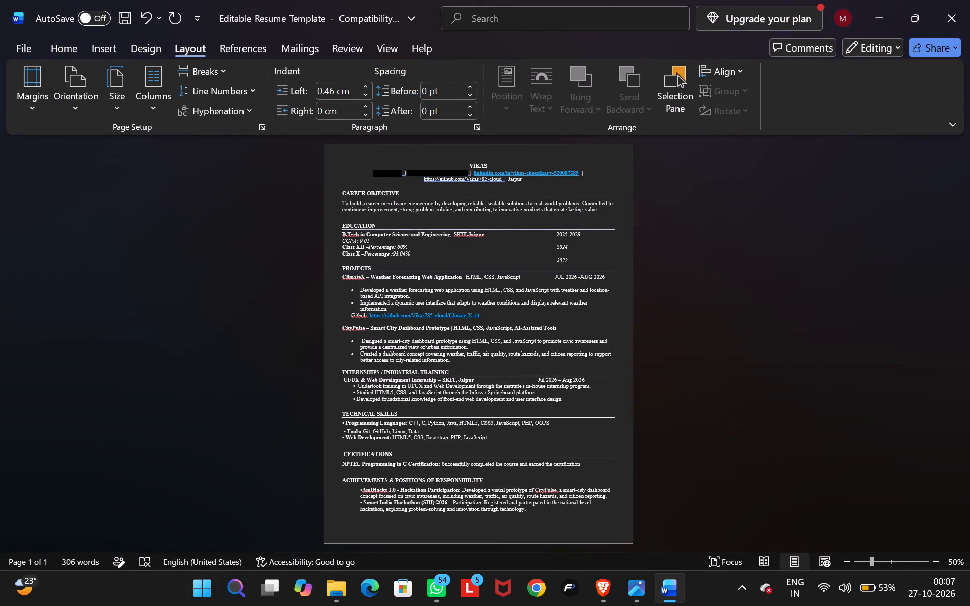
Examine the enlarged resume from the header to the page end for content that could be shortened.
key(ctrl+equal)
key(ctrl+equal)
key(ctrl+equal)
key(ctrl+equal)
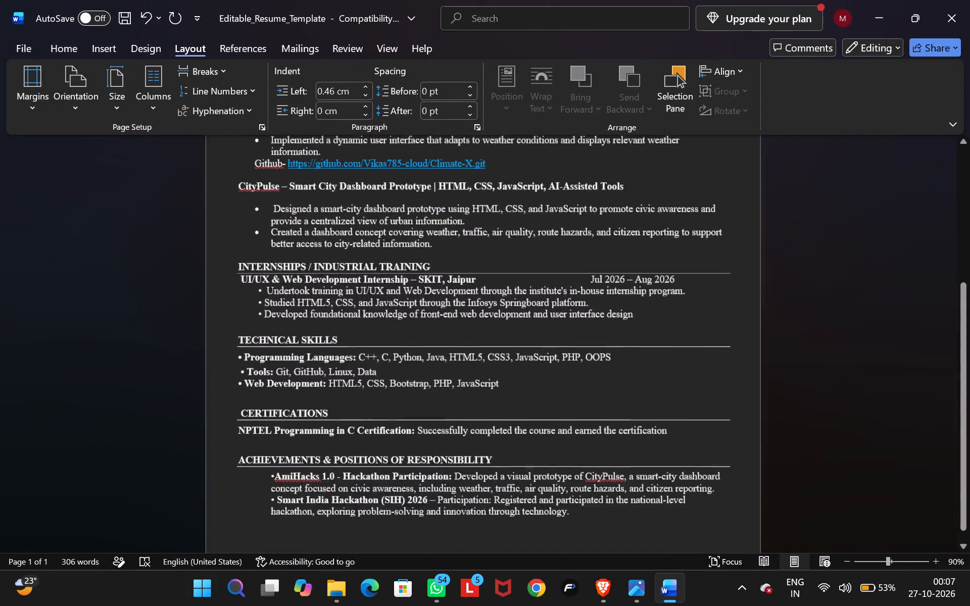
key(ctrl+equal)
key(ctrl+equal)
scroll(265, 282, up, 2)
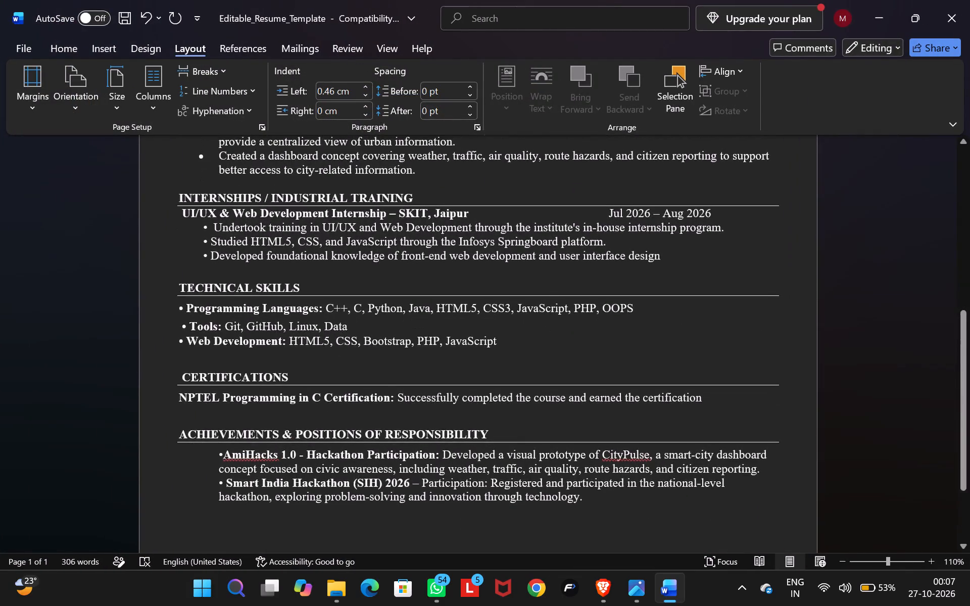
scroll(265, 282, up, 11)
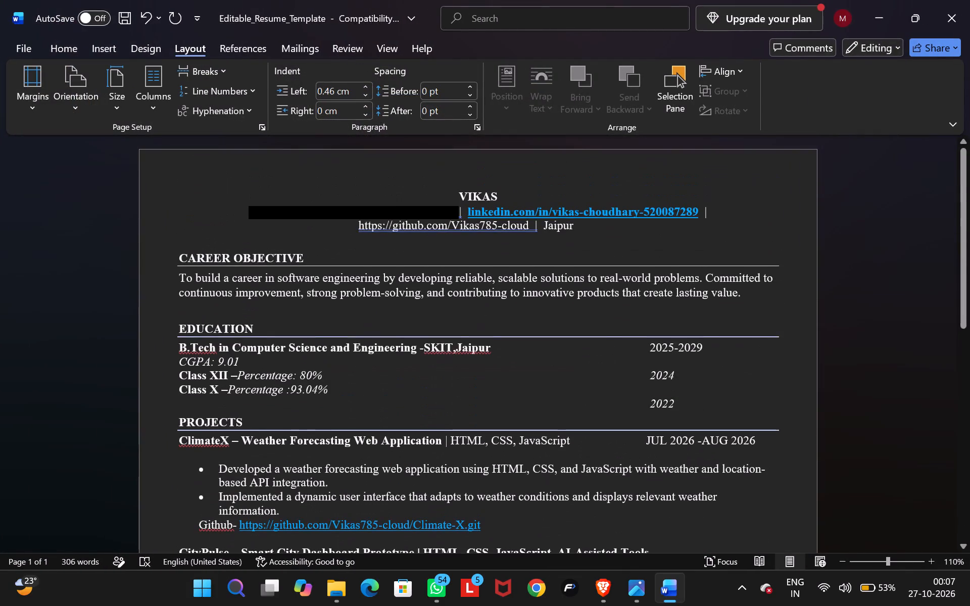
scroll(265, 282, down, 19)
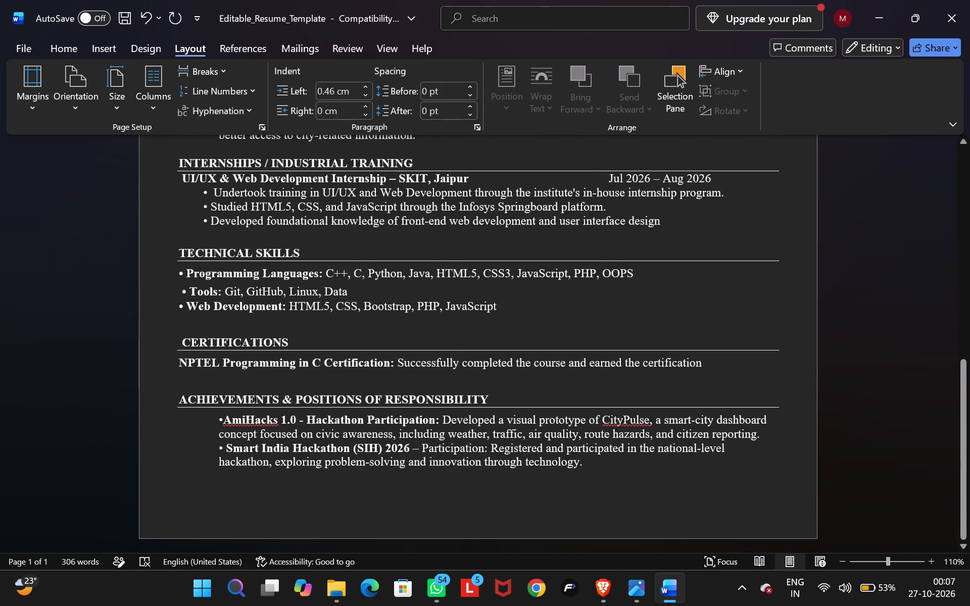
scroll(266, 286, down, 7)
scroll(377, 366, up, 4)
scroll(377, 366, down, 10)
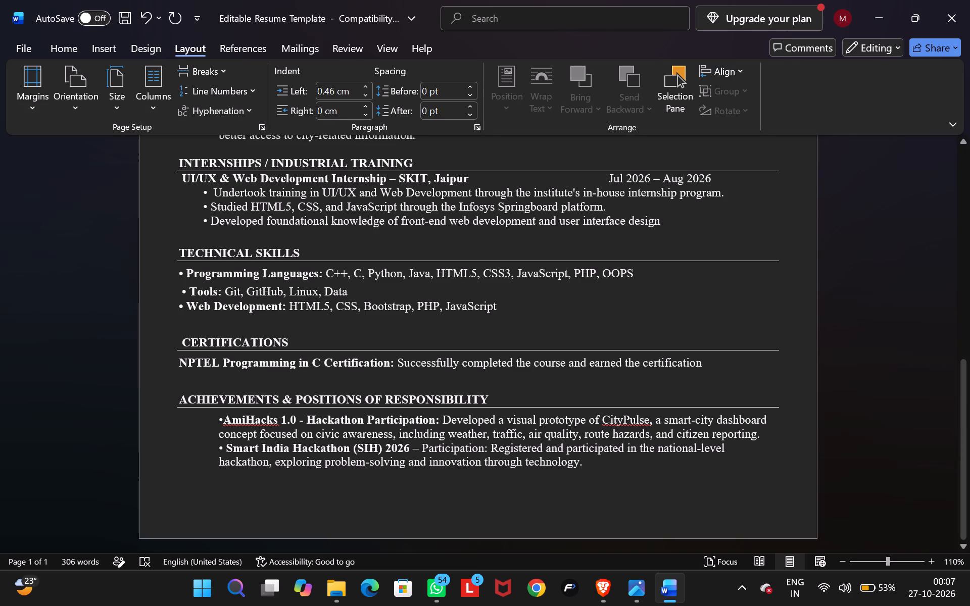
Delete the bullet "Studied HTML5, CSS, and JavaScript through the Infosys Springboard platform." under INTERNSHIPS / INDUSTRIAL TRAINING.
scroll(484, 381, up, 1)
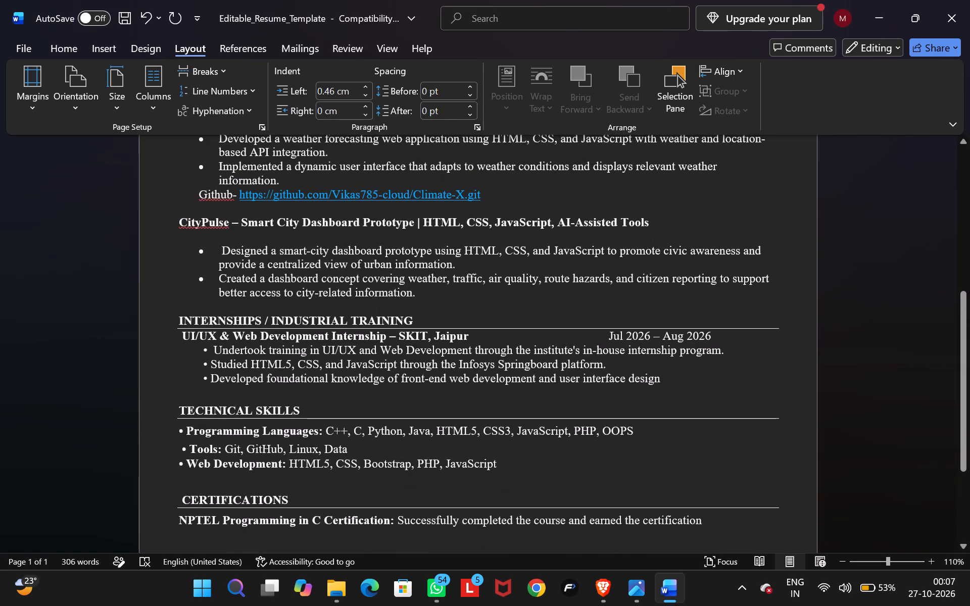
scroll(484, 381, up, 1)
drag(615, 363, 191, 363)
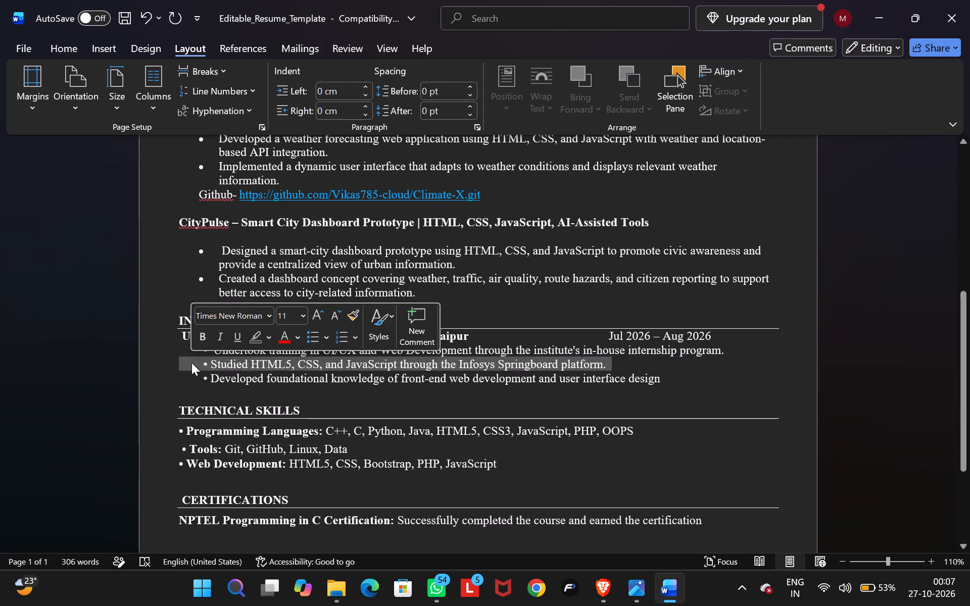
key(BackSpace)
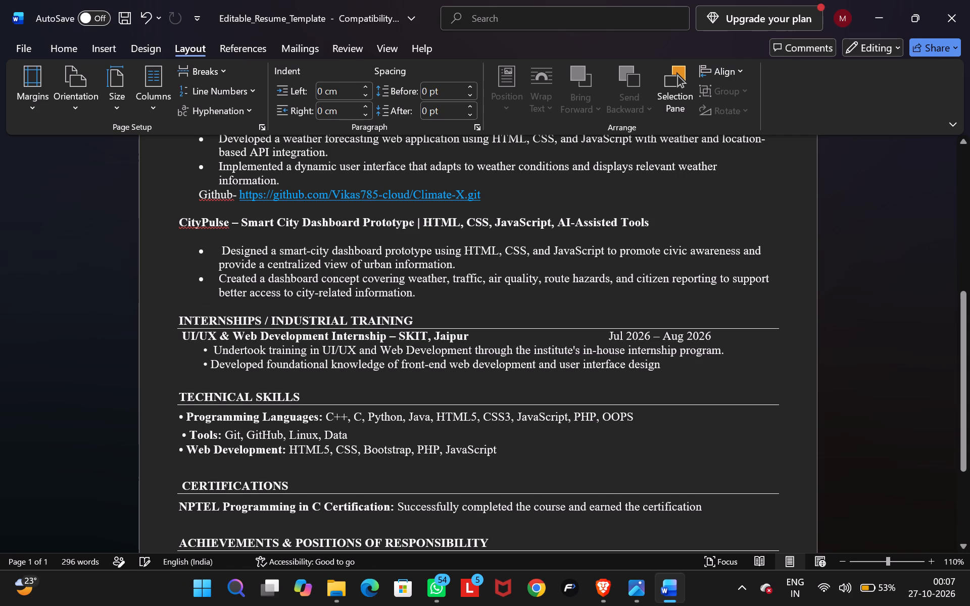
Paste the copied EXTRACURRICULAR ACTIVITIES section with the Cricket bullet on a new line after the Smart India Hackathon entry.
scroll(382, 421, down, 1)
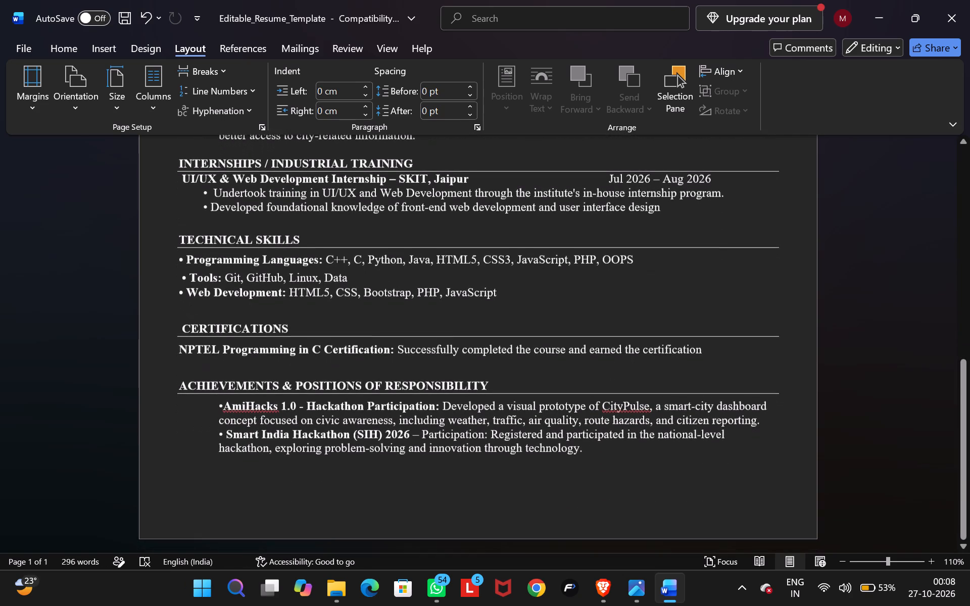
scroll(382, 421, down, 1)
click(592, 443)
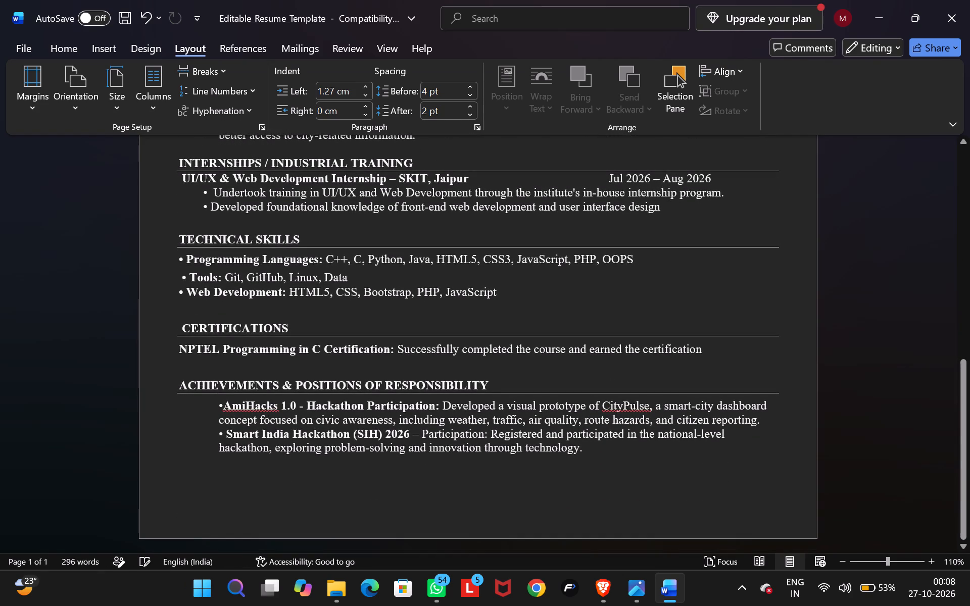
key(Return)
key(ctrl+v)
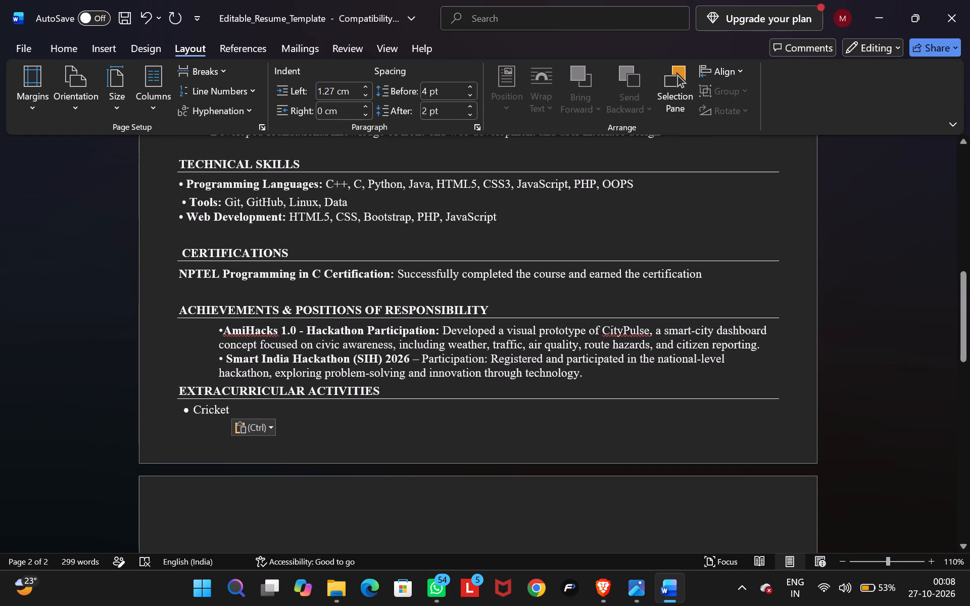
Insert a blank line between the Smart India Hackathon entry and the EXTRACURRICULAR ACTIVITIES heading.
click(595, 368)
key(Return)
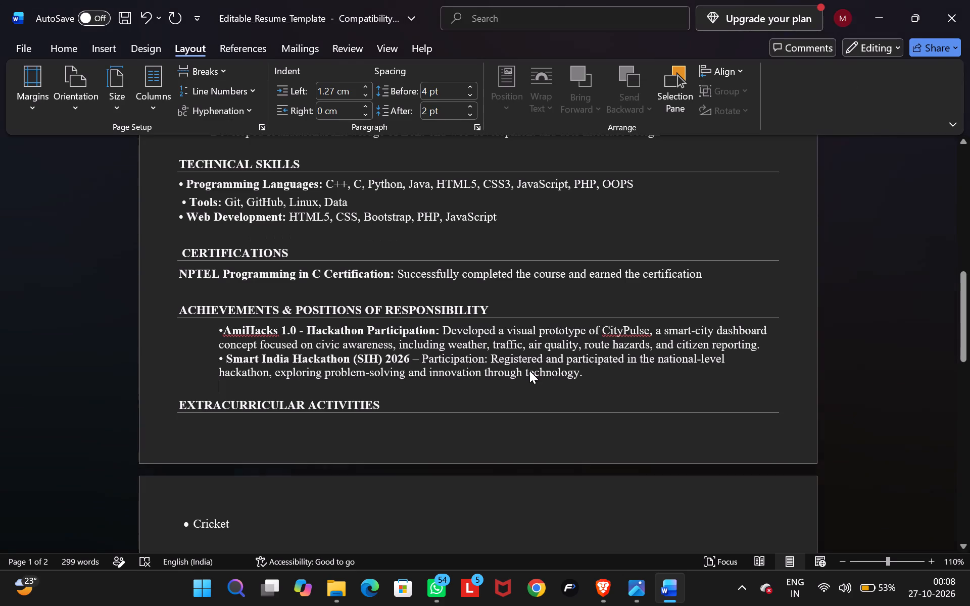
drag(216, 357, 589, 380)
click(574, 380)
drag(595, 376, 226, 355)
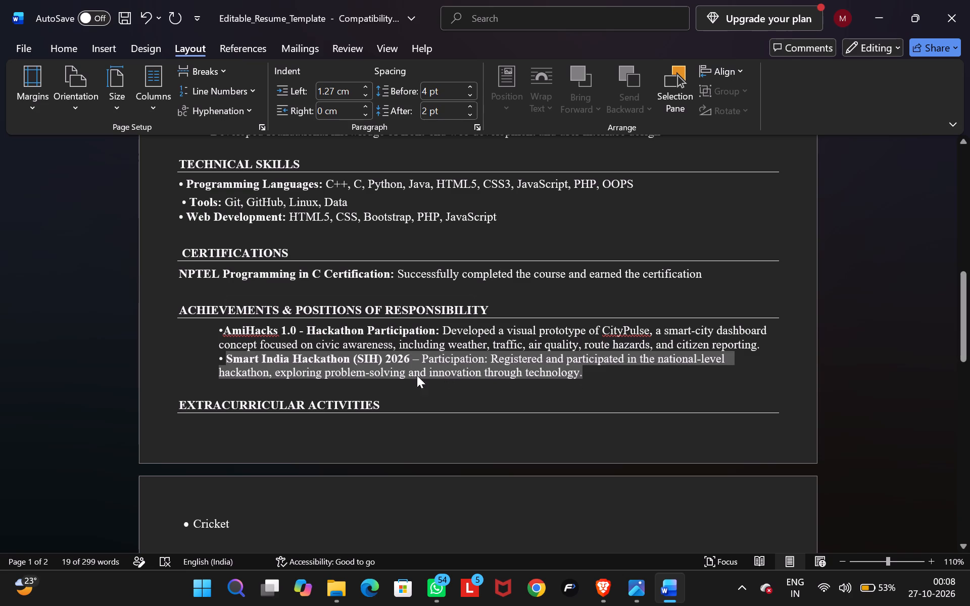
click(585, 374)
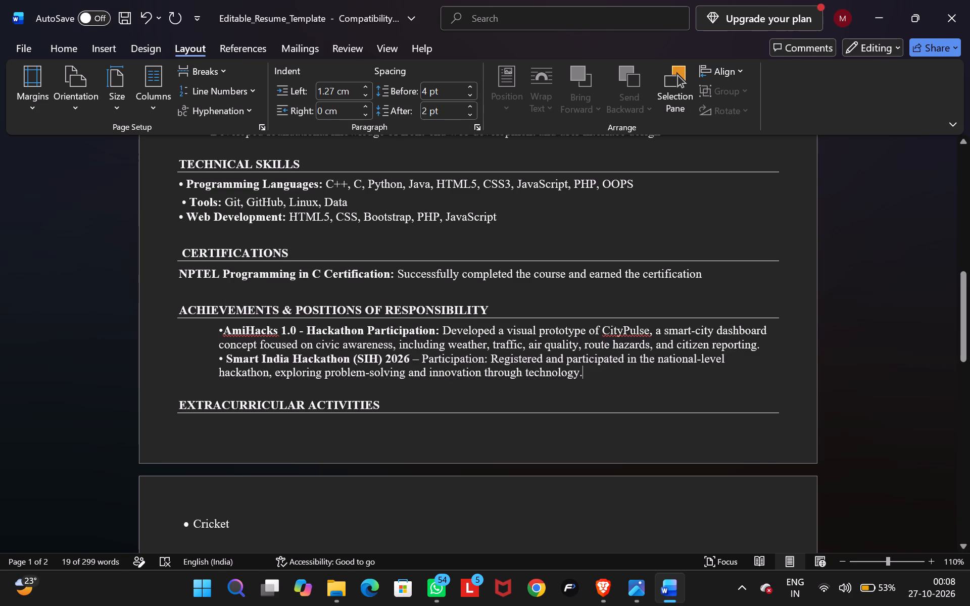
Look back through the resume from the achievements section up to the name header to check its spacing.
scroll(585, 374, up, 2)
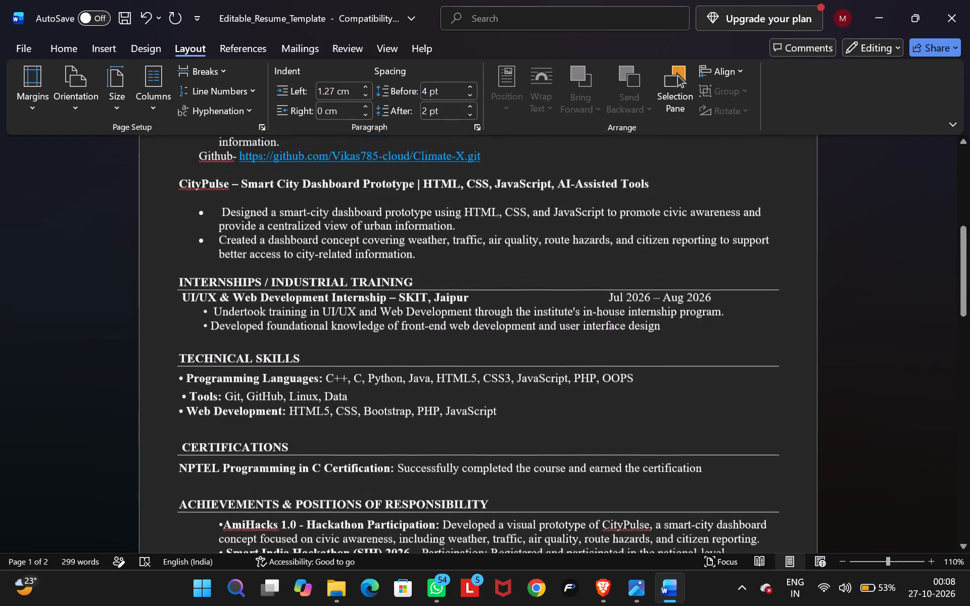
scroll(585, 374, up, 2)
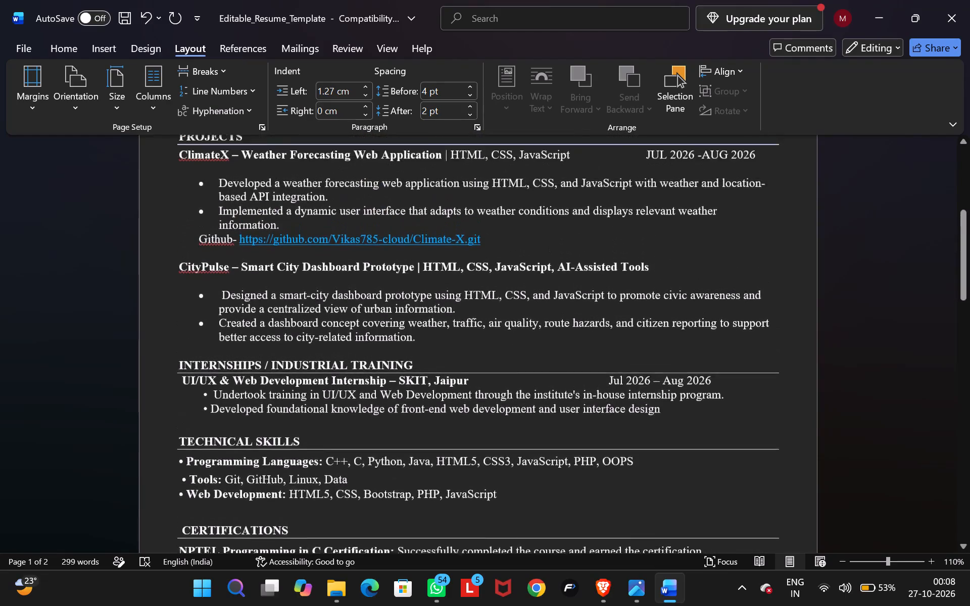
scroll(585, 374, up, 2)
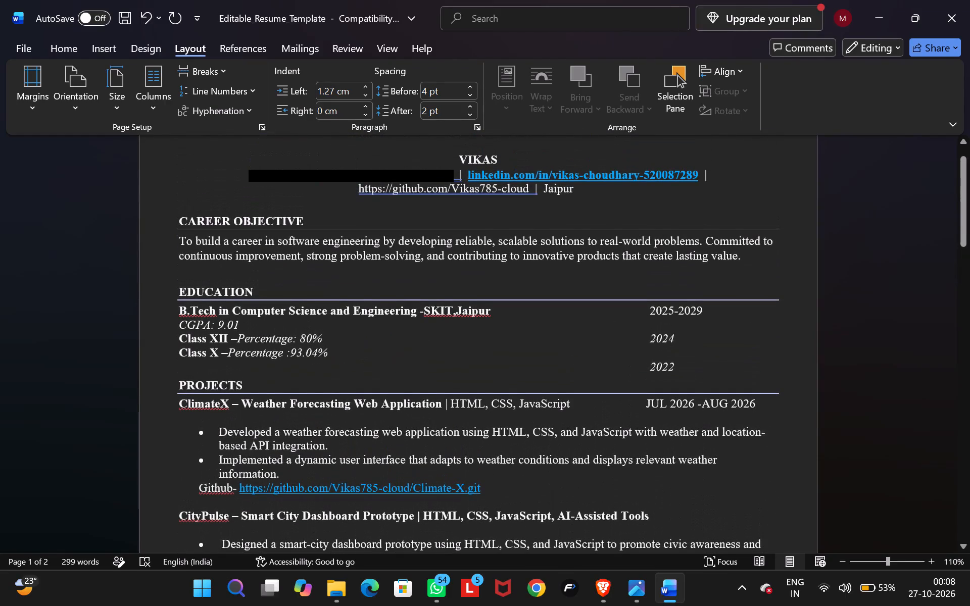
scroll(585, 374, up, 2)
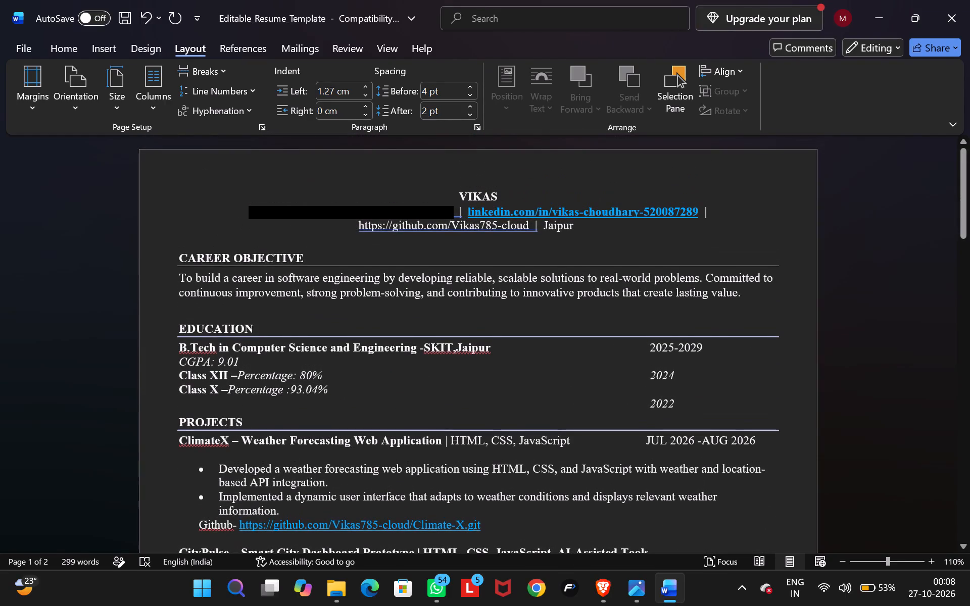
click(465, 181)
click(465, 181)
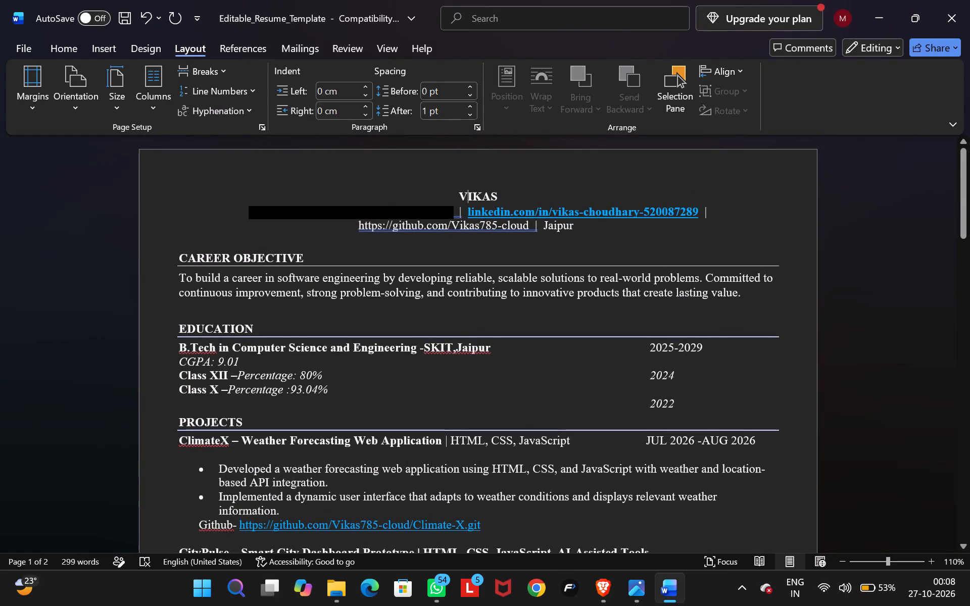
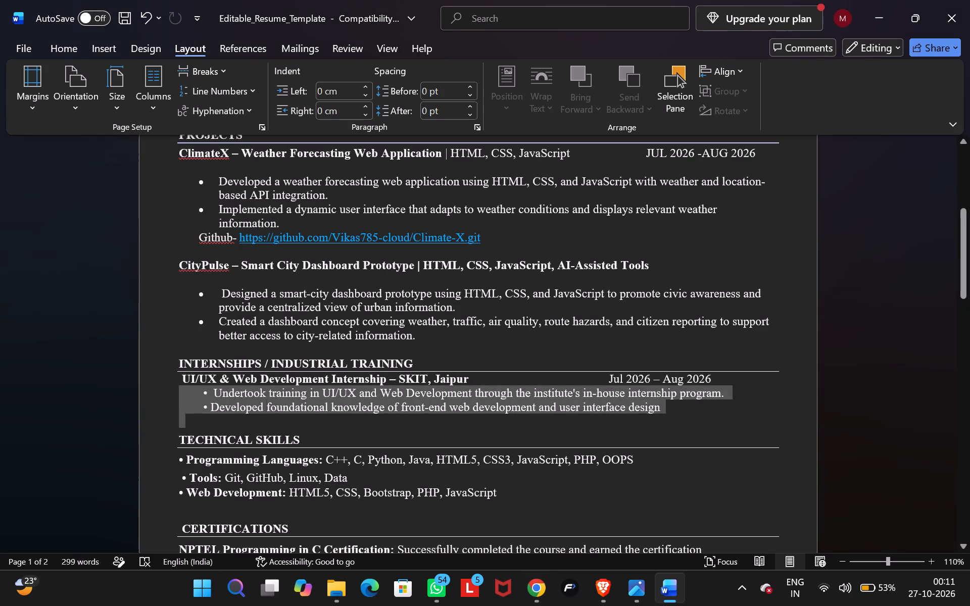
drag(355, 421, 675, 408)
key(BackSpace)
key(ctrl+v)
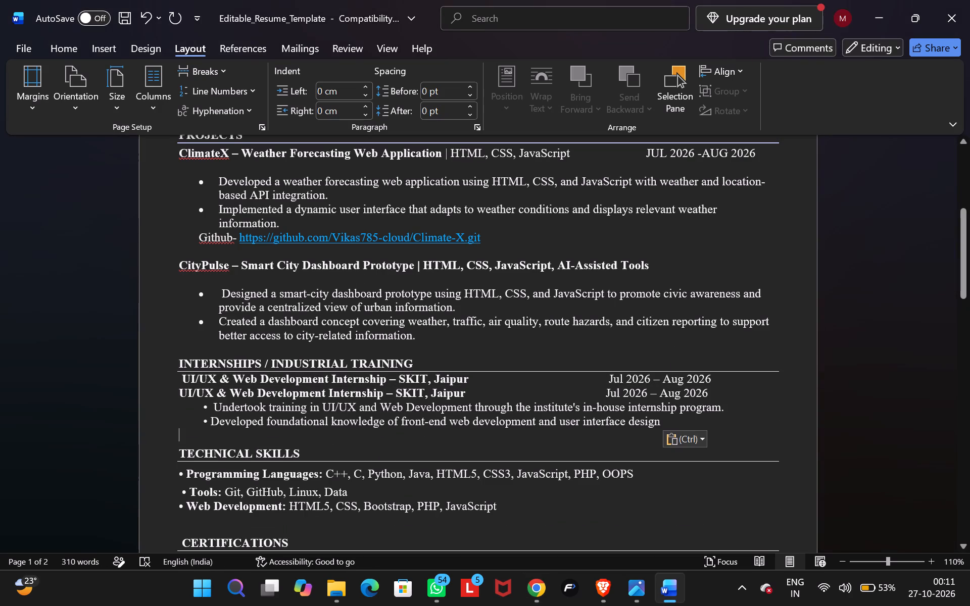
key(ctrl+z)
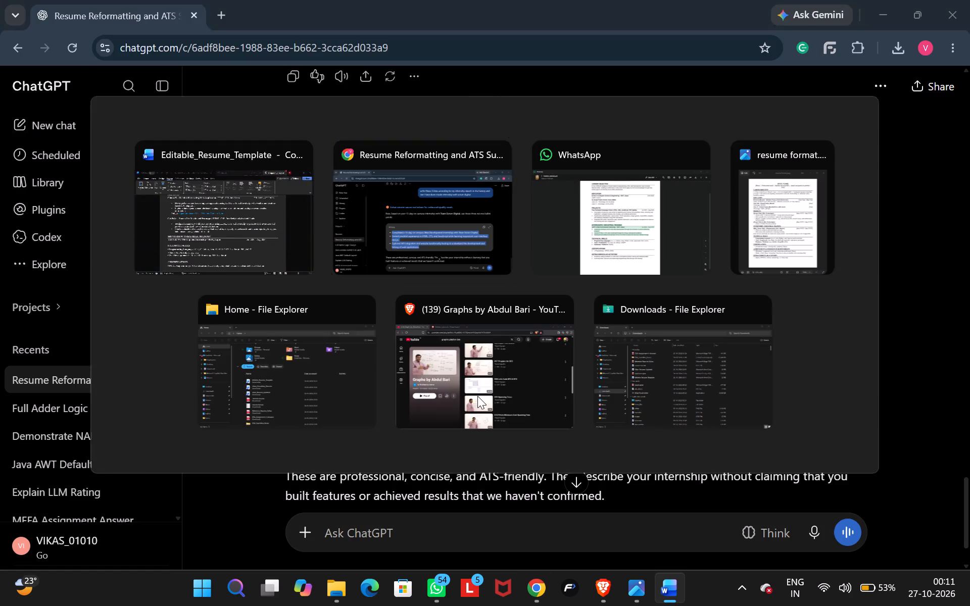
Copy ChatGPT's three internship bullets and paste them below the UI/UX & Web Development Internship line in Word.
click(806, 317)
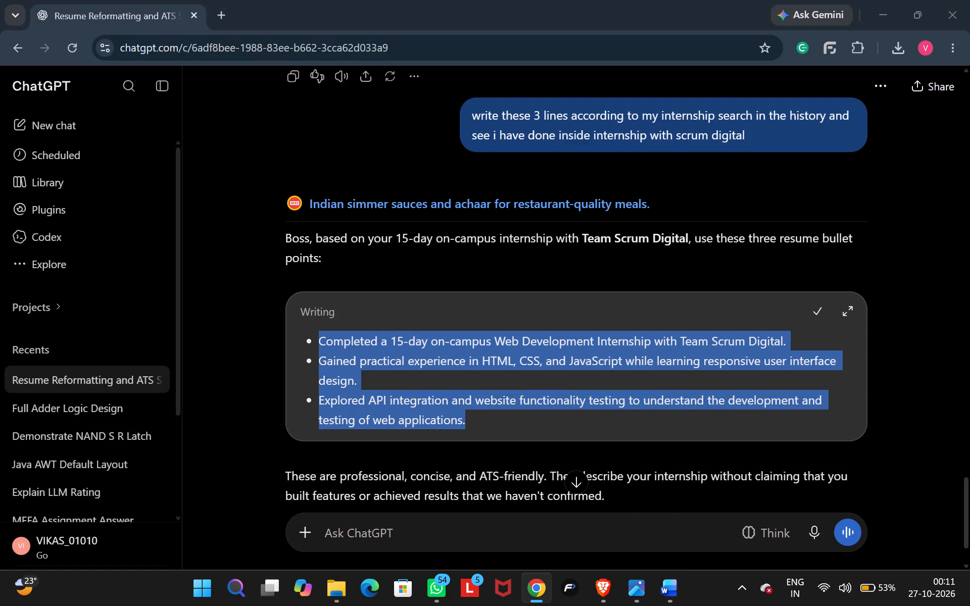
key(ctrl+v)
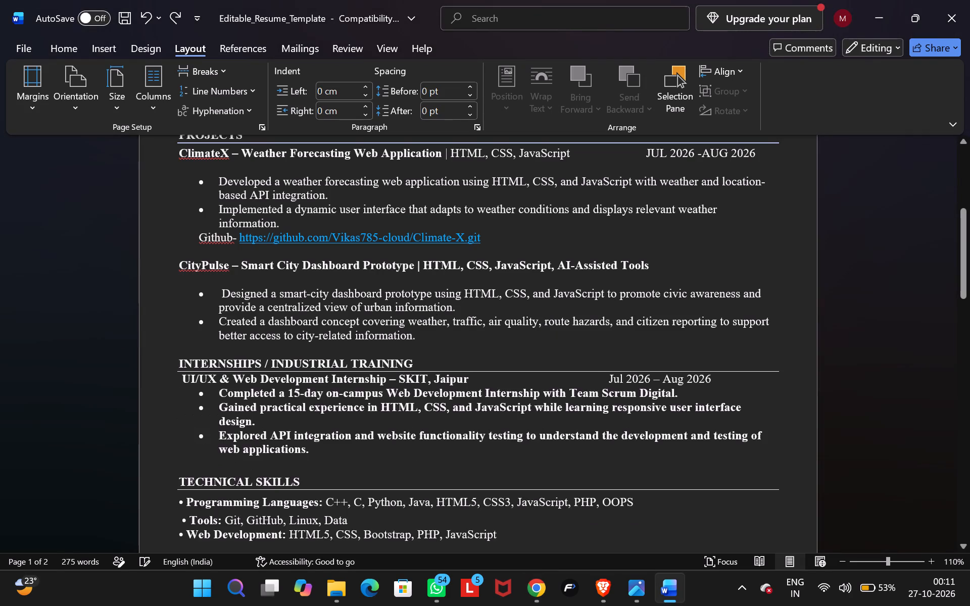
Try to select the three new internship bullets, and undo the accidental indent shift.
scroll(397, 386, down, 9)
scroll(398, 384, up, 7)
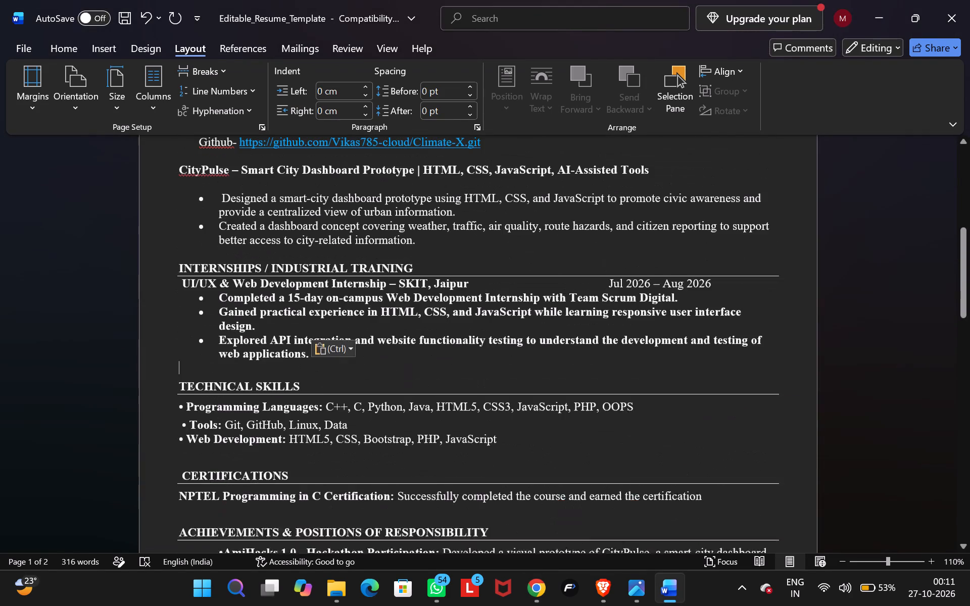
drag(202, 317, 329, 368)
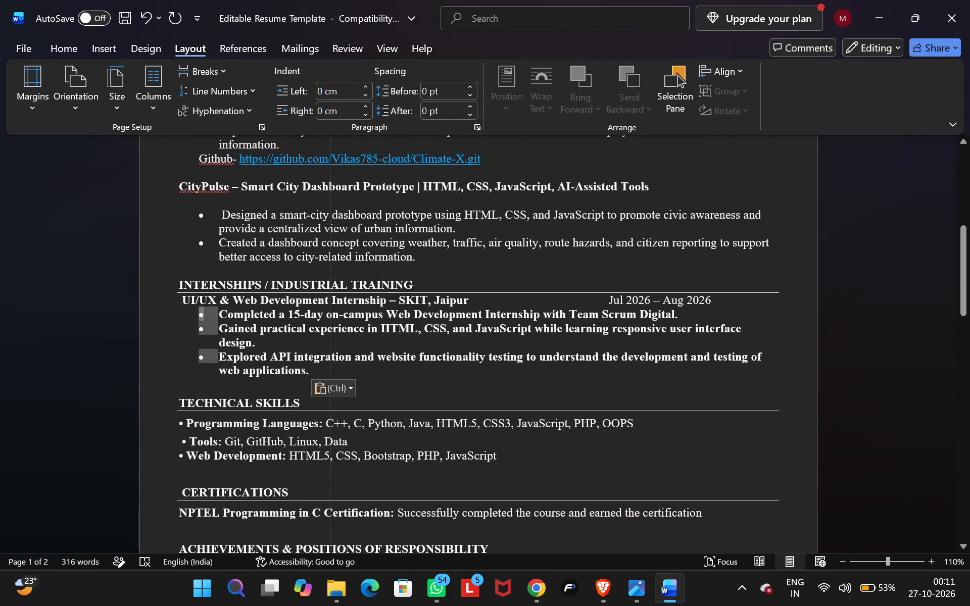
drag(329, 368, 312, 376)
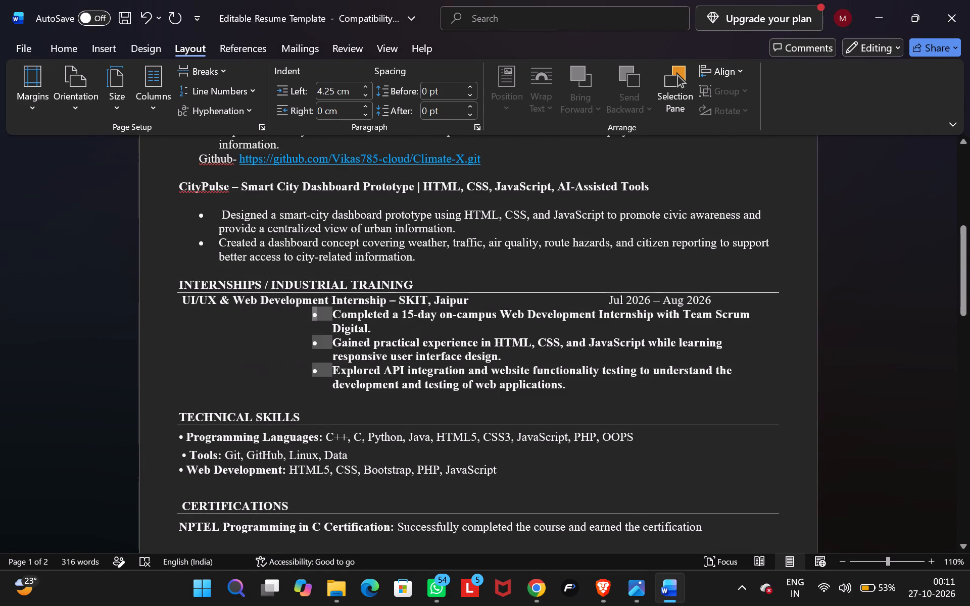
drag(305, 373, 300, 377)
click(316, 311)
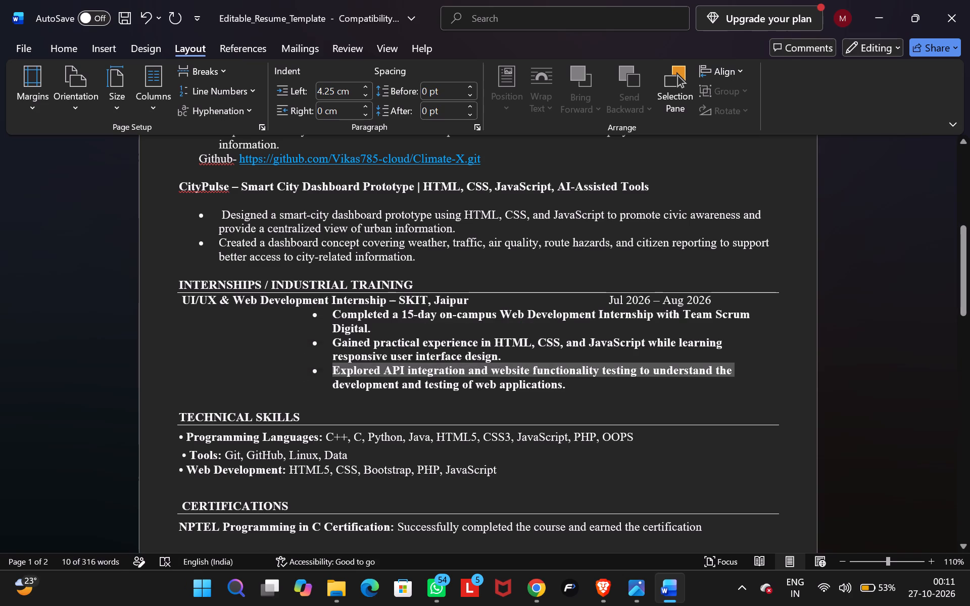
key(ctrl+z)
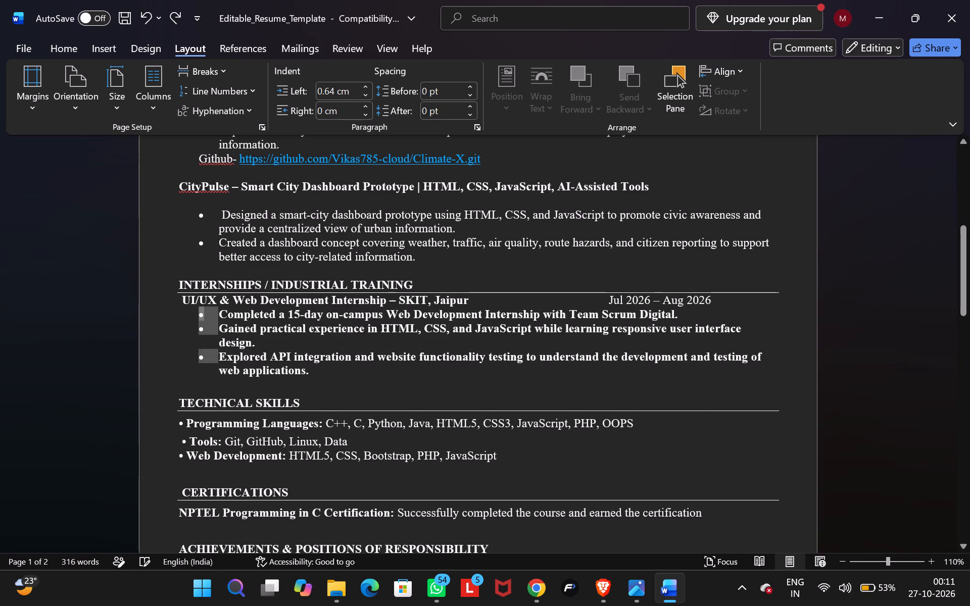
Remove the bold formatting from the three new bullets under UI/UX & Web Development Internship.
click(287, 351)
drag(217, 318, 332, 371)
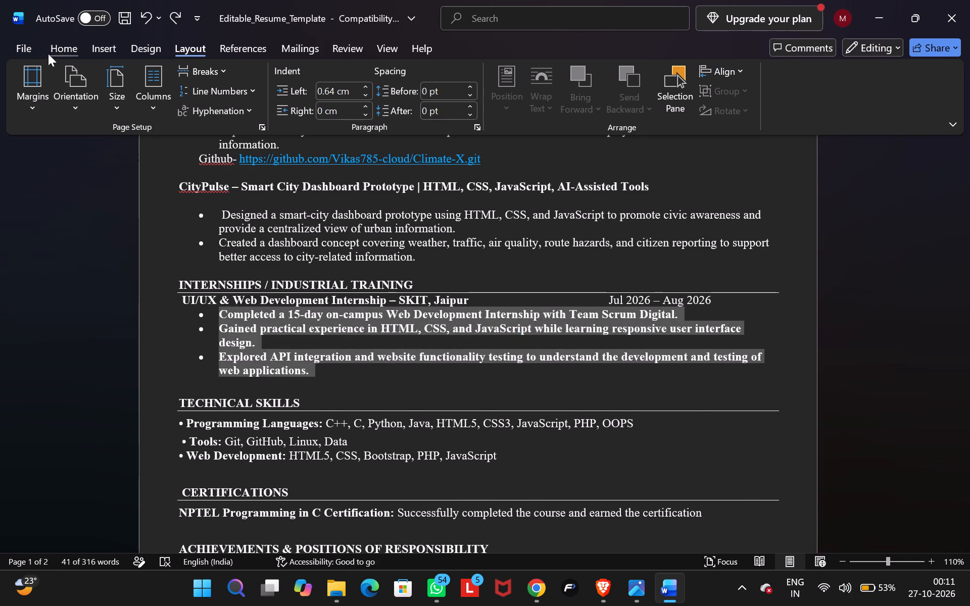
click(50, 54)
click(77, 101)
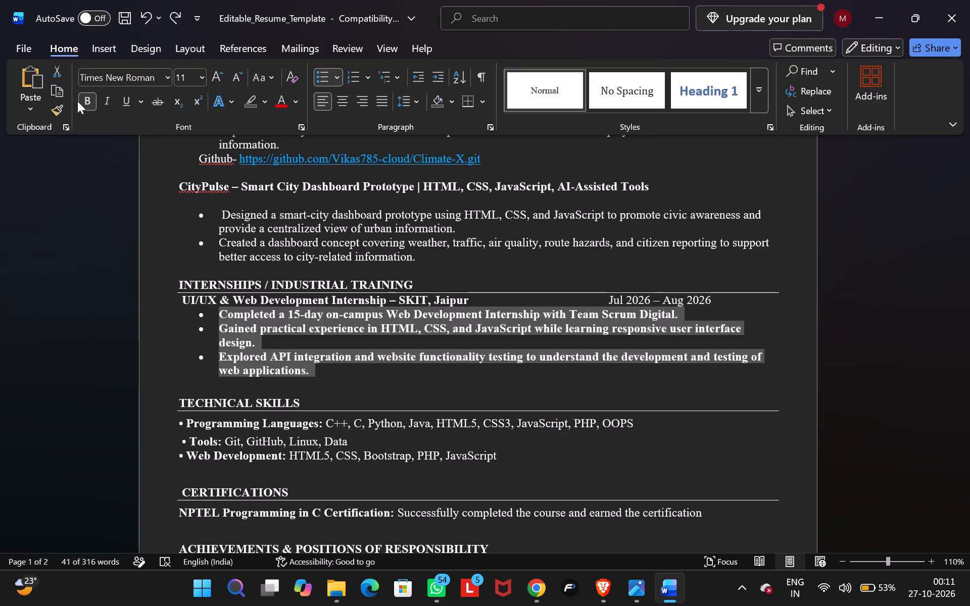
click(92, 99)
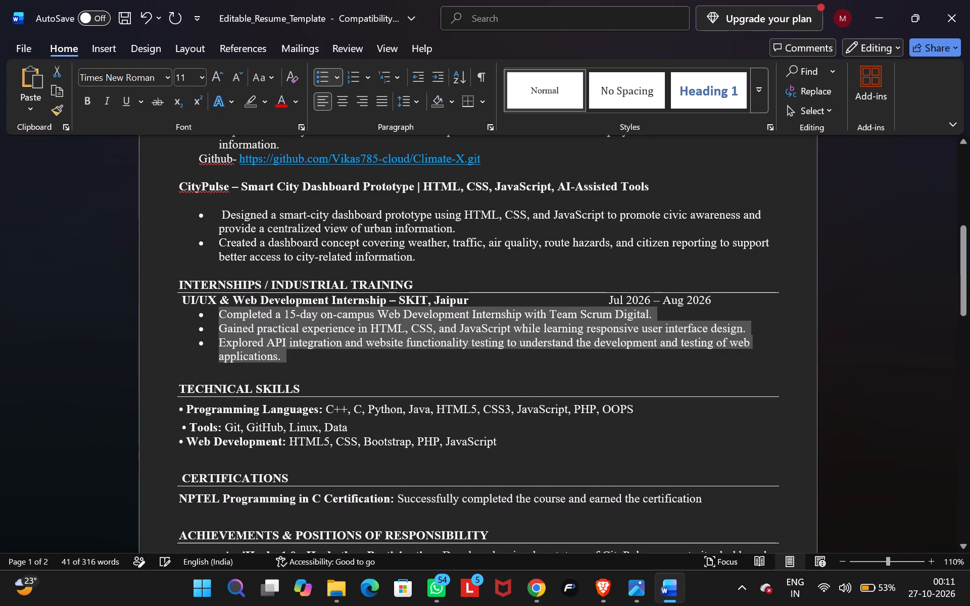
click(171, 283)
Set a custom top page margin of 0.7 cm for the whole resume.
scroll(182, 300, down, 1)
scroll(184, 300, up, 12)
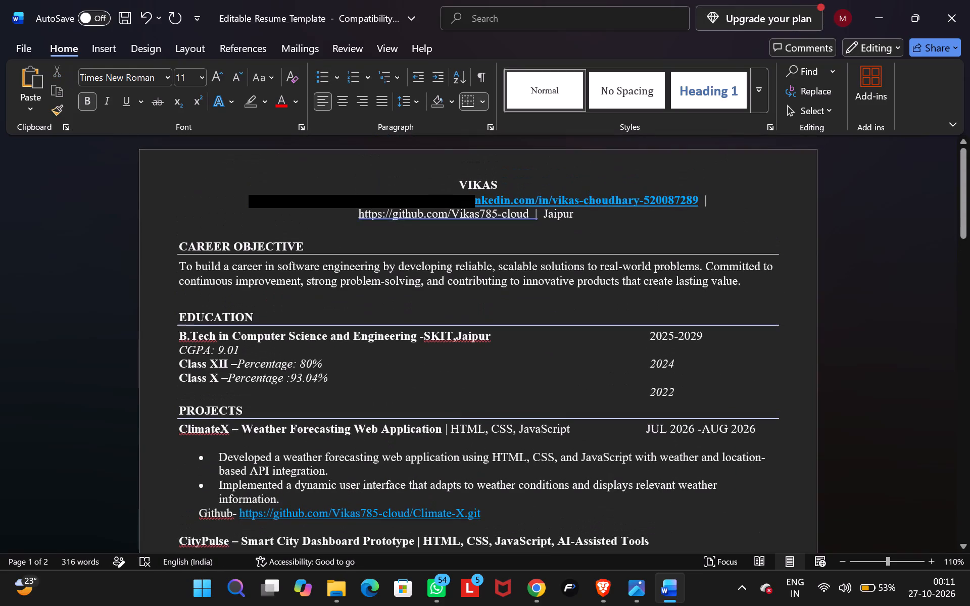
scroll(184, 300, up, 1)
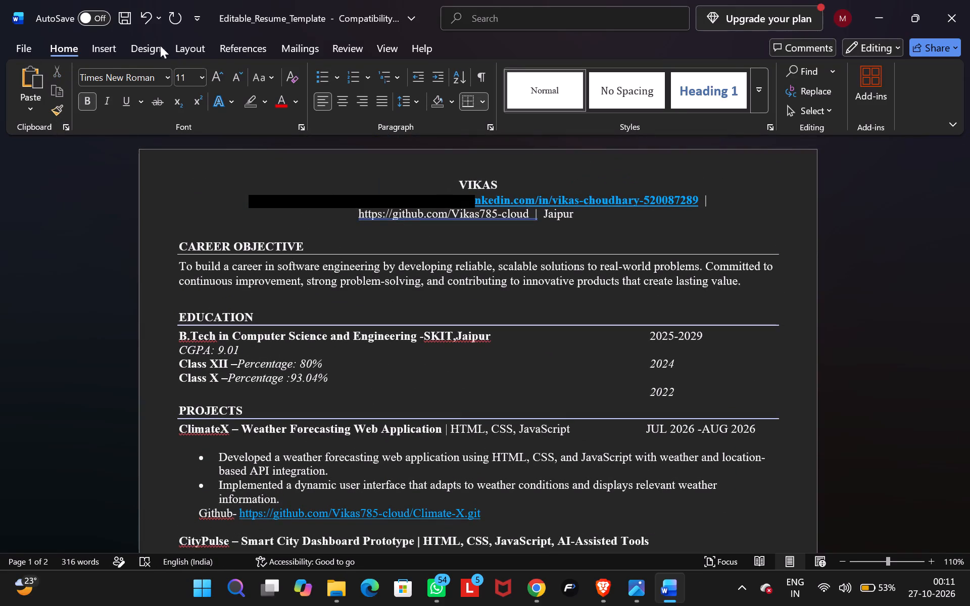
click(185, 44)
click(41, 107)
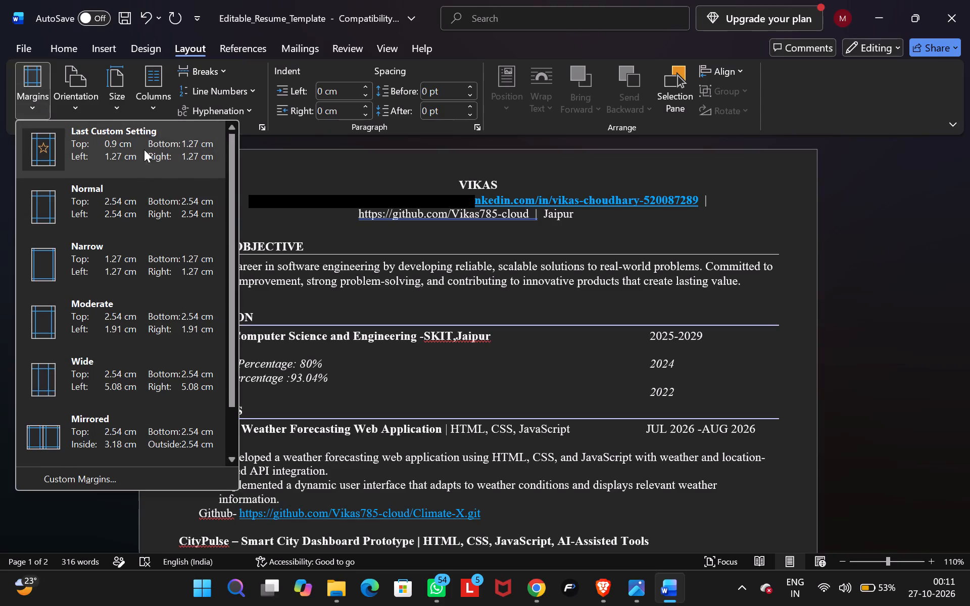
click(143, 150)
click(38, 102)
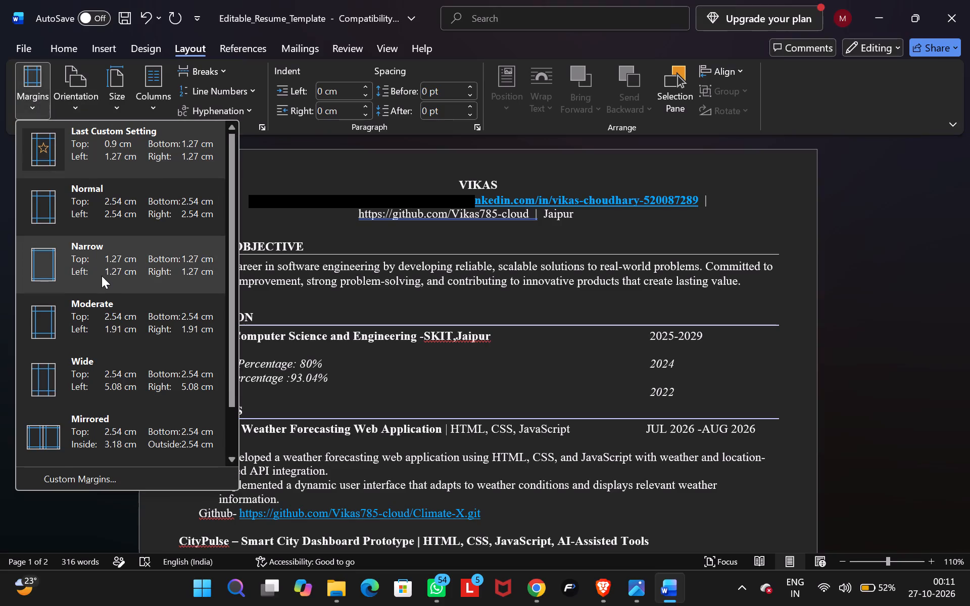
click(112, 485)
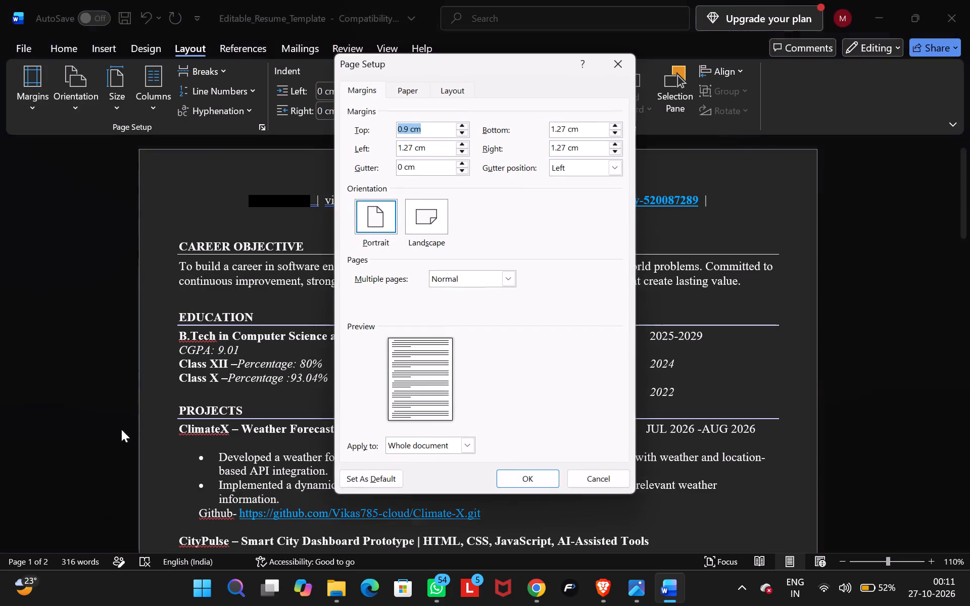
click(434, 125)
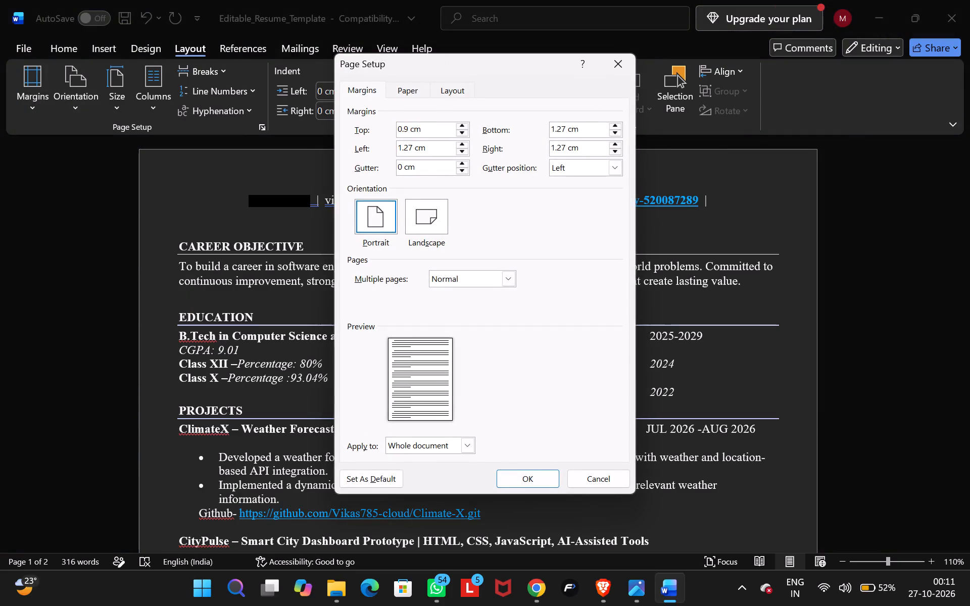
key(Left)
key(Left)
key(BackSpace)
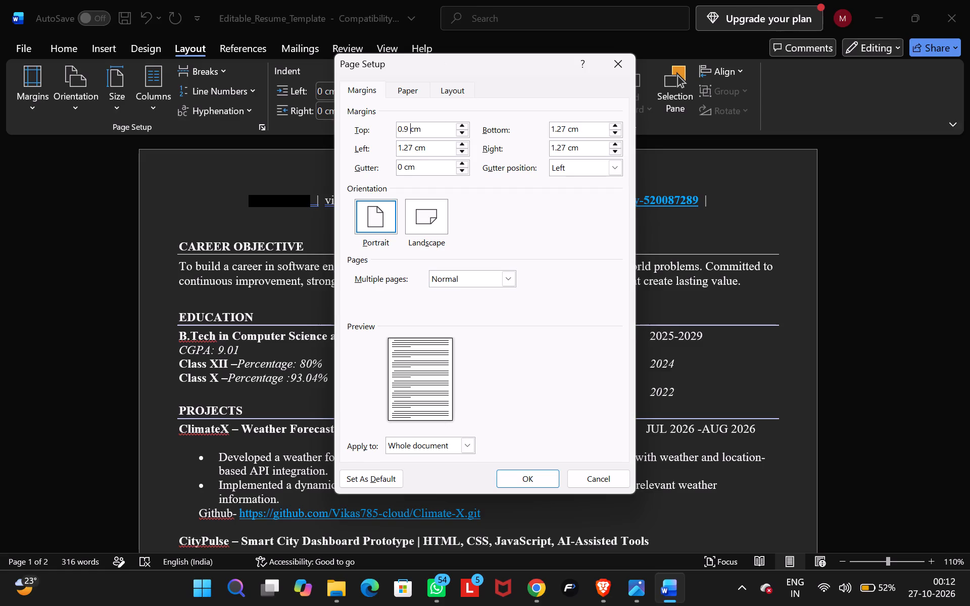
key(7)
key(BackSpace)
key(BackSpace)
key(7)
click(512, 477)
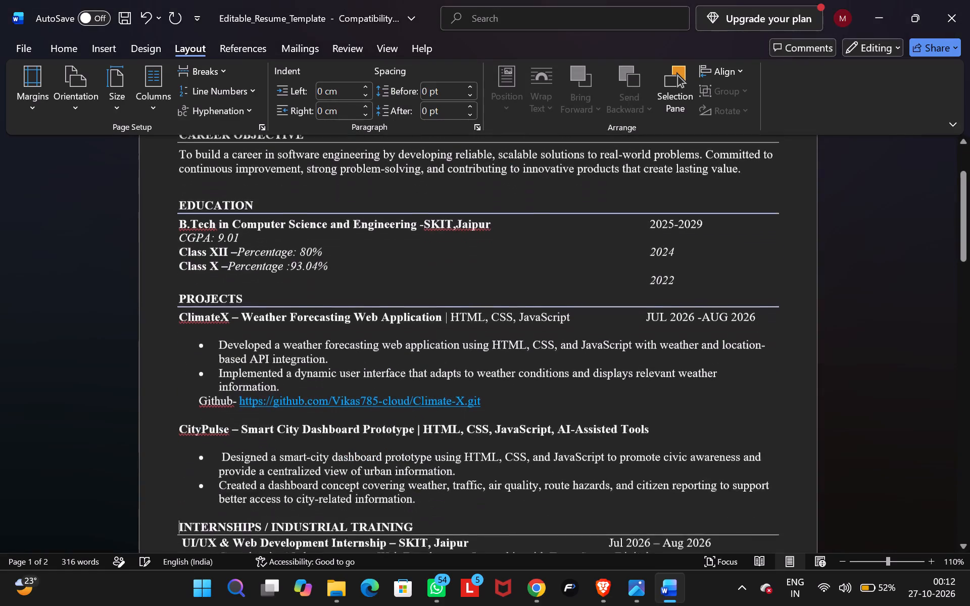
Examine the resume from its heading to the page break to check how the sections fit on the page.
scroll(432, 402, up, 6)
scroll(435, 352, down, 10)
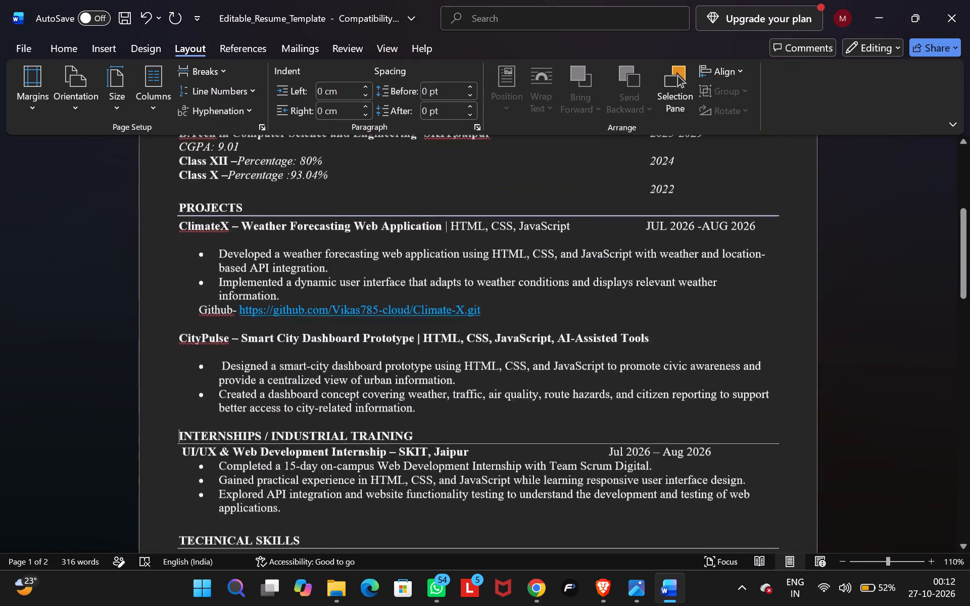
scroll(435, 352, down, 5)
scroll(430, 355, up, 7)
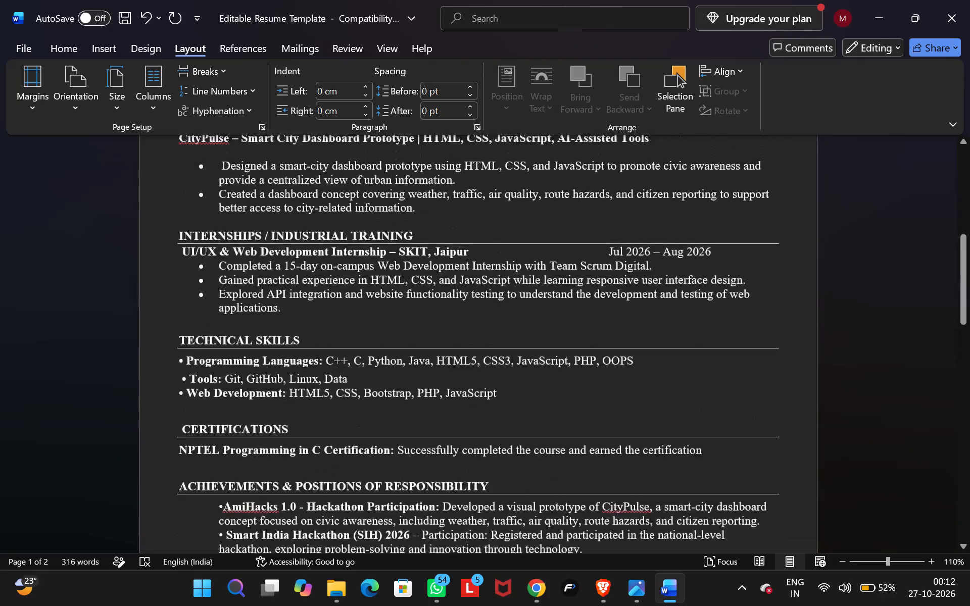
scroll(430, 355, up, 12)
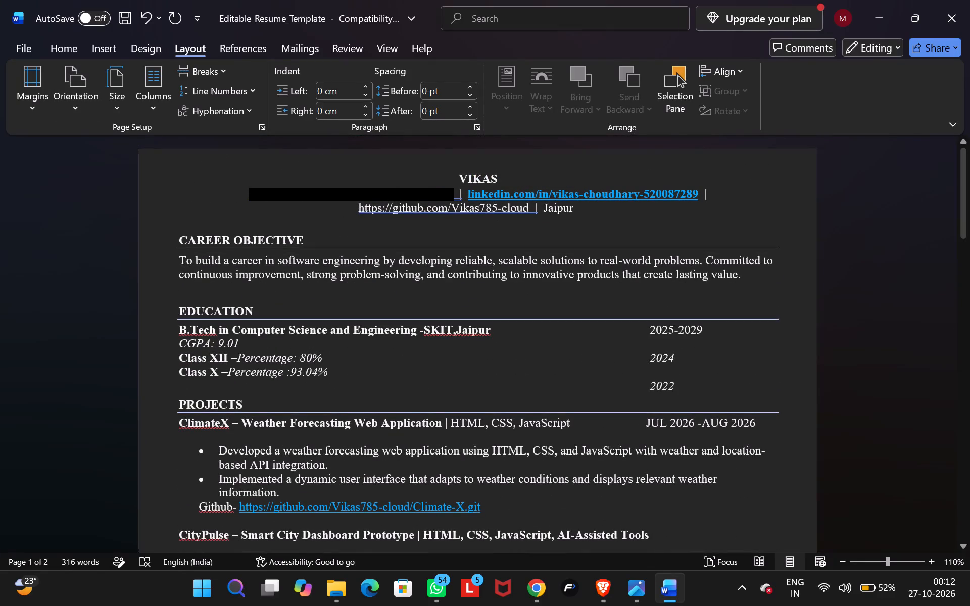
scroll(242, 224, down, 13)
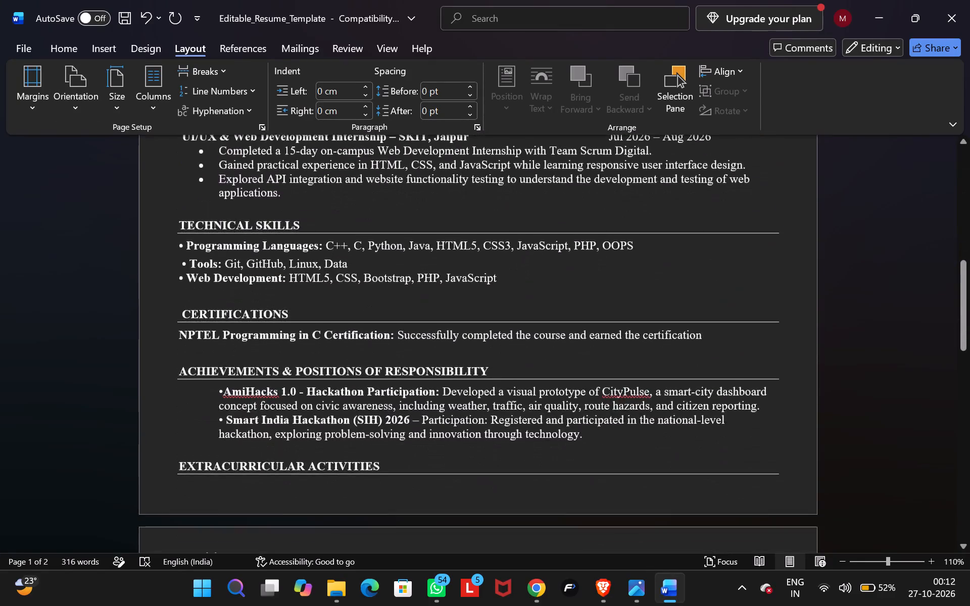
scroll(242, 224, up, 3)
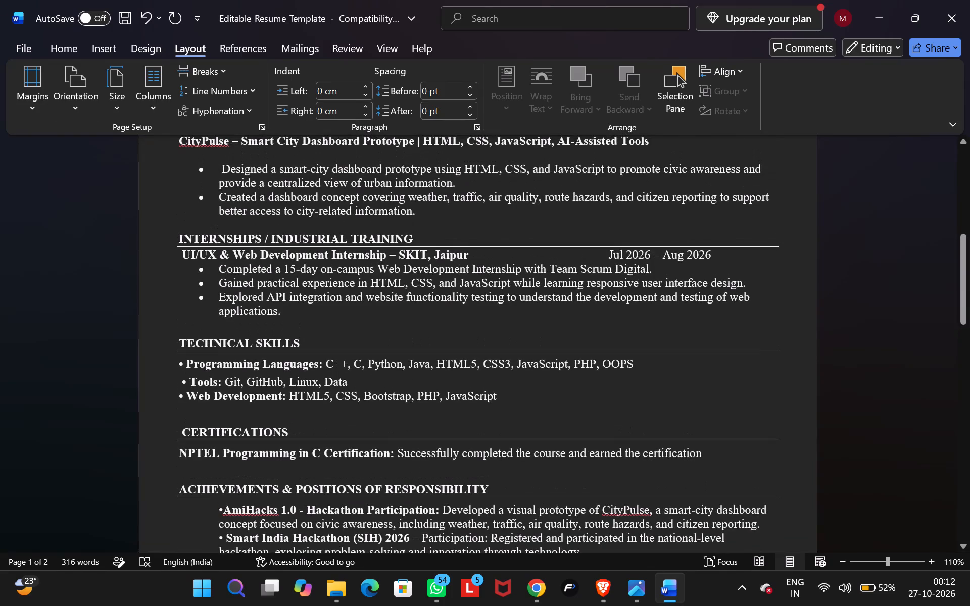
drag(210, 296, 284, 312)
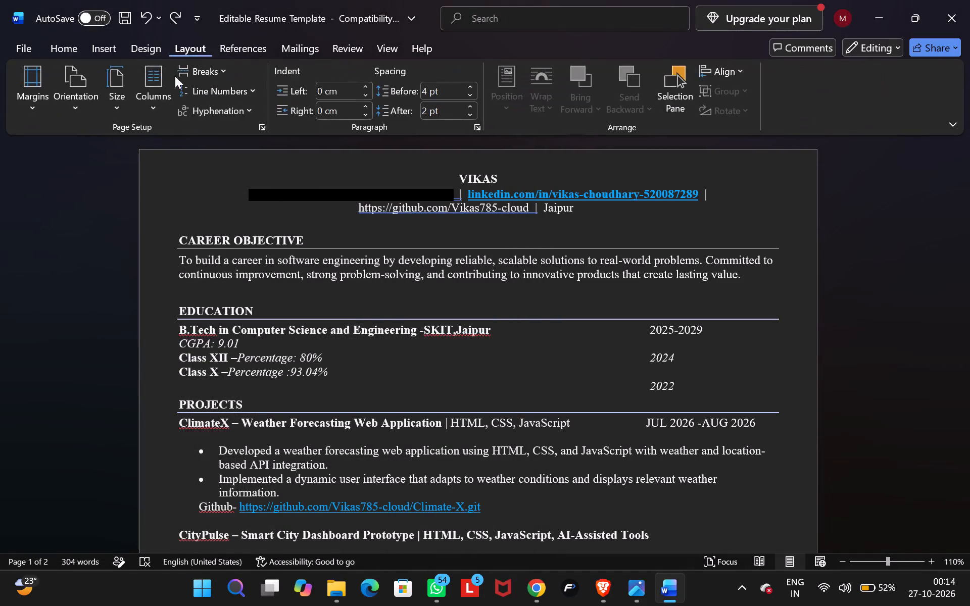
click(34, 110)
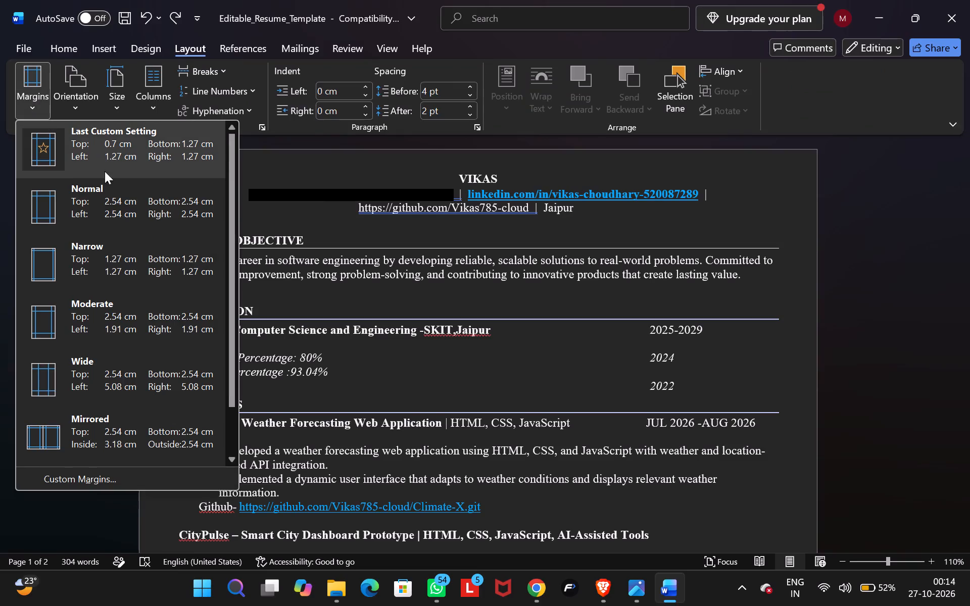
click(102, 488)
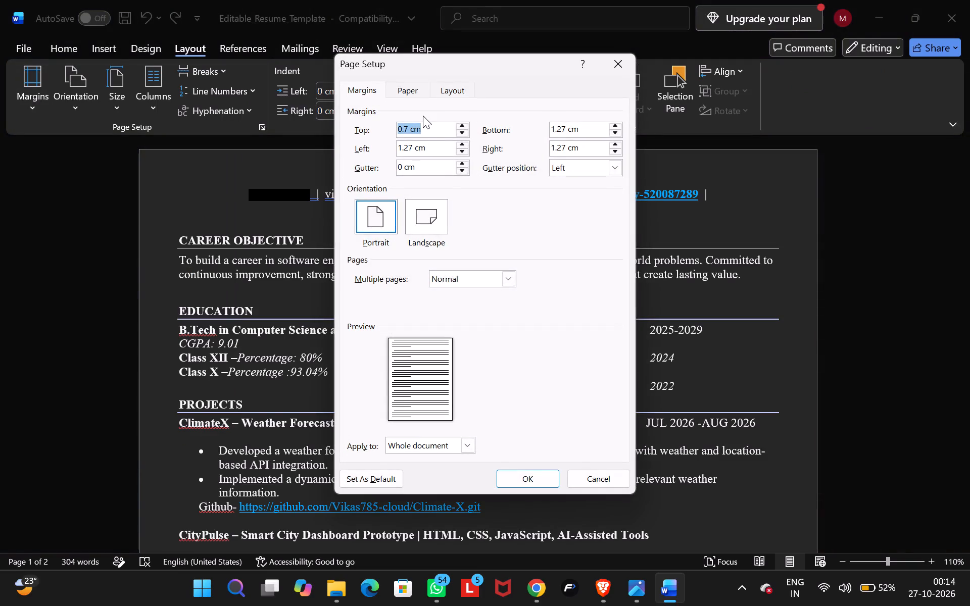
click(425, 121)
click(425, 126)
key(Left)
key(Left)
key(Left)
key(BackSpace)
key(6)
click(542, 469)
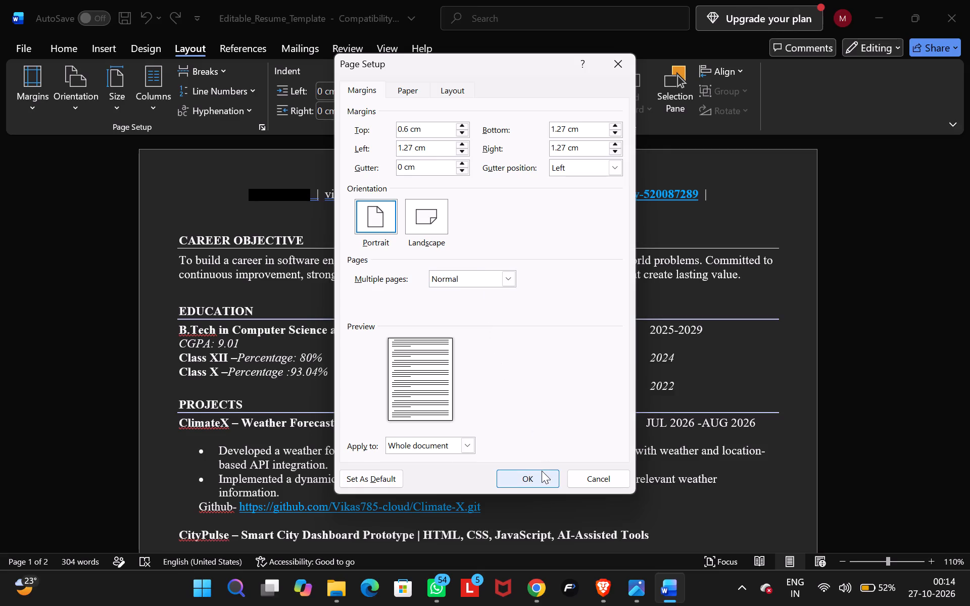
click(542, 471)
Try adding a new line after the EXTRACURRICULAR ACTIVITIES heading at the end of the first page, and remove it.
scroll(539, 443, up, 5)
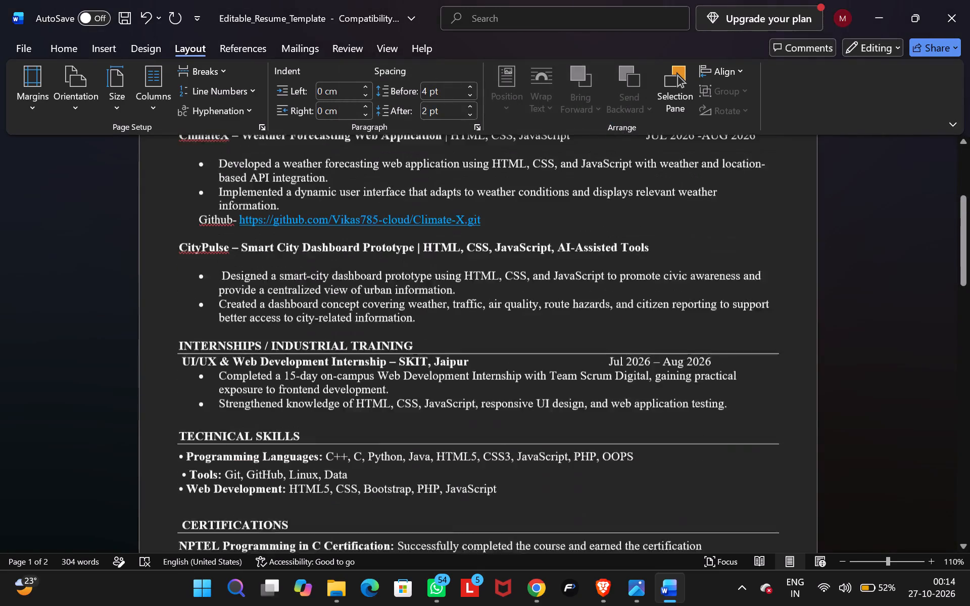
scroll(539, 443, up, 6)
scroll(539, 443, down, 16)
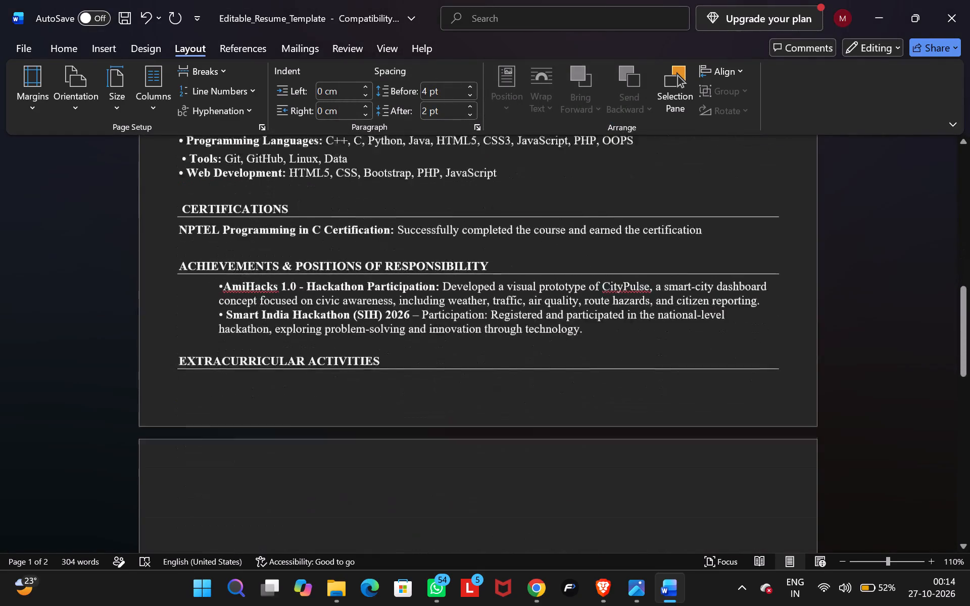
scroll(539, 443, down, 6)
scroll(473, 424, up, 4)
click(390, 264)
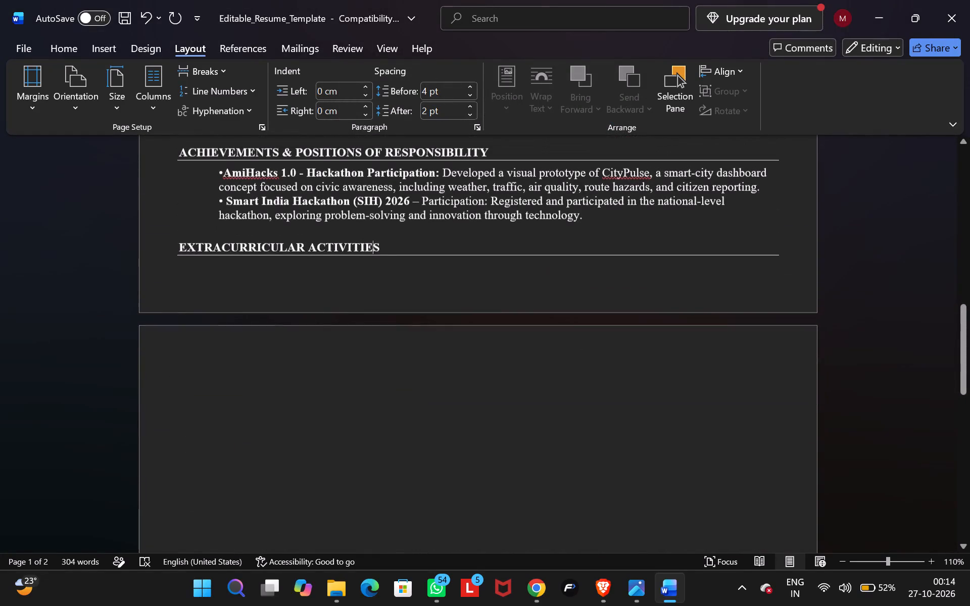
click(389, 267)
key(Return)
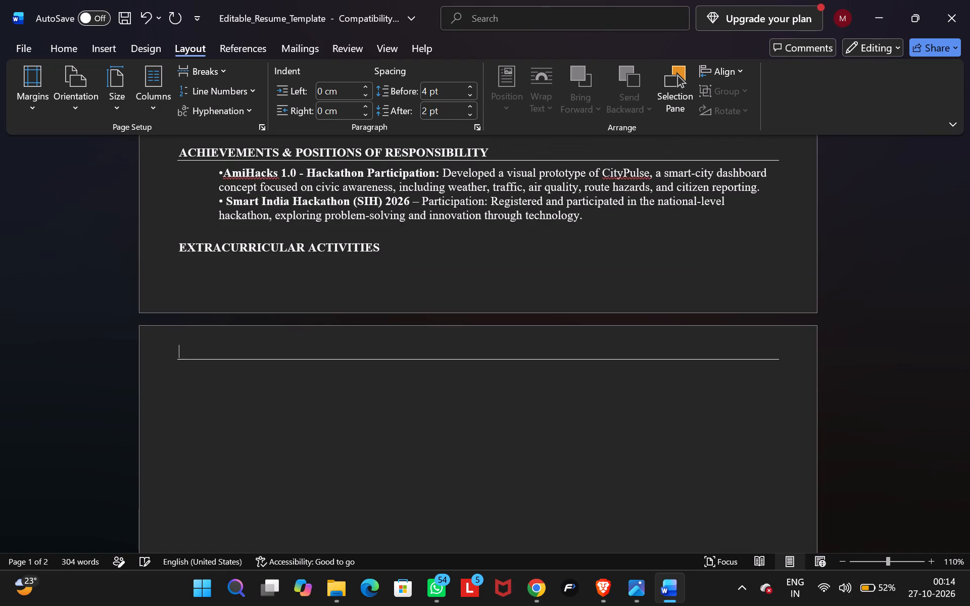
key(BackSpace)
Examine the blank space around the page break below EXTRACURRICULAR ACTIVITIES and the section spacing back up to PROJECTS.
click(563, 283)
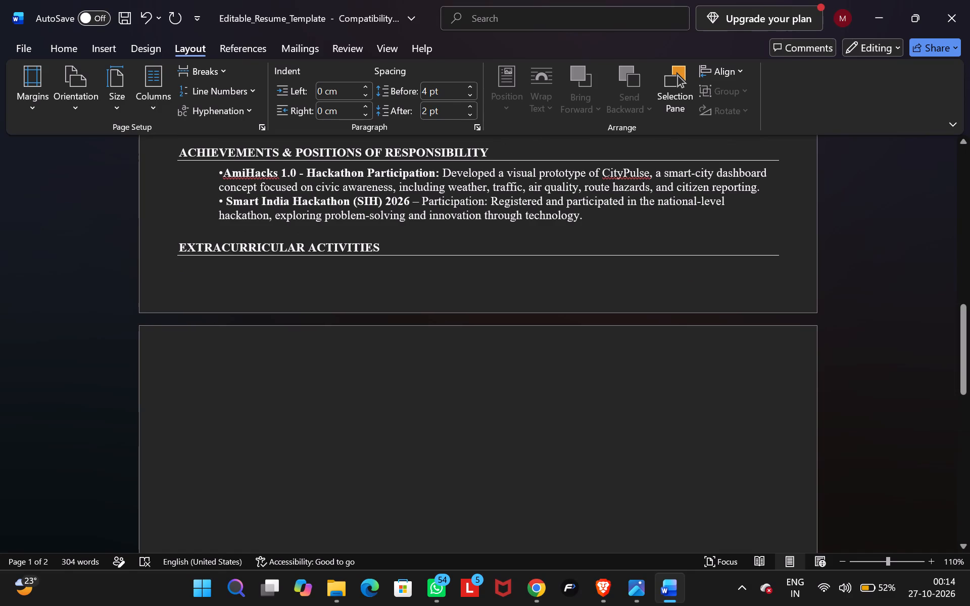
click(518, 292)
click(478, 314)
click(431, 244)
click(181, 250)
click(243, 291)
click(279, 373)
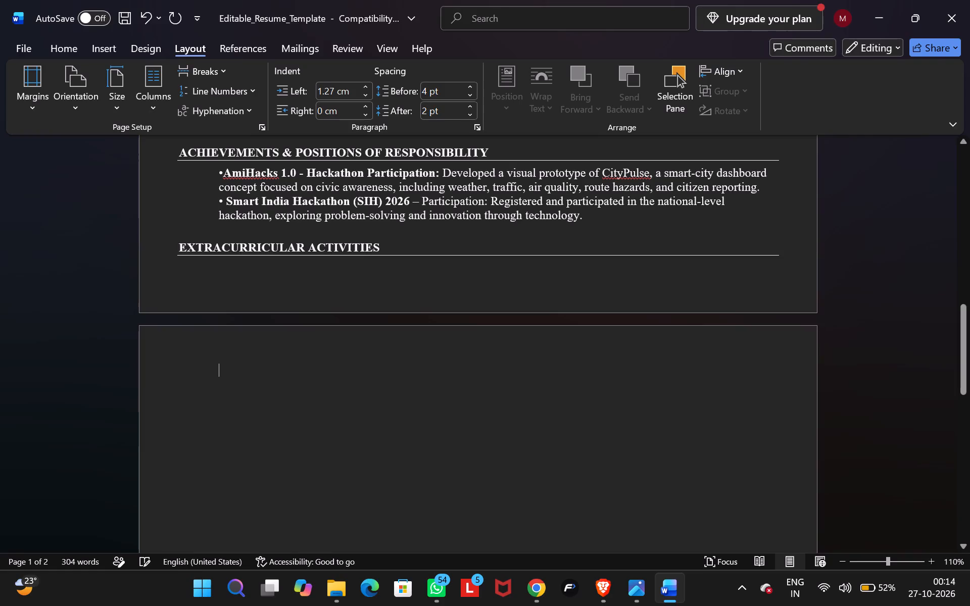
scroll(301, 319, up, 1)
scroll(328, 356, up, 1)
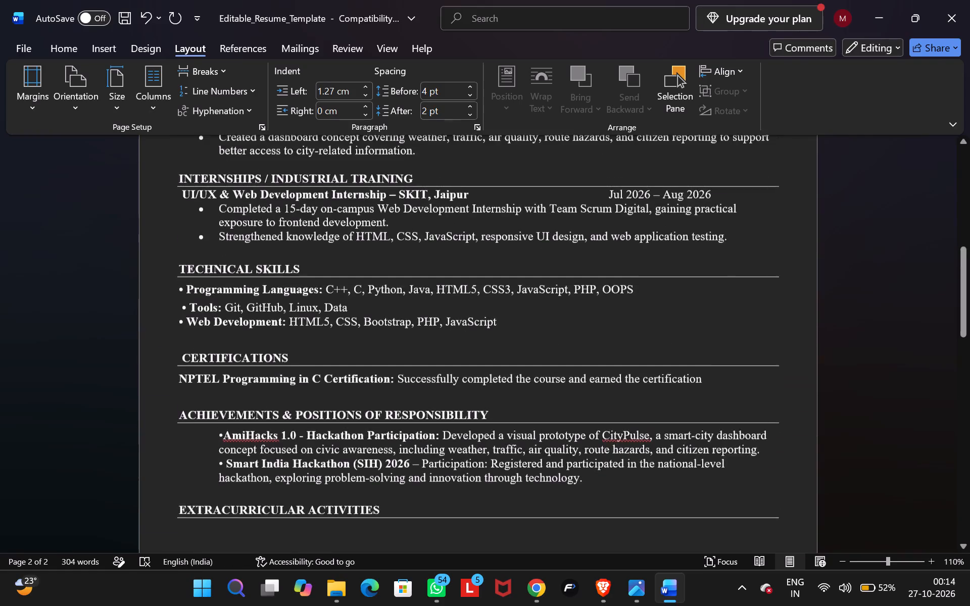
scroll(328, 356, up, 1)
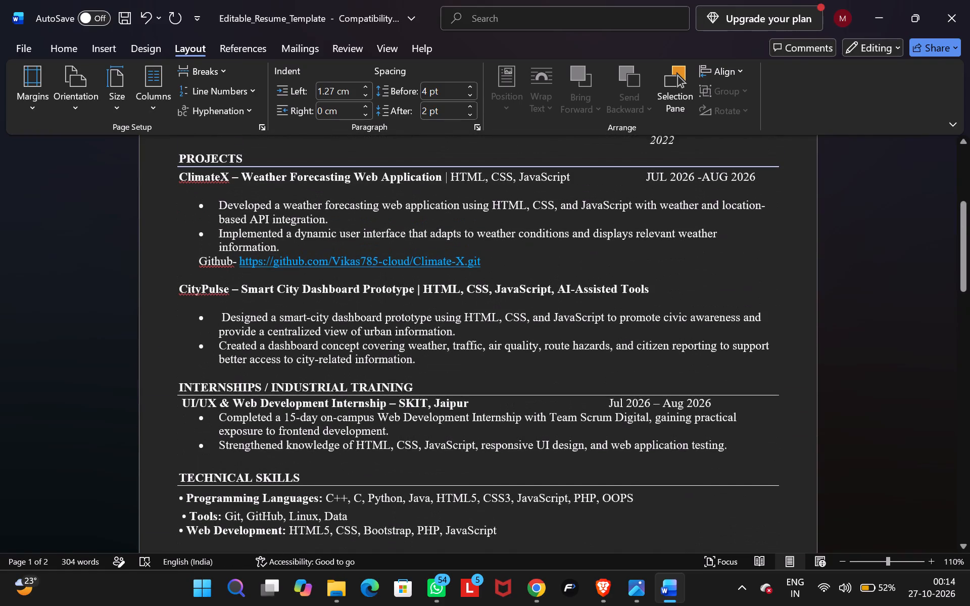
Read through the resume from the header past the internship's company name to EXTRACURRICULAR ACTIVITIES and the blank second page.
scroll(328, 356, down, 2)
scroll(328, 356, up, 8)
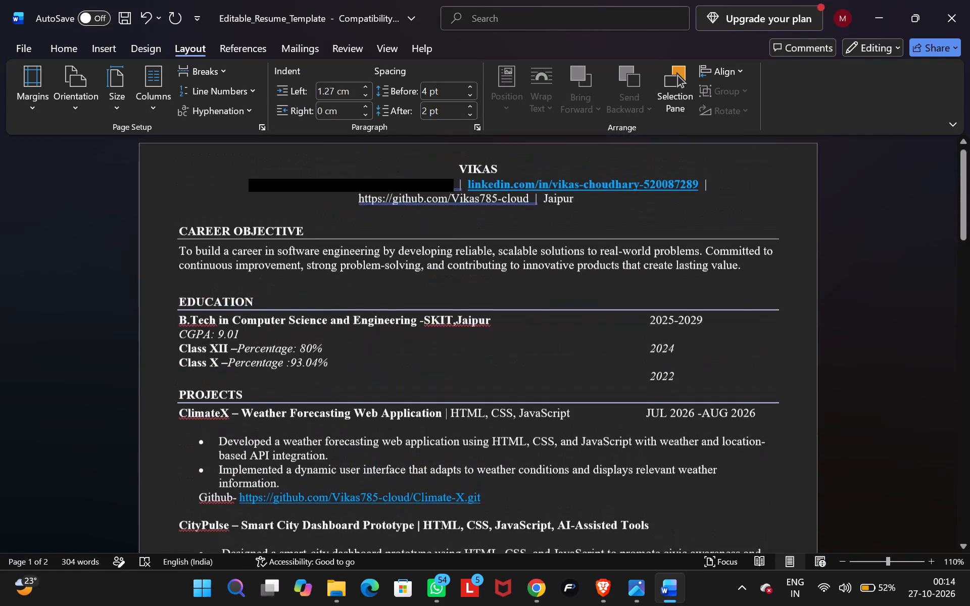
scroll(328, 356, down, 2)
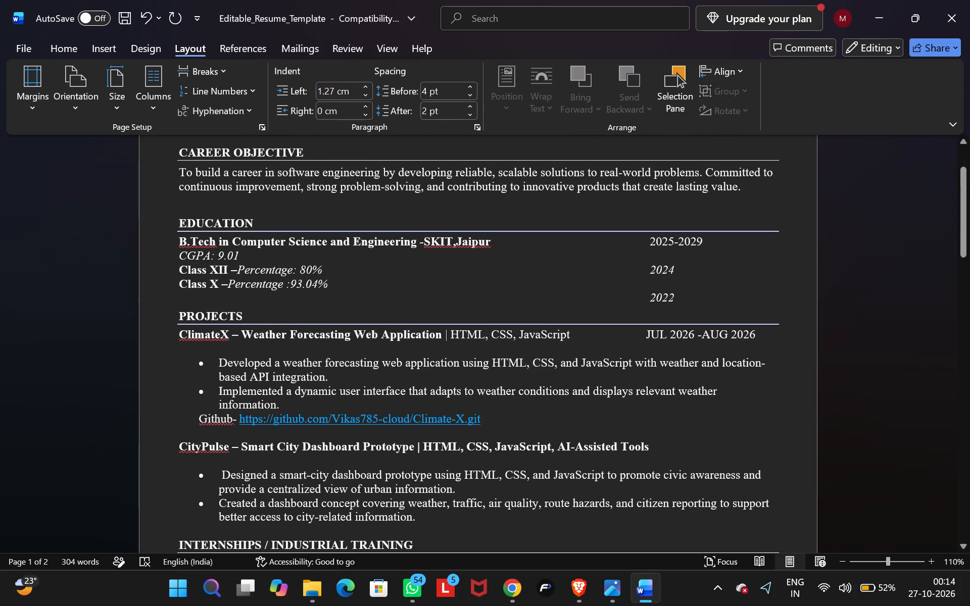
scroll(221, 388, down, 4)
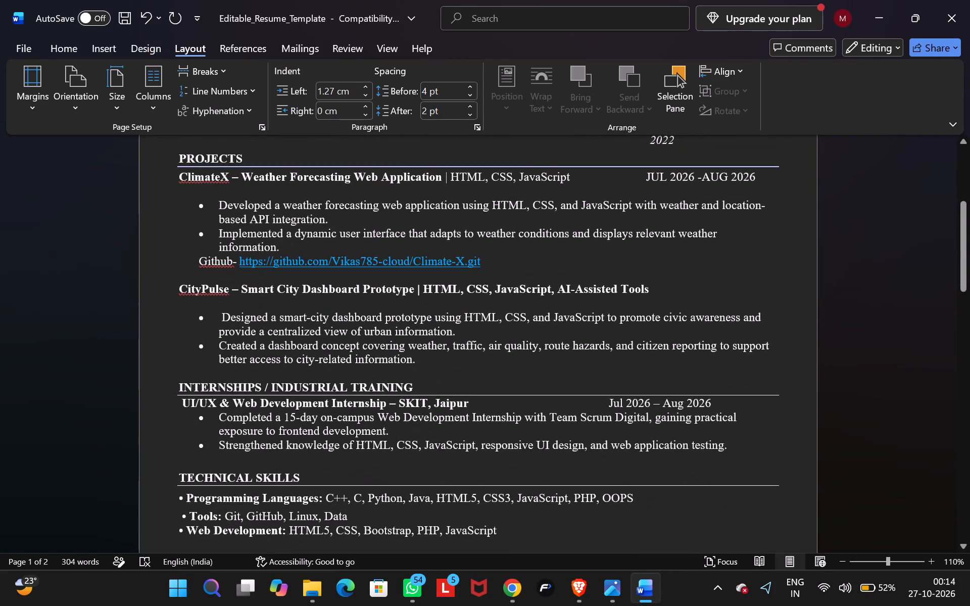
scroll(221, 398, down, 1)
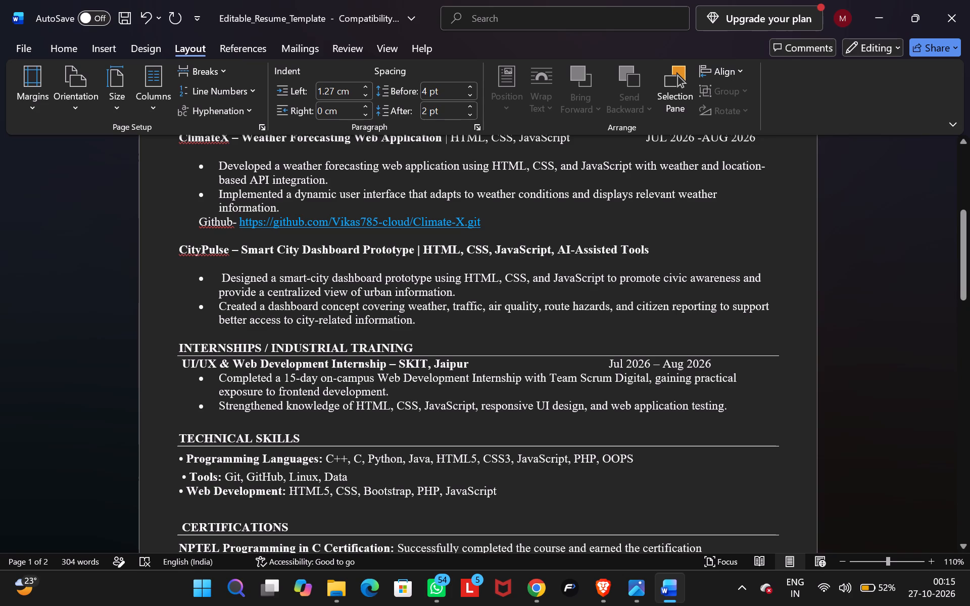
drag(580, 377, 645, 381)
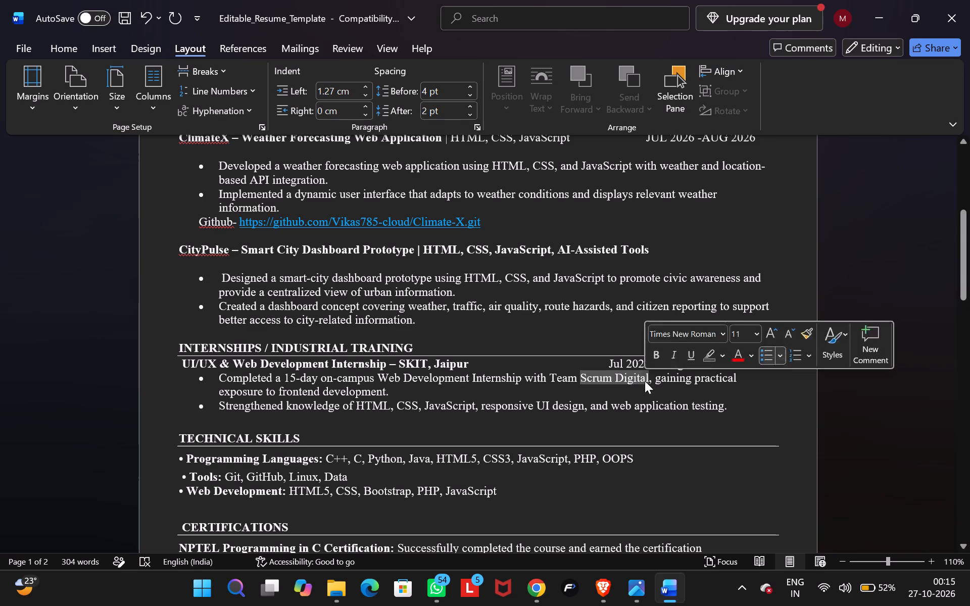
click(426, 443)
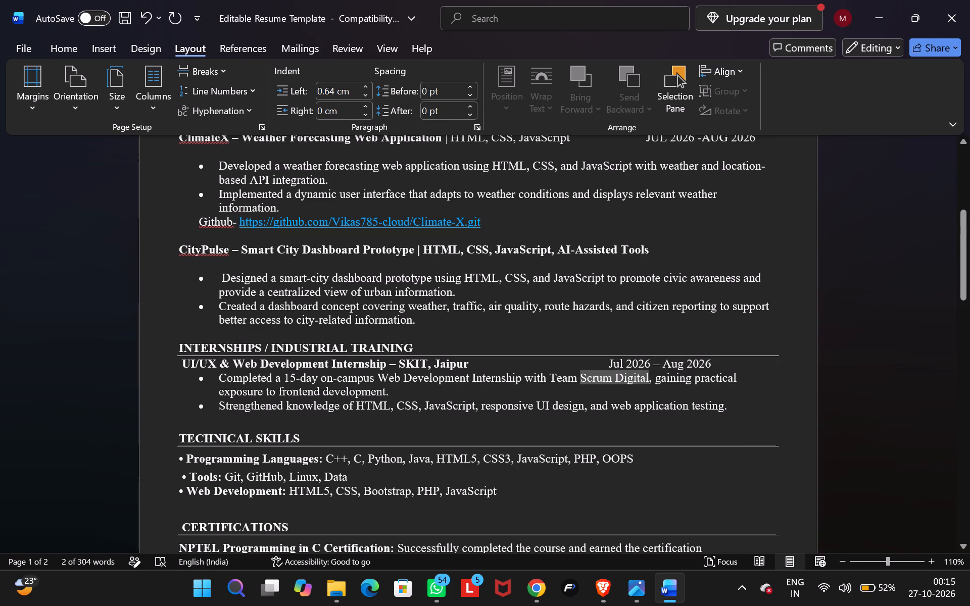
scroll(426, 443, down, 4)
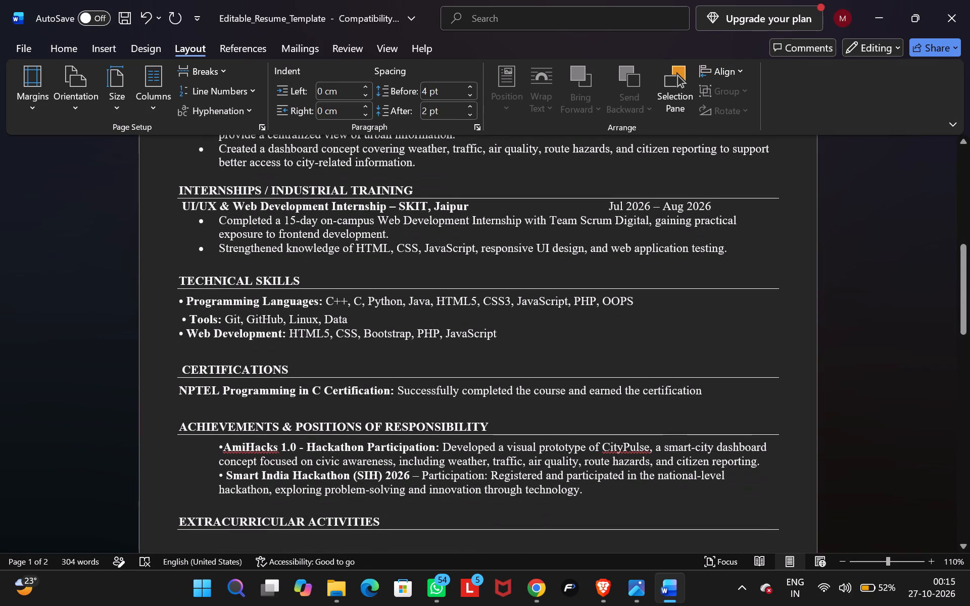
scroll(418, 414, down, 4)
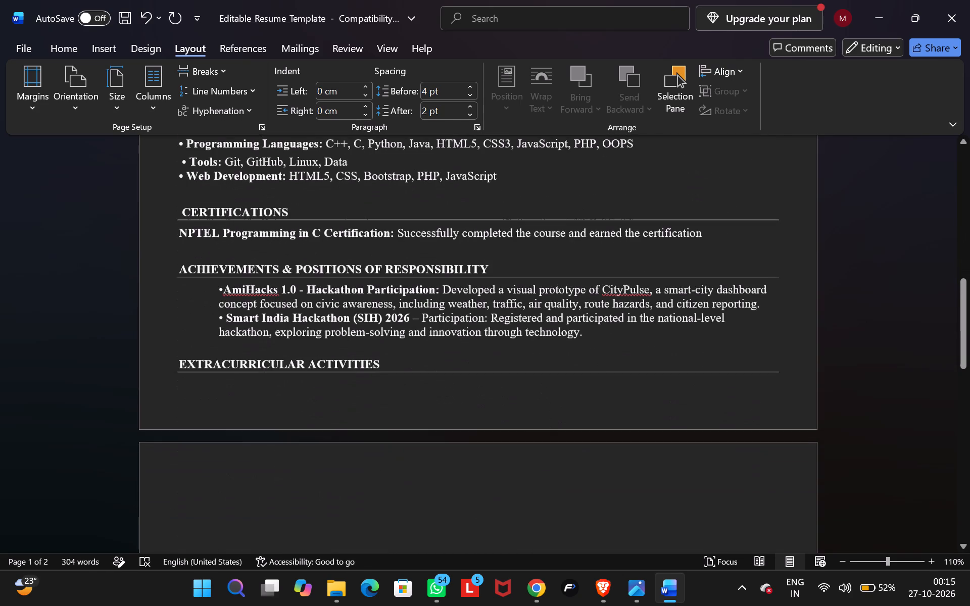
scroll(418, 414, down, 2)
click(308, 298)
click(304, 313)
scroll(304, 313, down, 4)
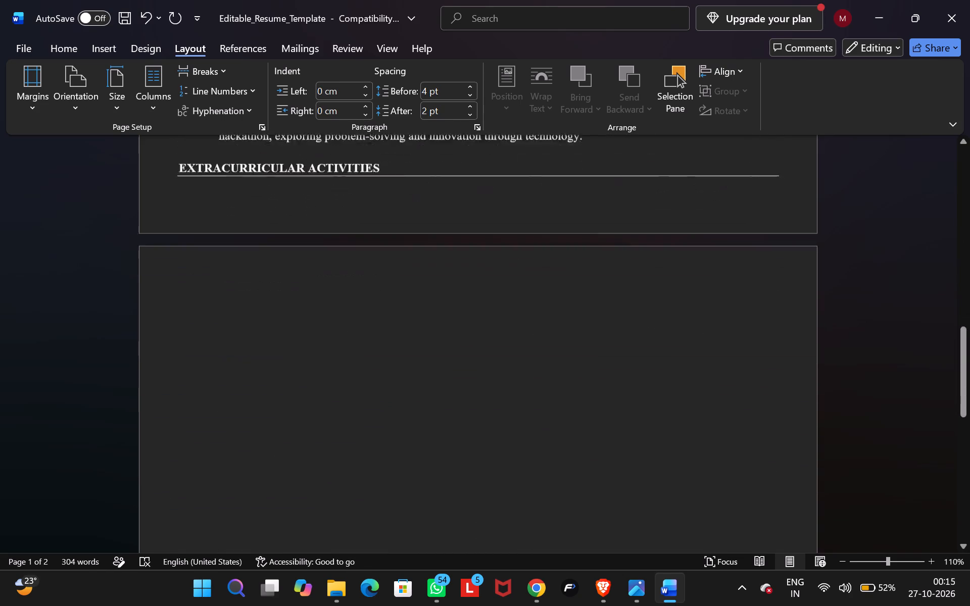
Check the spacing around the CAREER OBJECTIVE and EDUCATION sections, and the layout down to the page break below EXTRACURRICULAR ACTIVITIES.
scroll(304, 313, up, 18)
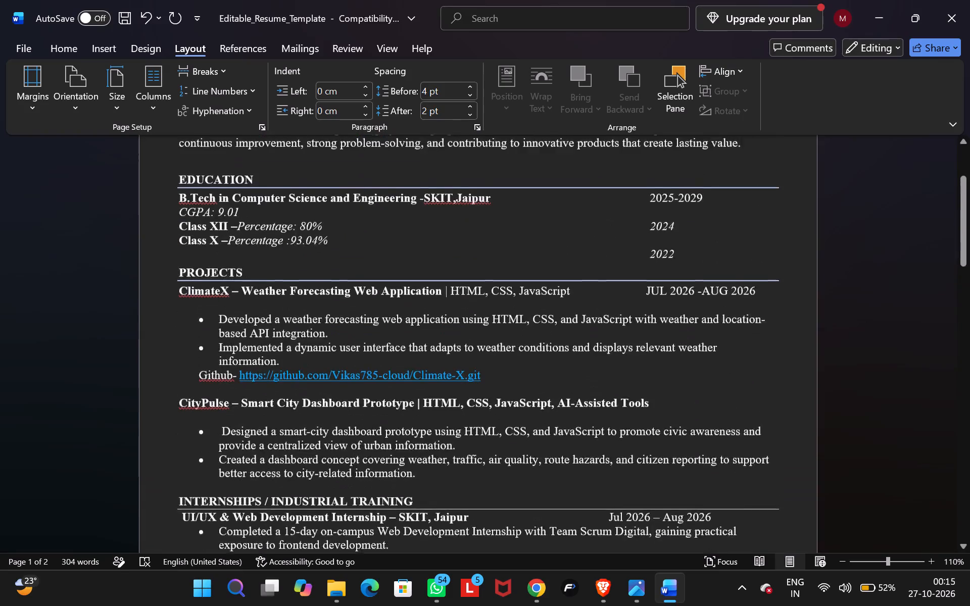
scroll(304, 313, up, 8)
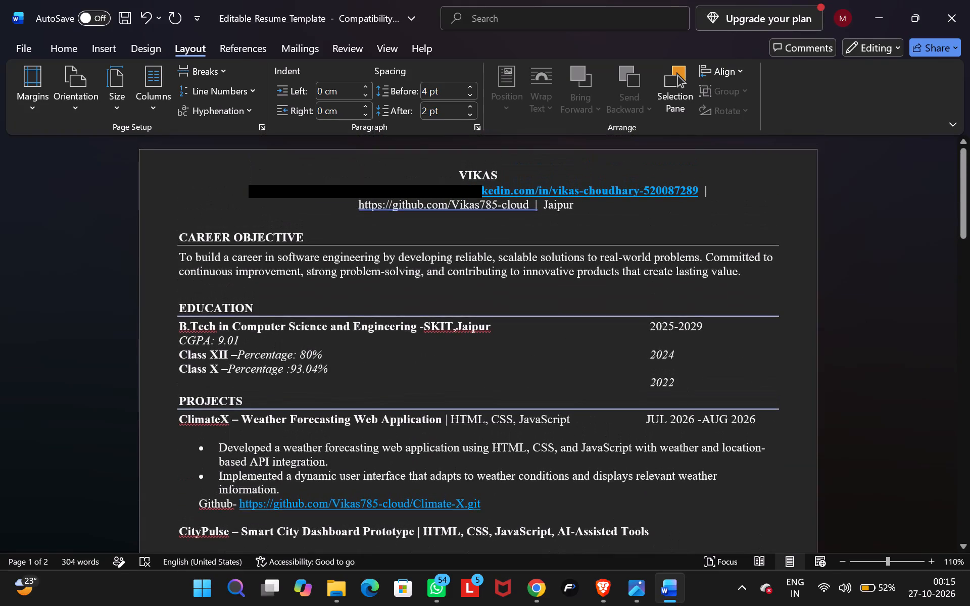
click(376, 244)
click(352, 224)
click(342, 247)
click(319, 332)
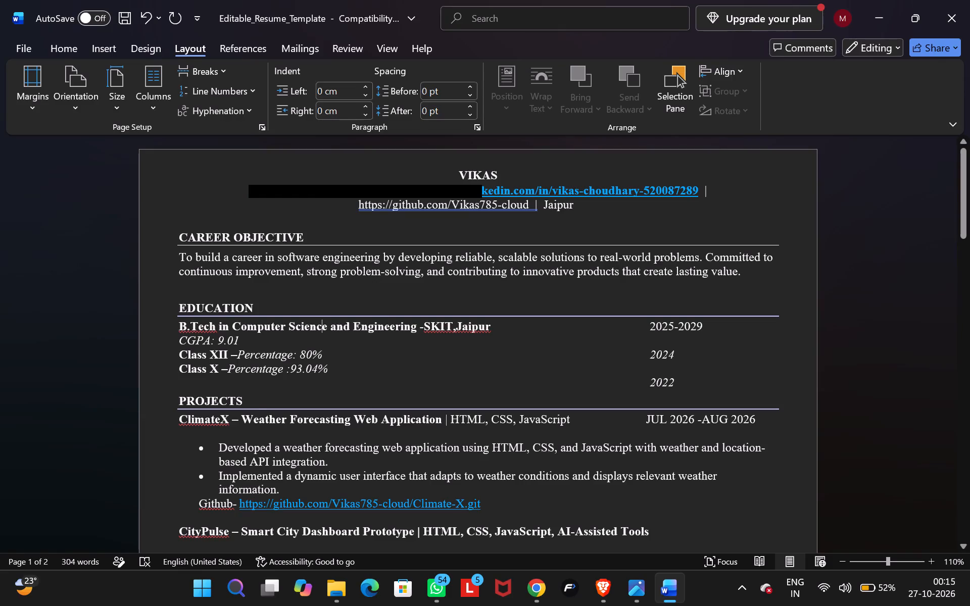
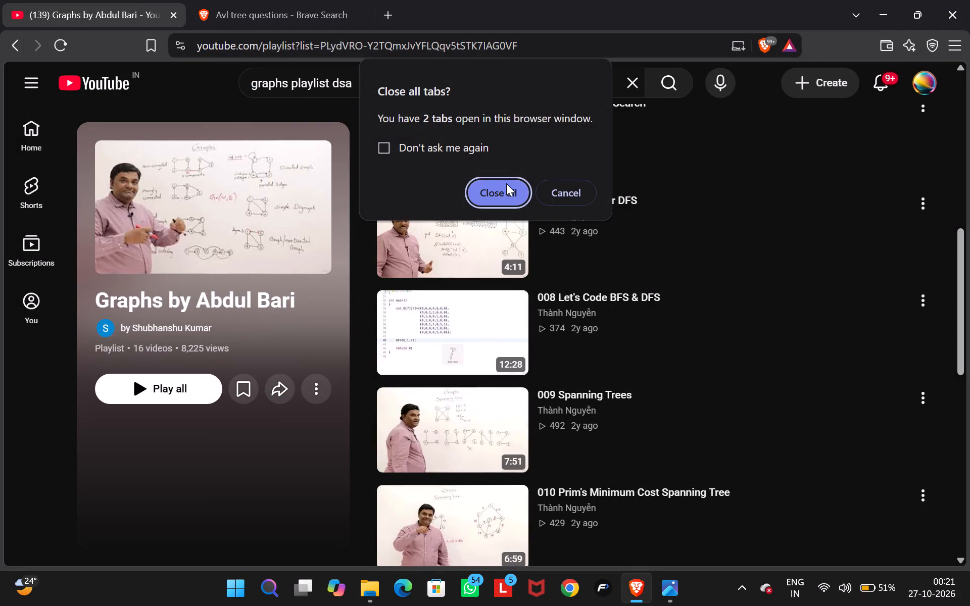
click(506, 183)
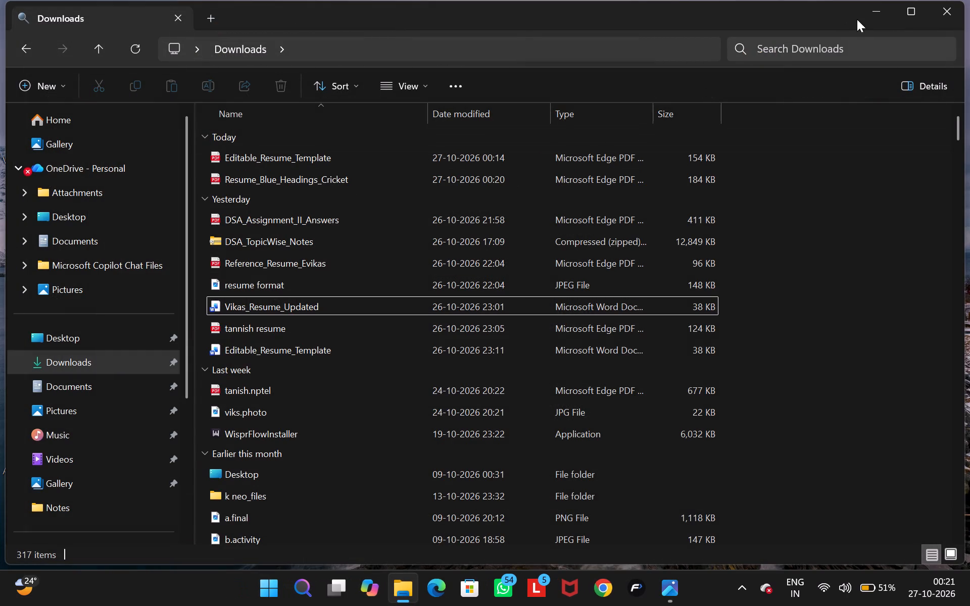
click(944, 14)
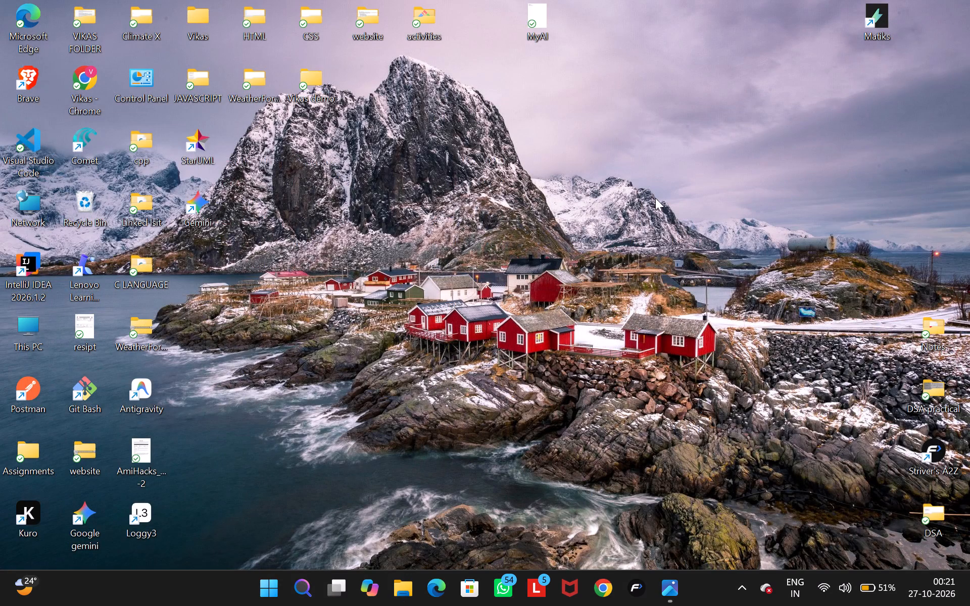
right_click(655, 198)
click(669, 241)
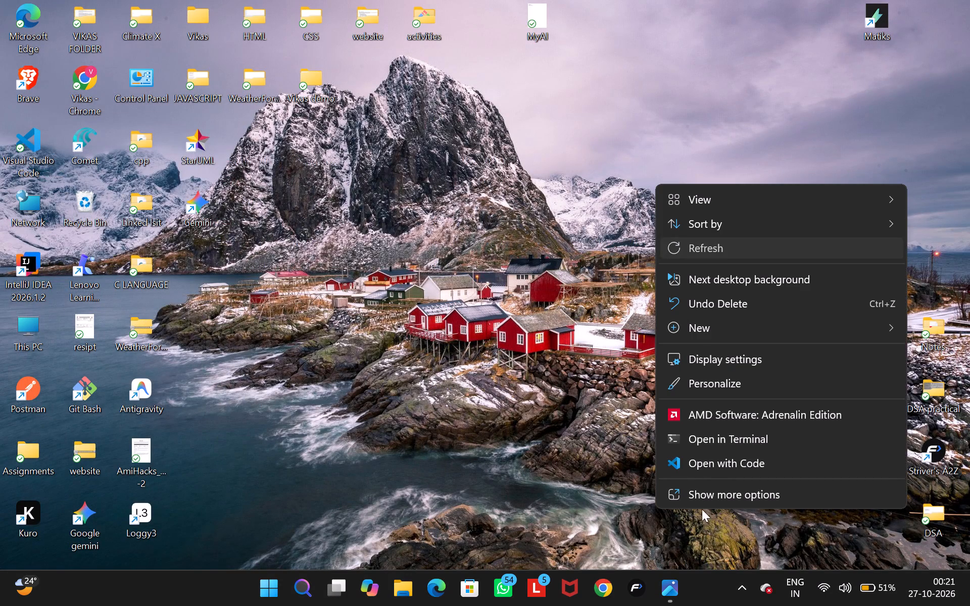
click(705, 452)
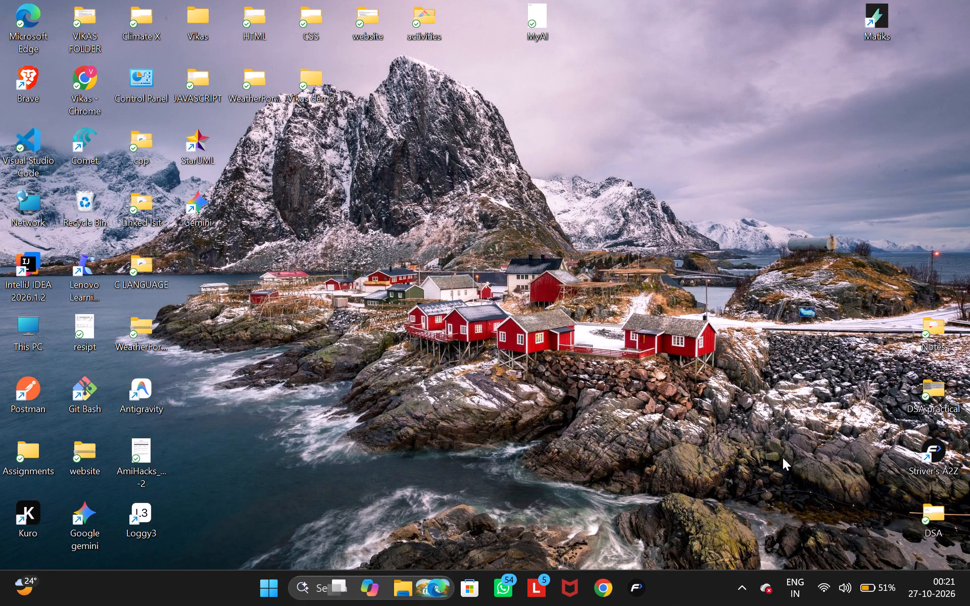